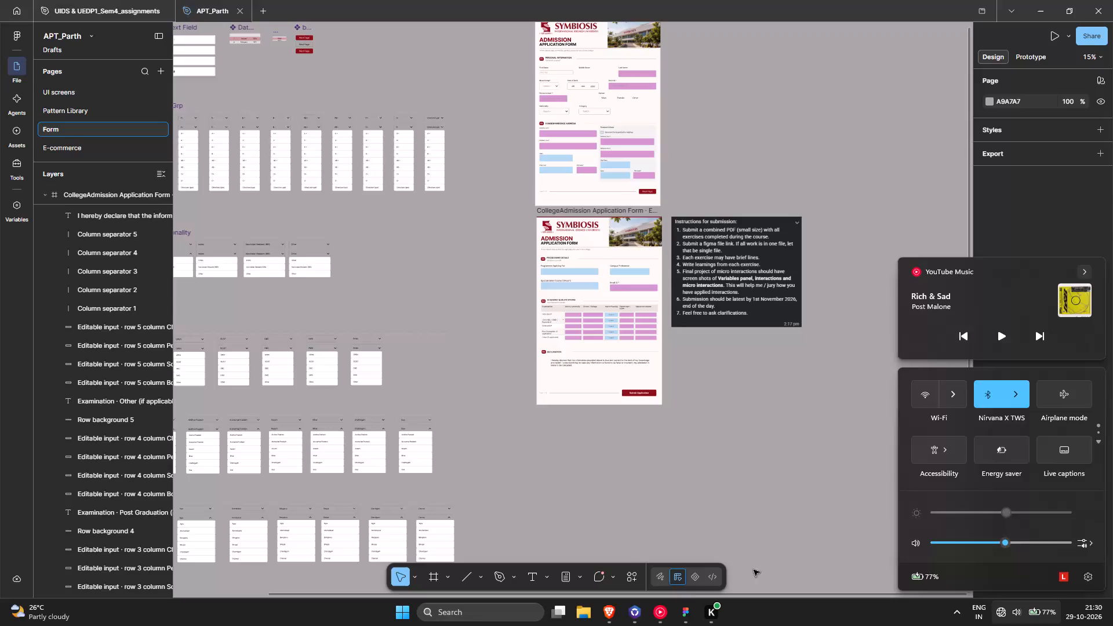
Switch to the browser and examine the Nike shoe results plus the SB Alleyoop and Air Max SC product pages on Amazon.
{"action": "left_click", "coordinate": [724, 484]}
{"action": "left_click", "coordinate": [608, 612]}
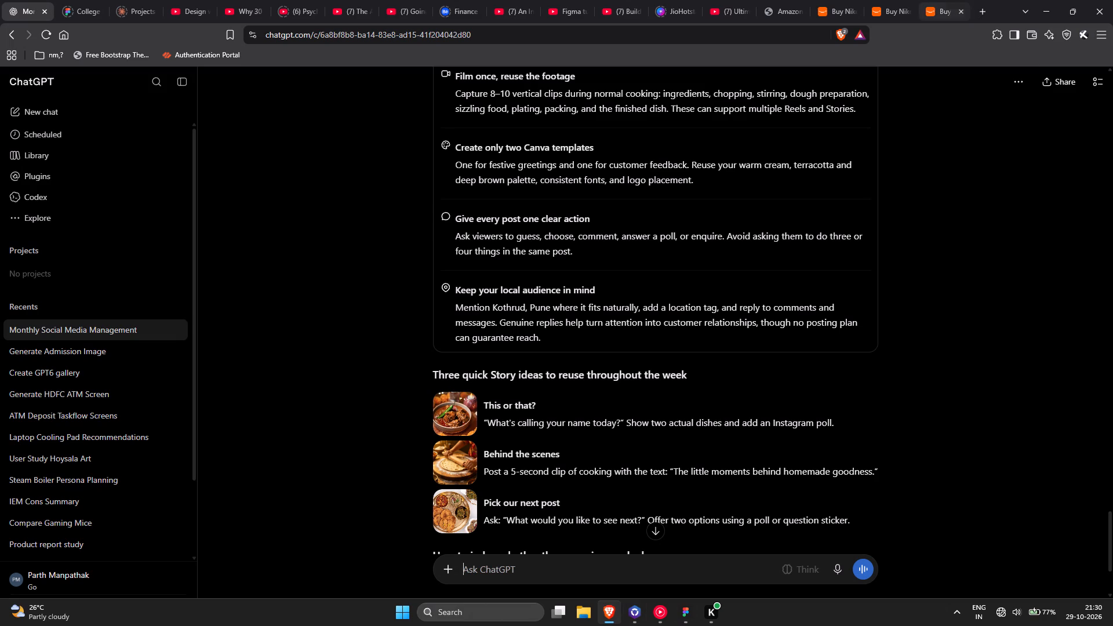
{"action": "scroll", "coordinate": [600, 421], "scroll_direction": "down", "scroll_amount": 14}
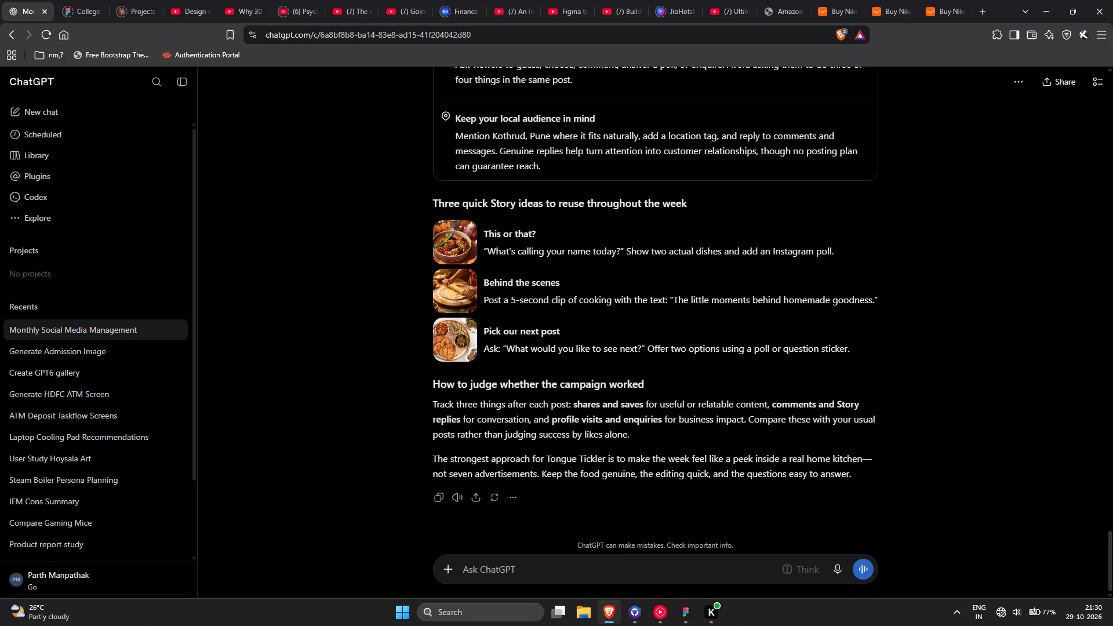
{"action": "left_click", "coordinate": [768, 0]}
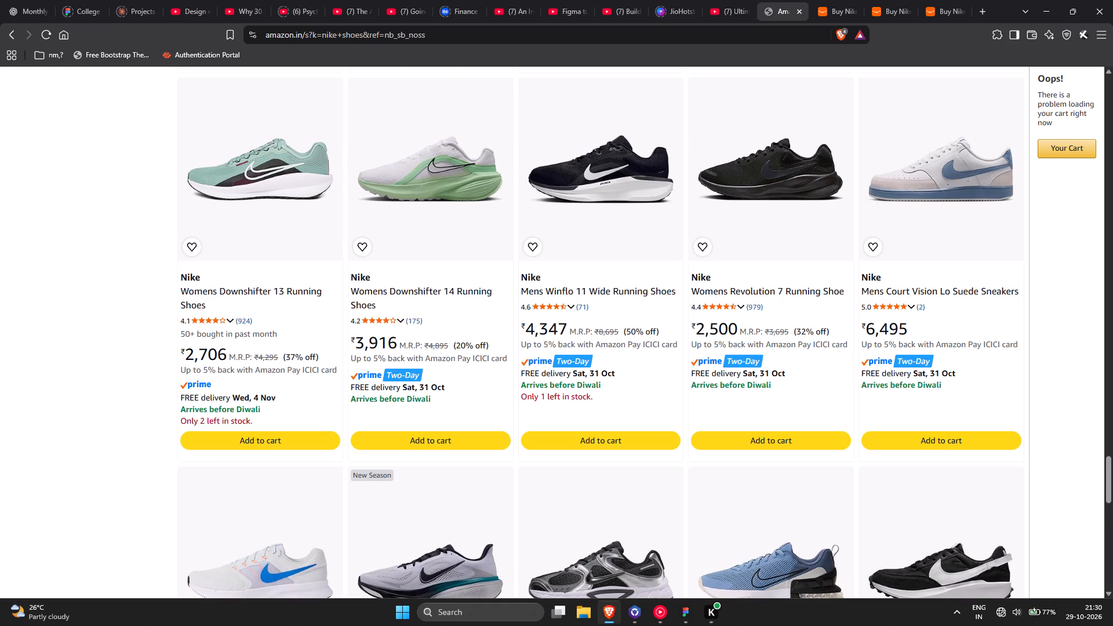
{"action": "scroll", "coordinate": [824, 224], "scroll_direction": "down", "scroll_amount": 12}
{"action": "left_click", "coordinate": [959, 0]}
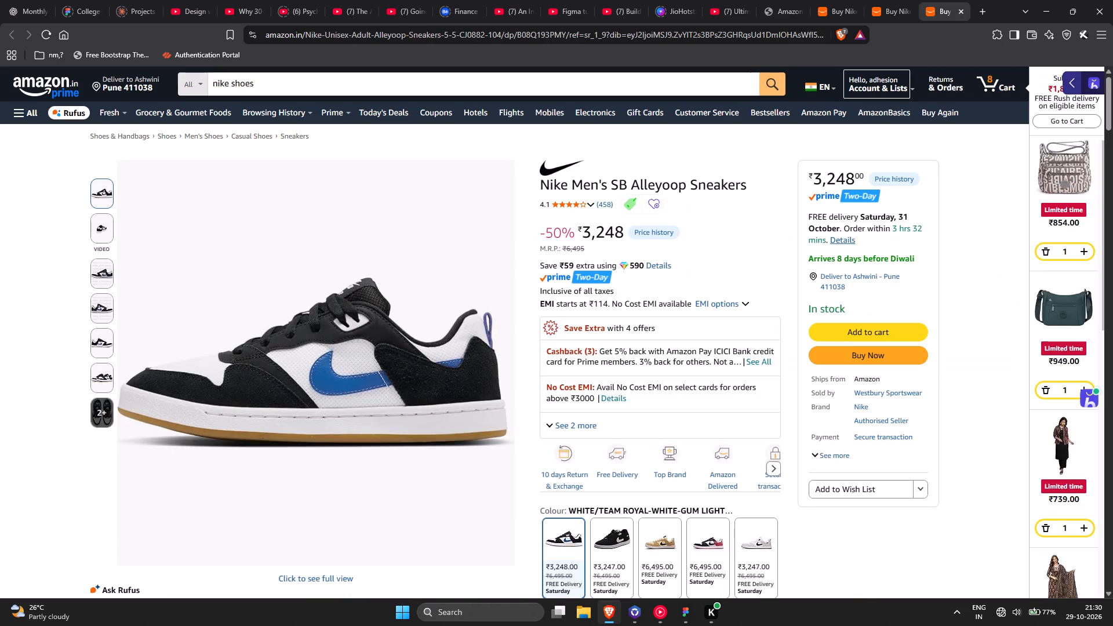
{"action": "left_click_drag", "start_coordinate": [544, 189], "coordinate": [741, 183]}
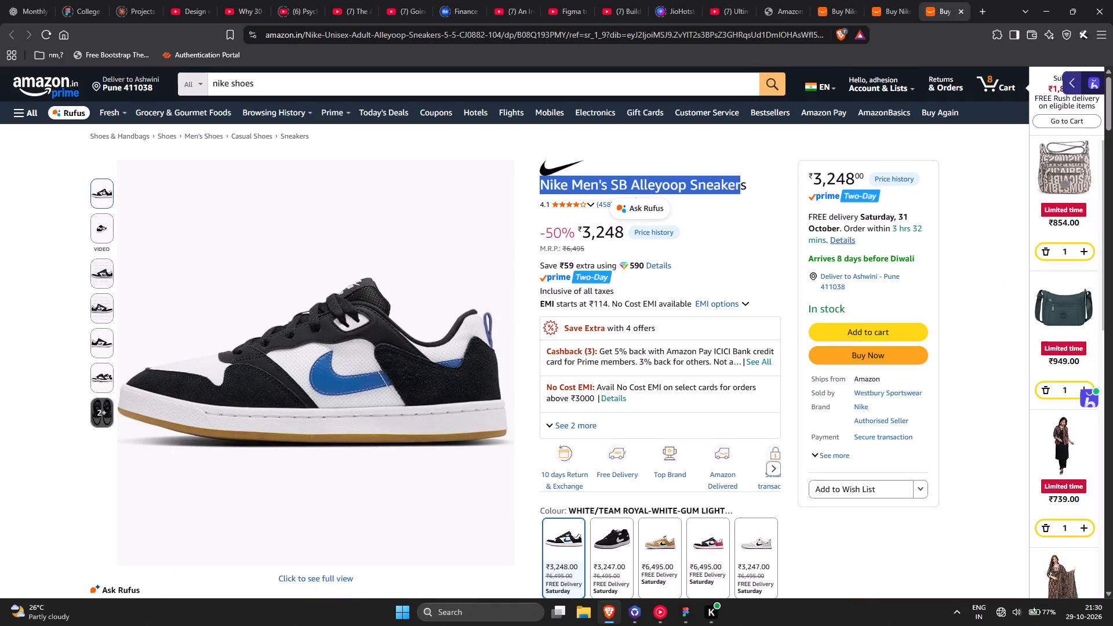
{"action": "left_click", "coordinate": [747, 183]}
{"action": "left_click", "coordinate": [892, 3]}
{"action": "left_click_drag", "start_coordinate": [732, 182], "coordinate": [722, 186]}
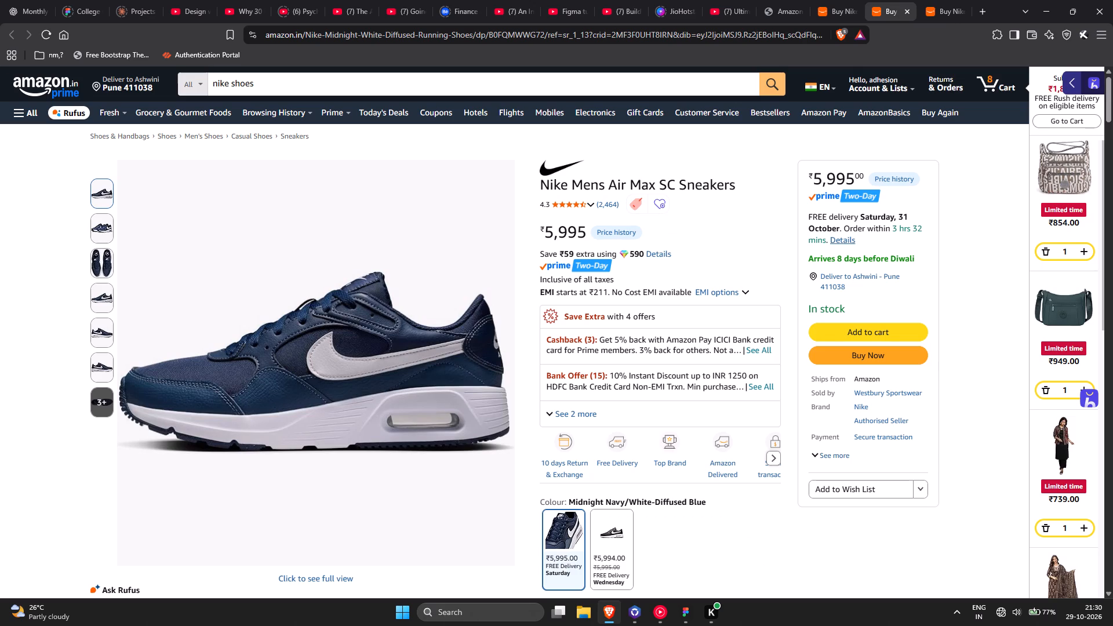
{"action": "left_click_drag", "start_coordinate": [722, 186], "coordinate": [539, 181]}
{"action": "left_click", "coordinate": [763, 191]}
{"action": "left_click_drag", "start_coordinate": [720, 172], "coordinate": [728, 180]}
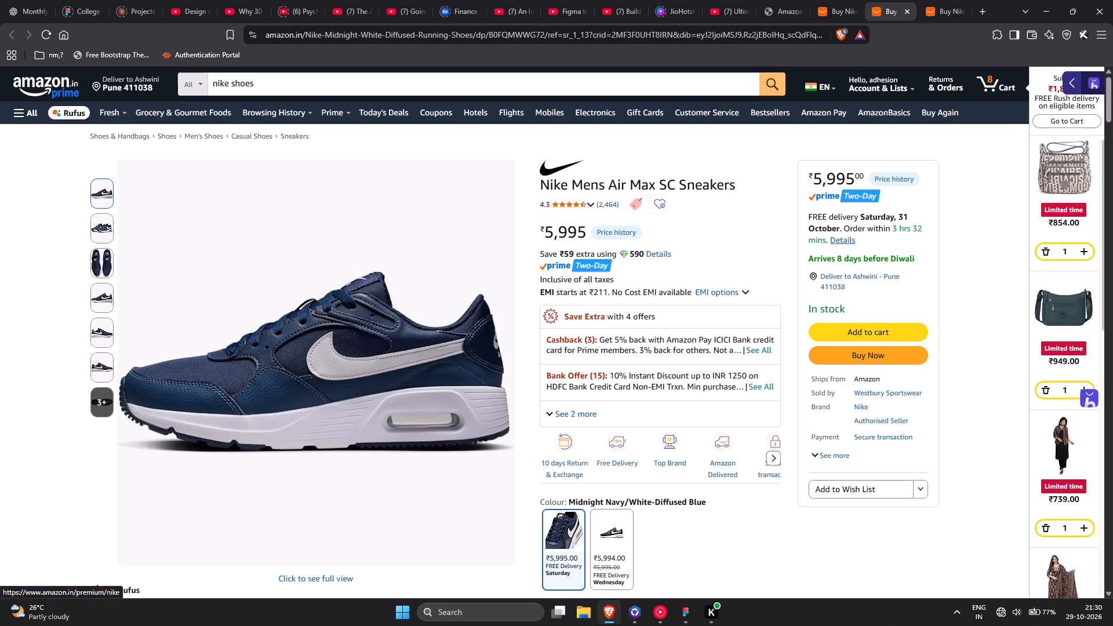
{"action": "left_click_drag", "start_coordinate": [736, 181], "coordinate": [512, 167]}
{"action": "left_click", "coordinate": [616, 154]}
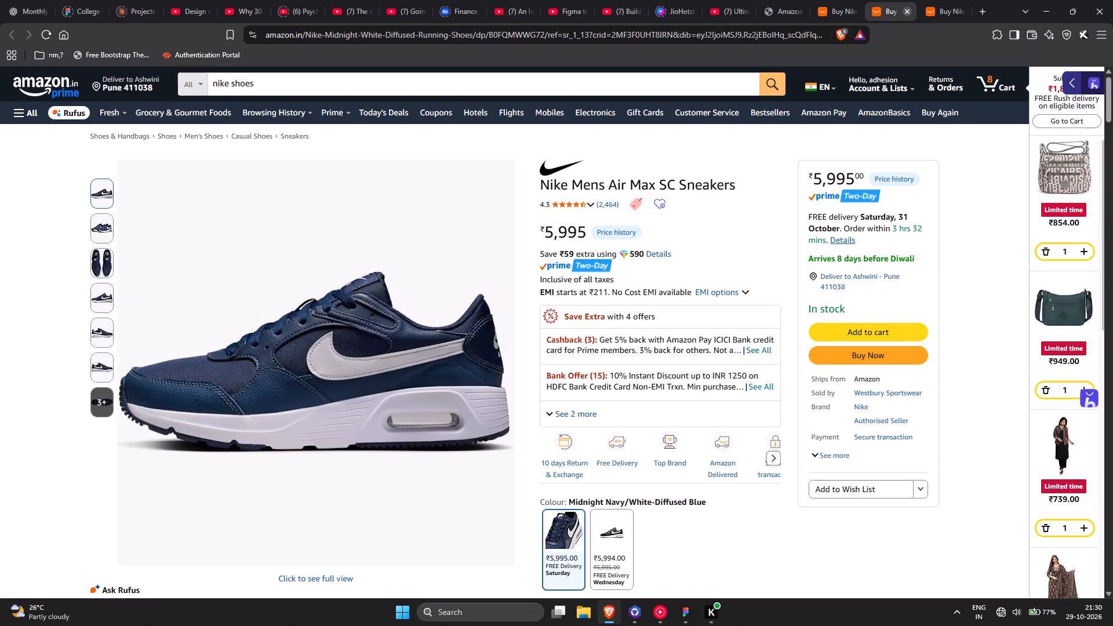
Examine the Air Max SC page's size options, top highlights, product description and second product image.
{"action": "scroll", "coordinate": [623, 327], "scroll_direction": "down", "scroll_amount": 6}
{"action": "scroll", "coordinate": [1008, 306], "scroll_direction": "down", "scroll_amount": 13}
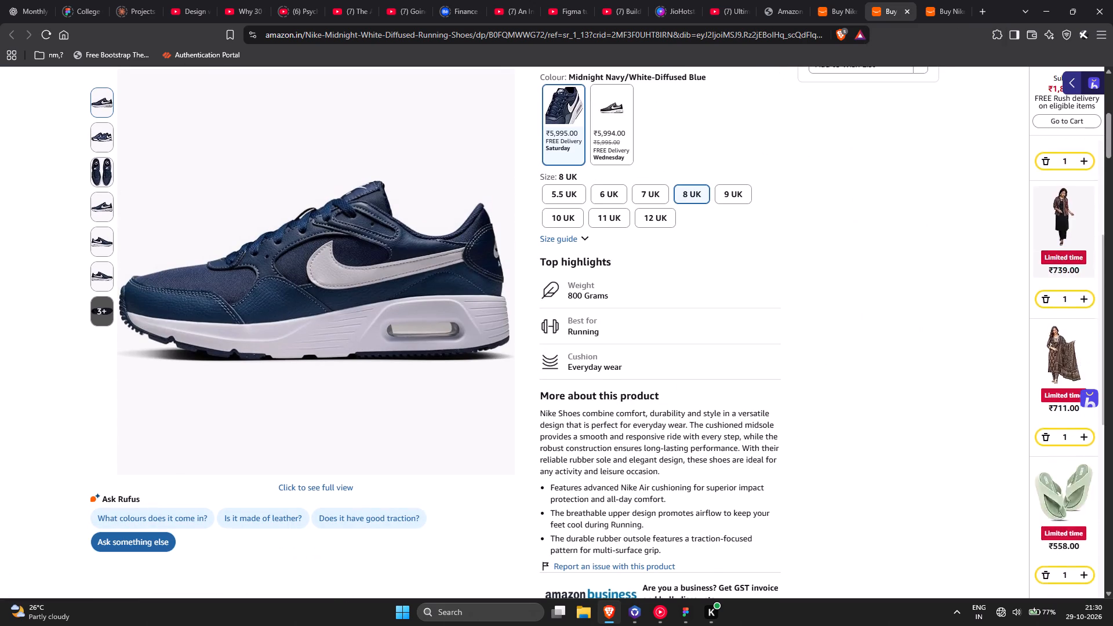
{"action": "scroll", "coordinate": [1052, 340], "scroll_direction": "down", "scroll_amount": 5}
{"action": "scroll", "coordinate": [1052, 341], "scroll_direction": "down", "scroll_amount": 20}
{"action": "scroll", "coordinate": [1052, 341], "scroll_direction": "down", "scroll_amount": 1}
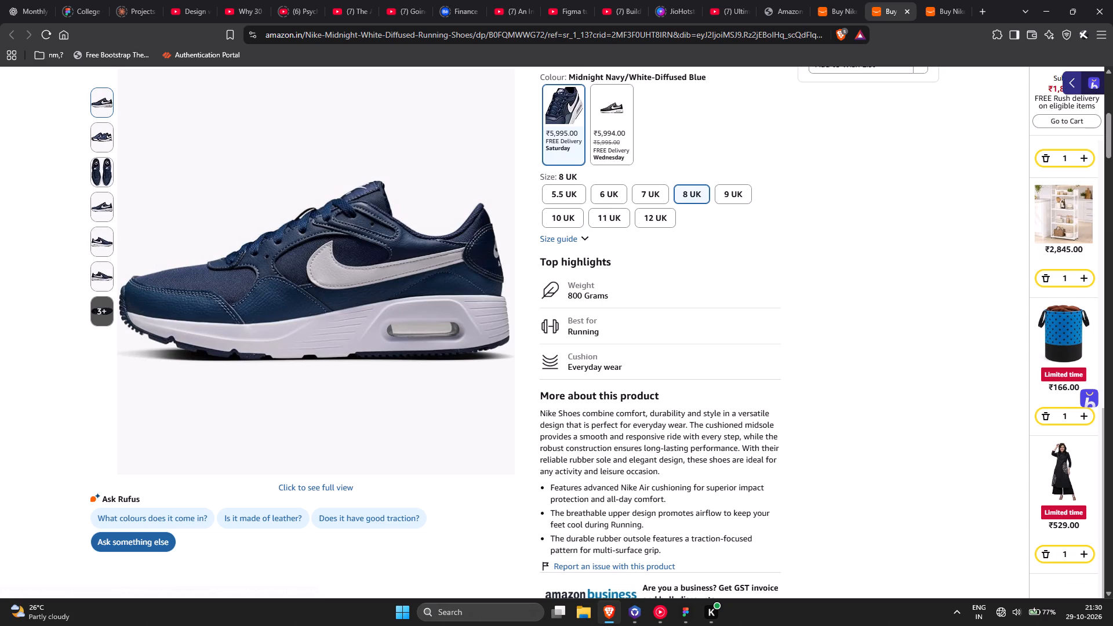
{"action": "left_click_drag", "start_coordinate": [547, 260], "coordinate": [672, 308]}
{"action": "left_click", "coordinate": [672, 308]}
{"action": "left_click_drag", "start_coordinate": [627, 369], "coordinate": [544, 267]}
{"action": "left_click", "coordinate": [660, 282]}
{"action": "left_click", "coordinate": [100, 136]}
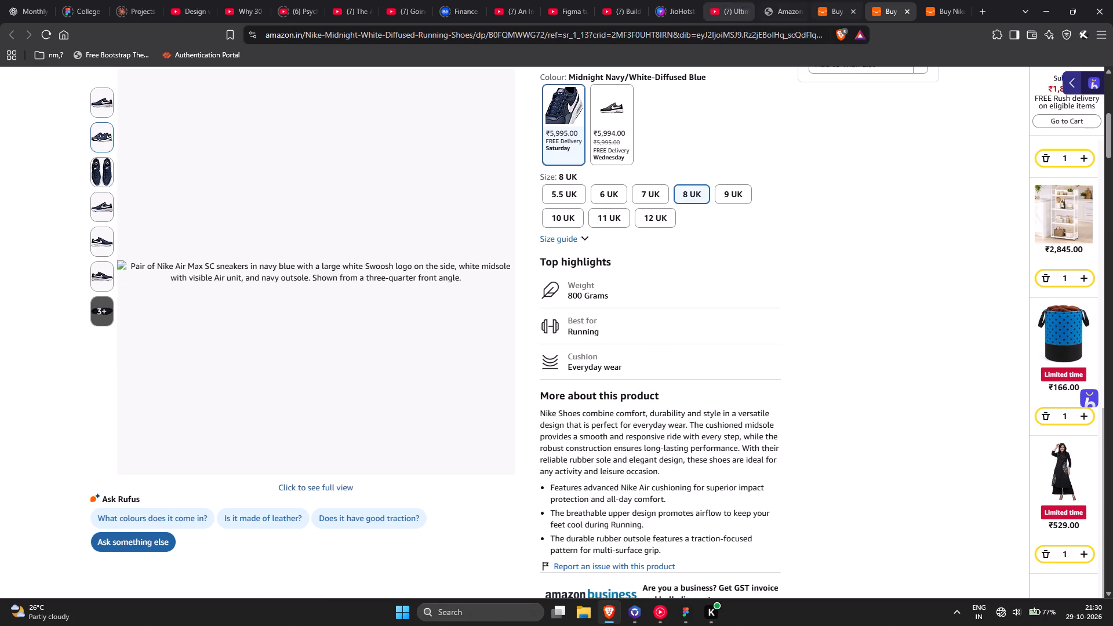
Compare the Nike Mens C1Ty, Air Max SC and SB Alleyoop product pages, including prices, offers and colour options.
{"action": "left_click", "coordinate": [836, 0]}
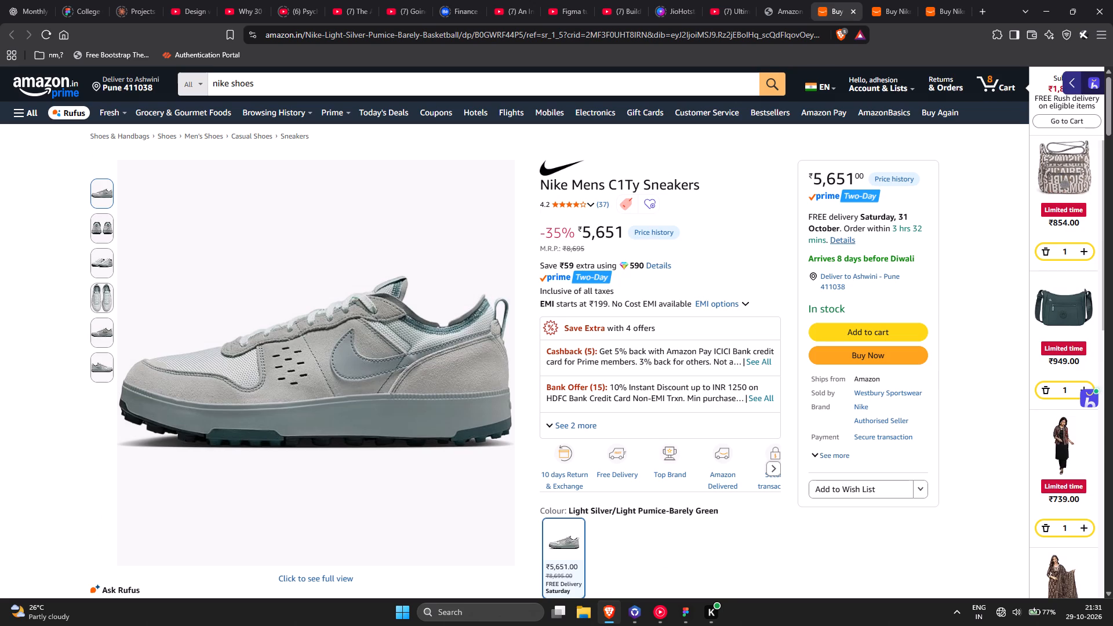
{"action": "left_click", "coordinate": [898, 0]}
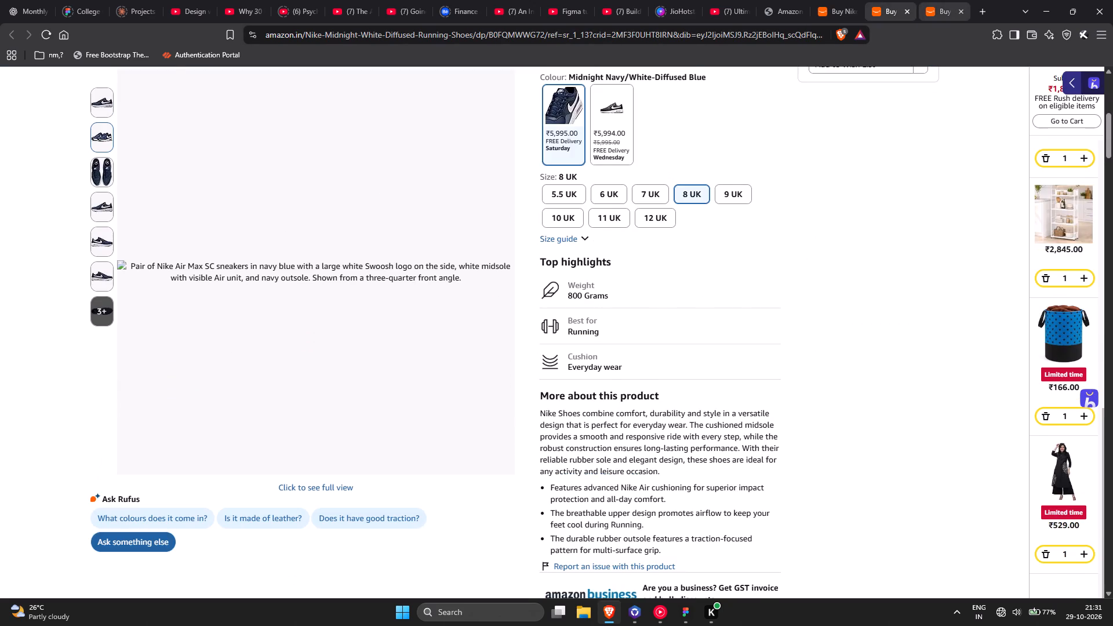
{"action": "left_click", "coordinate": [931, 0]}
{"action": "scroll", "coordinate": [474, 323], "scroll_direction": "up", "scroll_amount": 5}
{"action": "scroll", "coordinate": [581, 294], "scroll_direction": "up", "scroll_amount": 1}
{"action": "scroll", "coordinate": [581, 294], "scroll_direction": "down", "scroll_amount": 3}
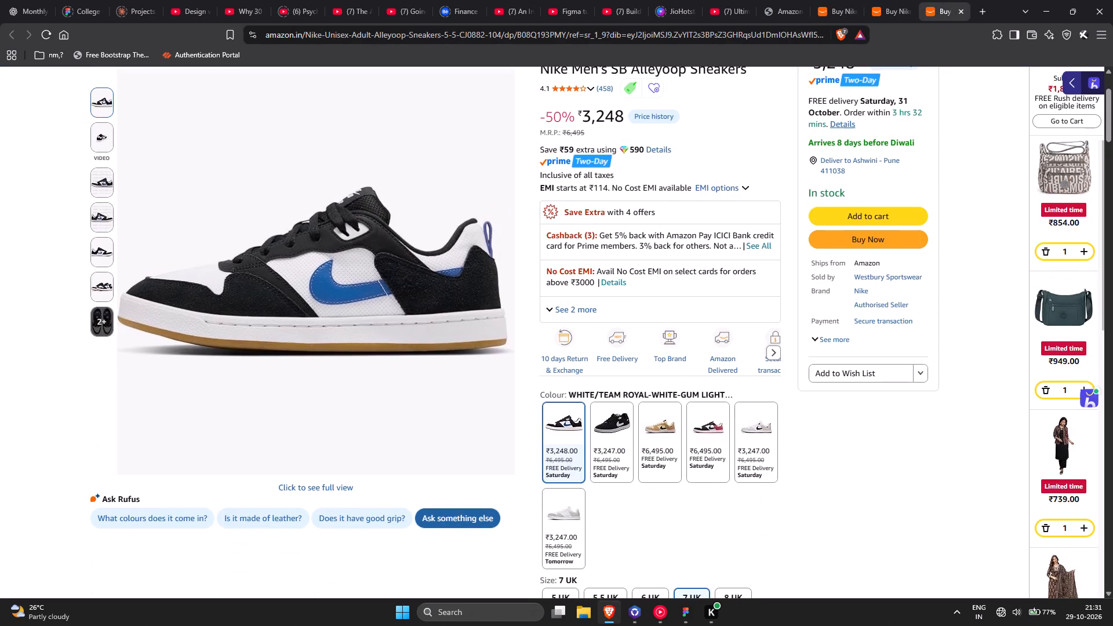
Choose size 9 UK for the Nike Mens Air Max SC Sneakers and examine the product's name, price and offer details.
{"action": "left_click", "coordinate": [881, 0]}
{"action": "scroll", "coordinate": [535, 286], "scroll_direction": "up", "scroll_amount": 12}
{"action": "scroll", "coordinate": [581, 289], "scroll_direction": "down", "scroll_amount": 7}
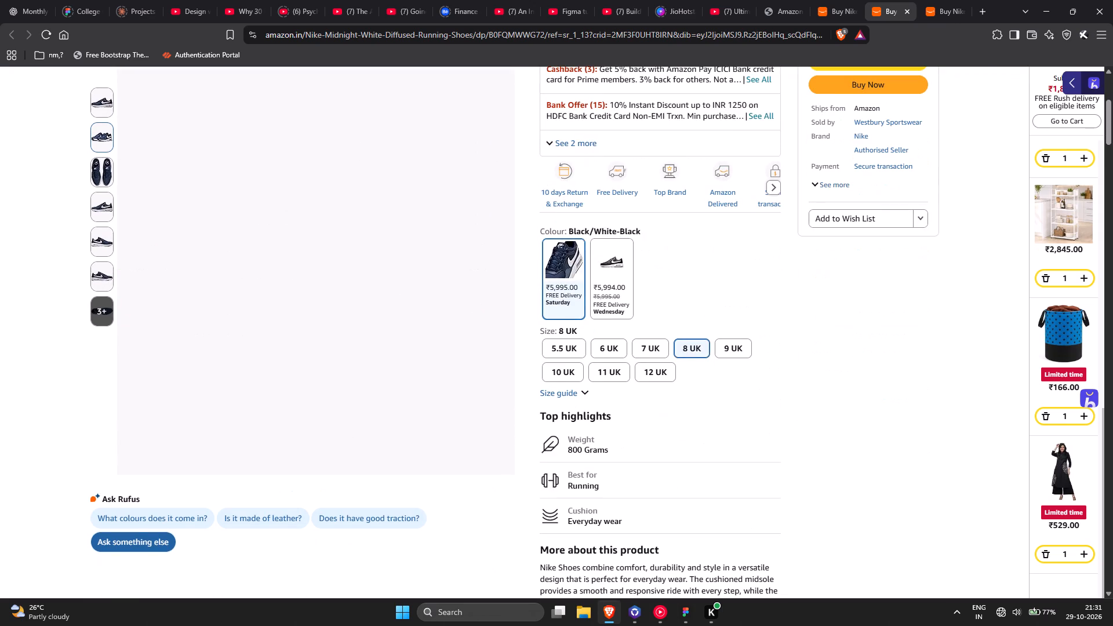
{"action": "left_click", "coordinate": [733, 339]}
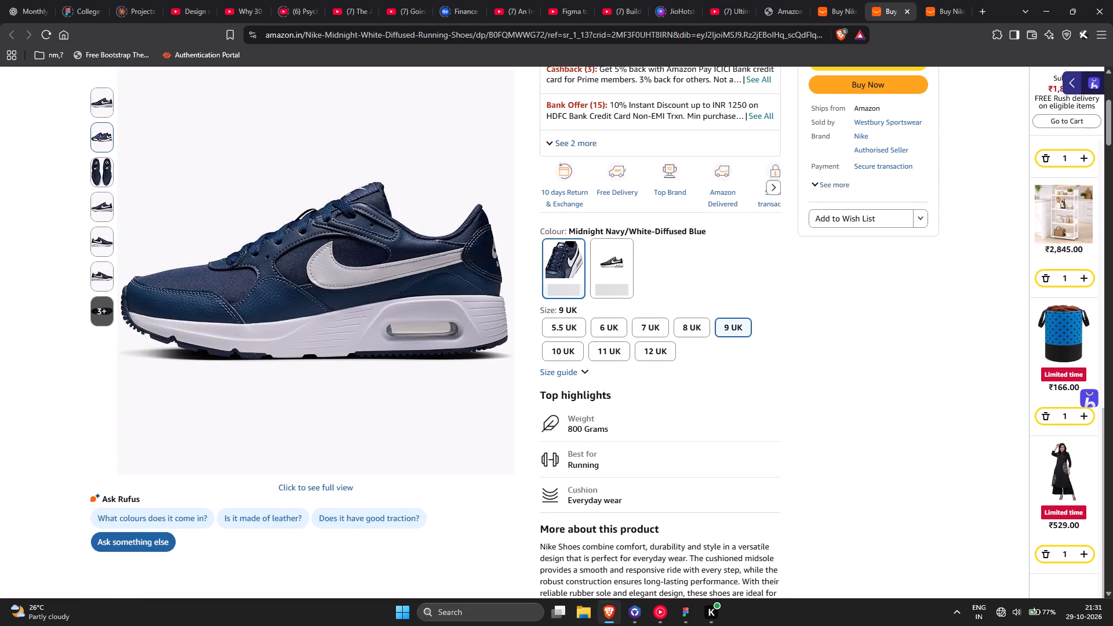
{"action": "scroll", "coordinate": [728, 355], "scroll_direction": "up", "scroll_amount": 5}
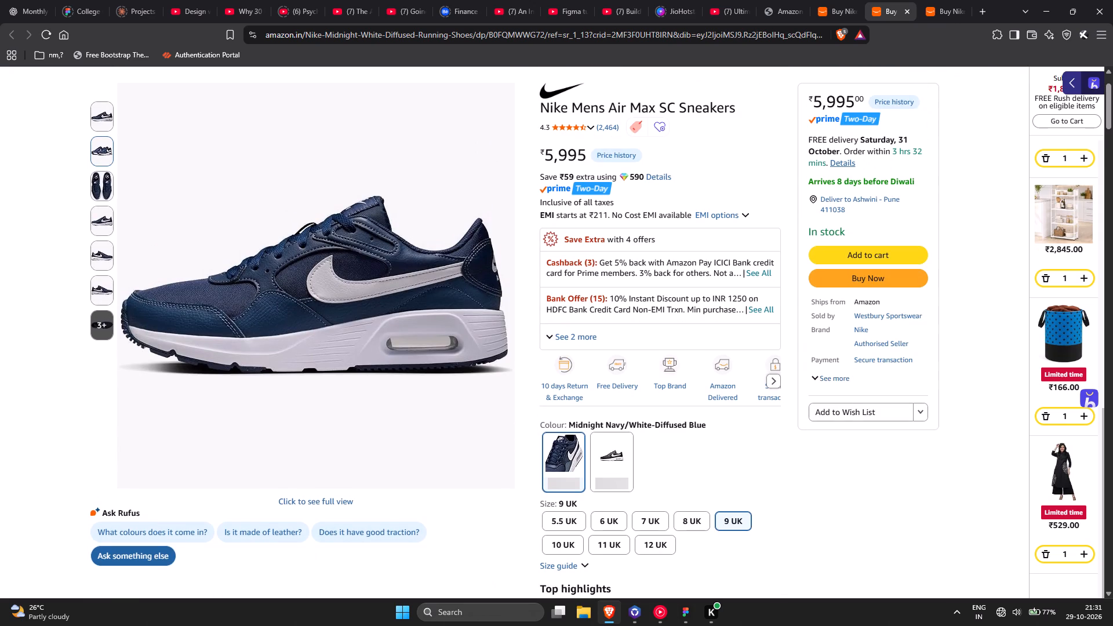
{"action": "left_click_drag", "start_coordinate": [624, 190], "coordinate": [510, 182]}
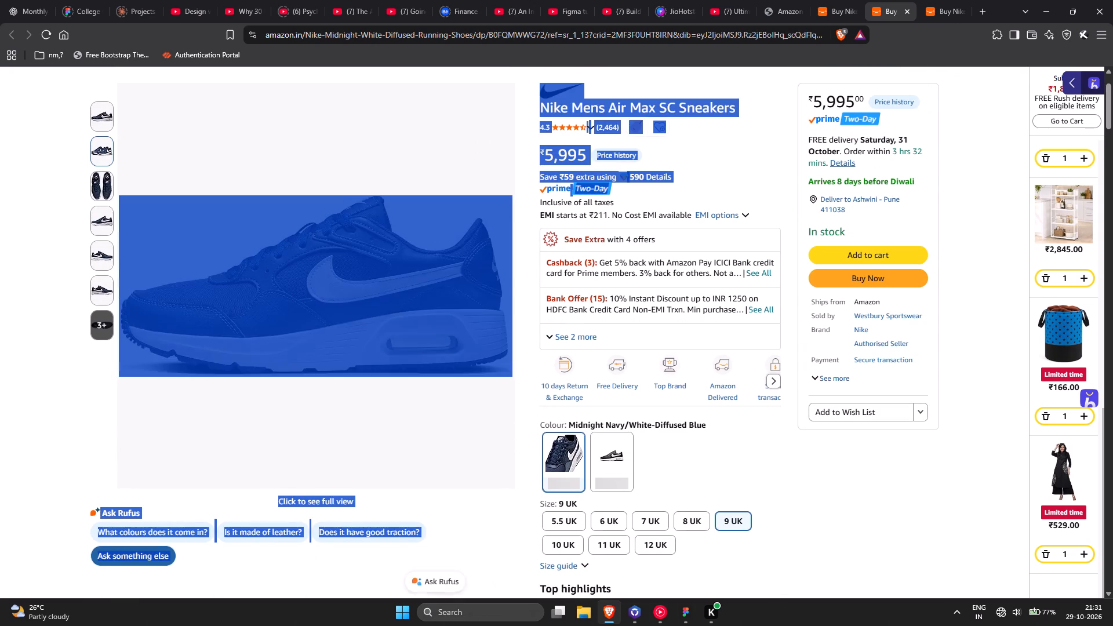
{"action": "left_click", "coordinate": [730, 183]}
Close the three Nike product pages and the Amazon results page, and return to the APT_Parth file in Figma.
{"action": "left_click", "coordinate": [910, 12]}
{"action": "left_click", "coordinate": [910, 12]}
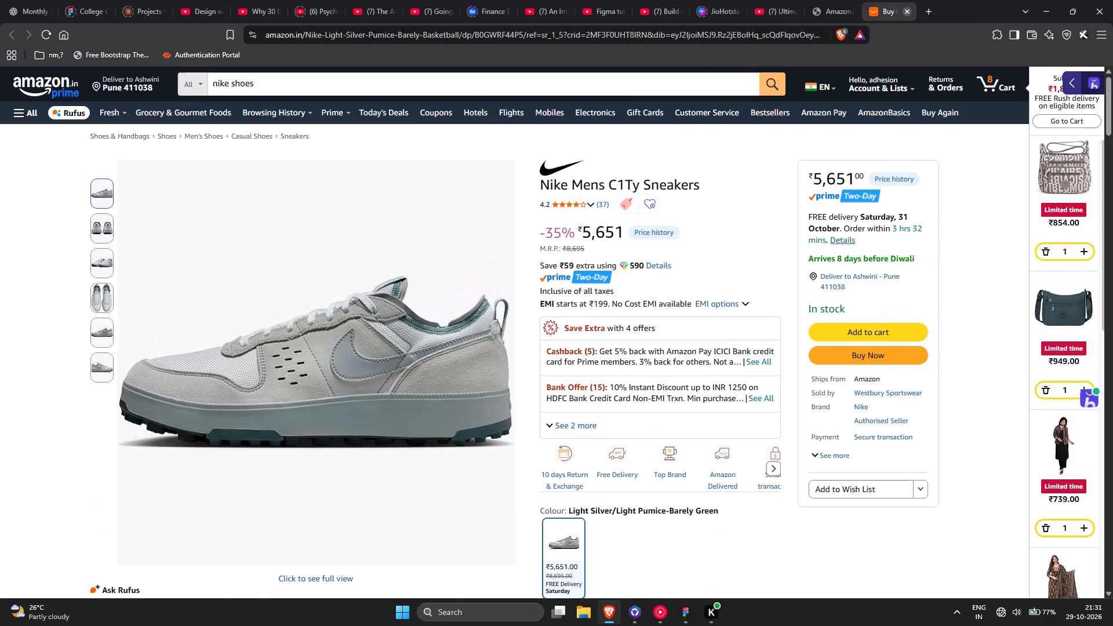
{"action": "left_click", "coordinate": [910, 12]}
{"action": "left_click", "coordinate": [910, 12]}
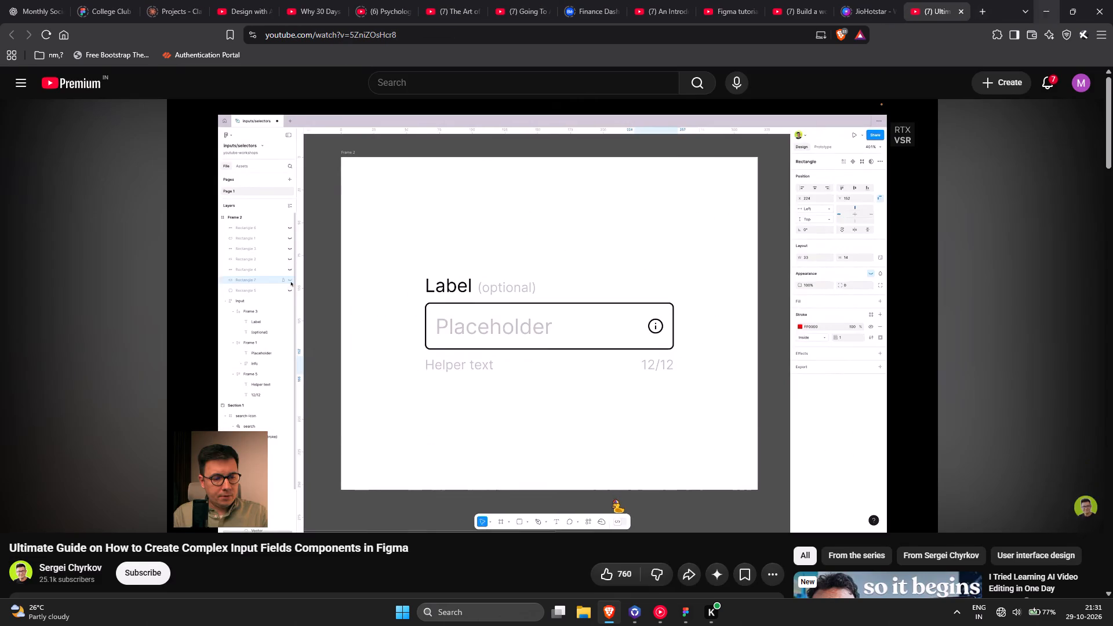
{"action": "left_click", "coordinate": [1049, 0]}
Examine the dropdown component sets, both admission form frames and the first page's Next Page button.
{"action": "scroll", "coordinate": [583, 272], "scroll_direction": "up", "scroll_amount": 6, "text": "ctrl"}
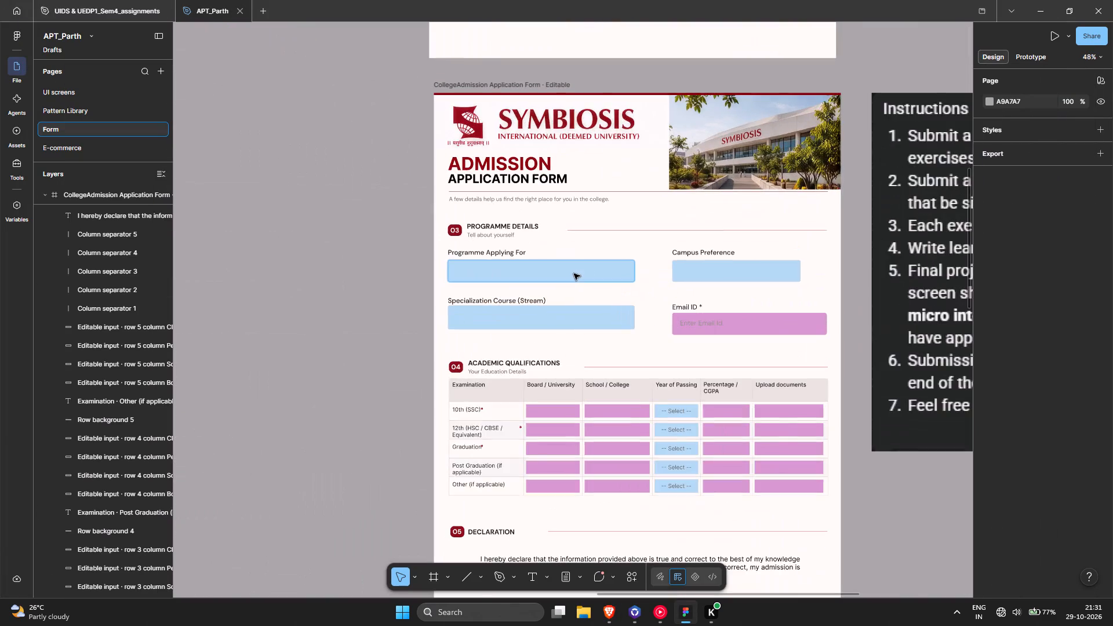
{"action": "scroll", "coordinate": [574, 274], "scroll_direction": "down", "scroll_amount": 11, "text": "ctrl"}
{"action": "scroll", "coordinate": [409, 412], "scroll_direction": "up", "scroll_amount": 10, "text": "ctrl"}
{"action": "scroll", "coordinate": [422, 406], "scroll_direction": "down", "scroll_amount": 6, "text": "ctrl"}
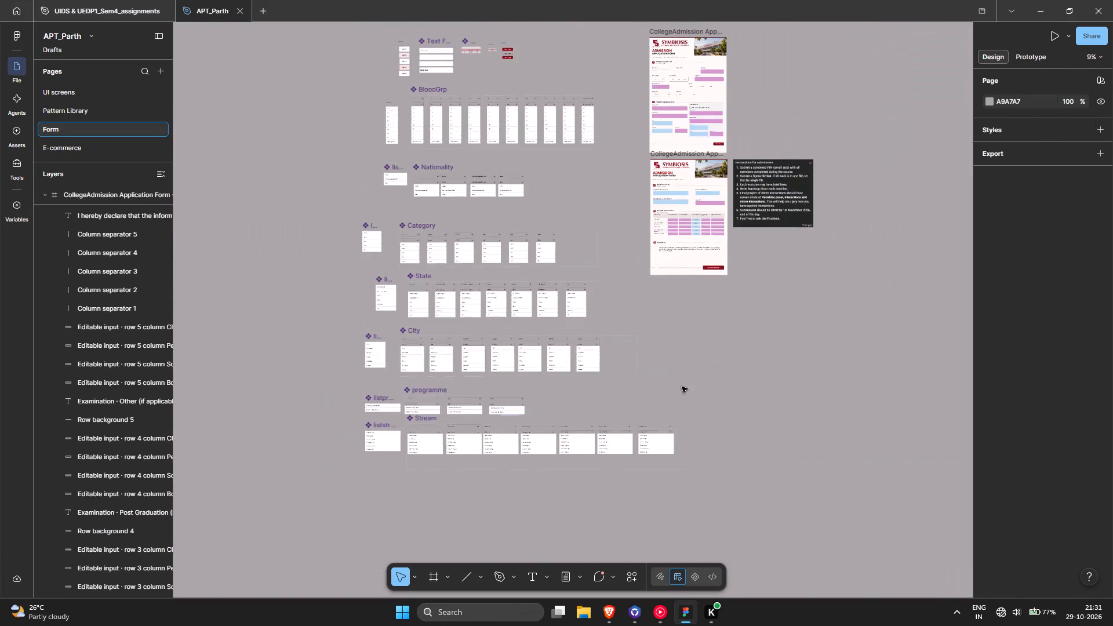
{"action": "scroll", "coordinate": [711, 380], "scroll_direction": "up", "scroll_amount": 20}
{"action": "scroll", "coordinate": [474, 320], "scroll_direction": "down", "scroll_amount": 4, "text": "ctrl"}
{"action": "middle_click_drag", "start_coordinate": [485, 322], "coordinate": [599, 300]}
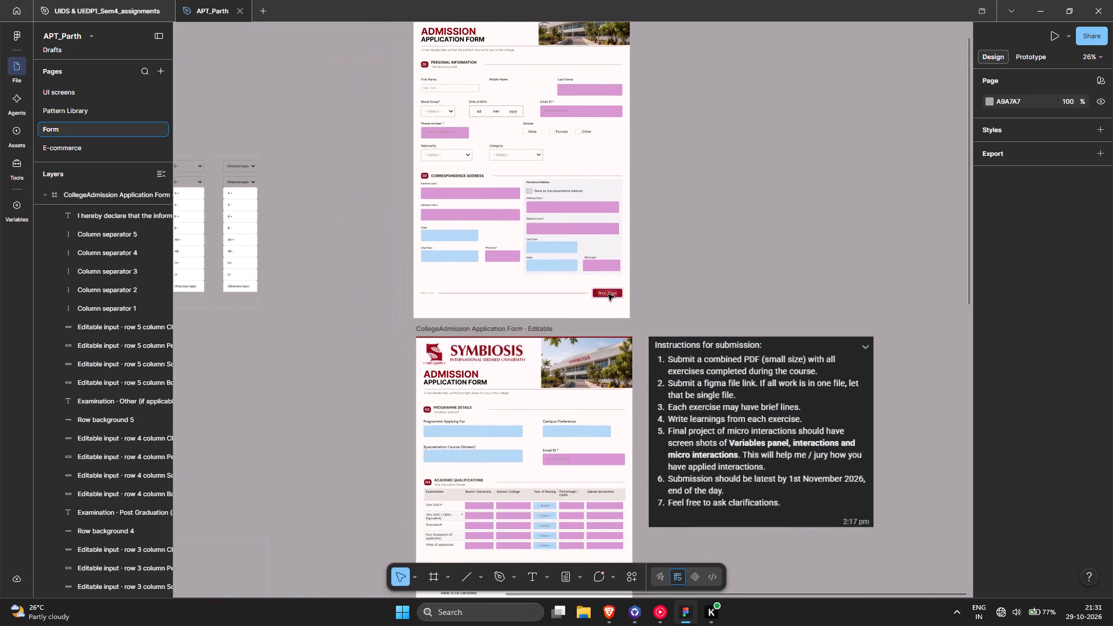
{"action": "scroll", "coordinate": [608, 294], "scroll_direction": "up", "scroll_amount": 8, "text": "ctrl"}
{"action": "scroll", "coordinate": [609, 297], "scroll_direction": "down", "scroll_amount": 7, "text": "ctrl"}
{"action": "scroll", "coordinate": [609, 297], "scroll_direction": "up", "scroll_amount": 6, "text": "ctrl"}
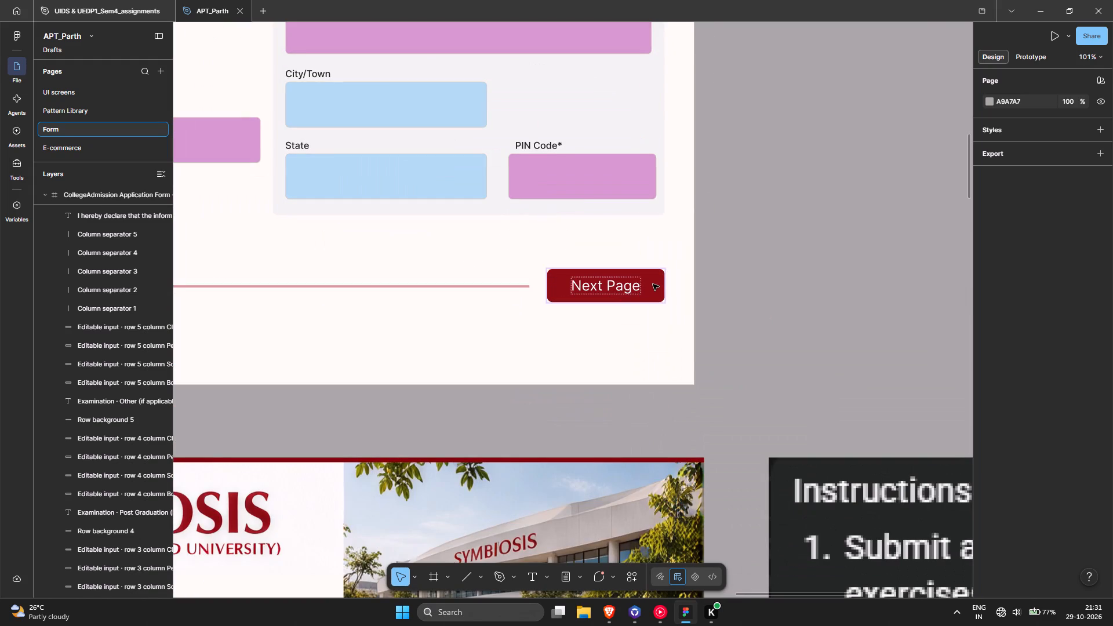
{"action": "left_click", "coordinate": [653, 284]}
{"action": "scroll", "coordinate": [676, 297], "scroll_direction": "down", "scroll_amount": 2, "text": "ctrl"}
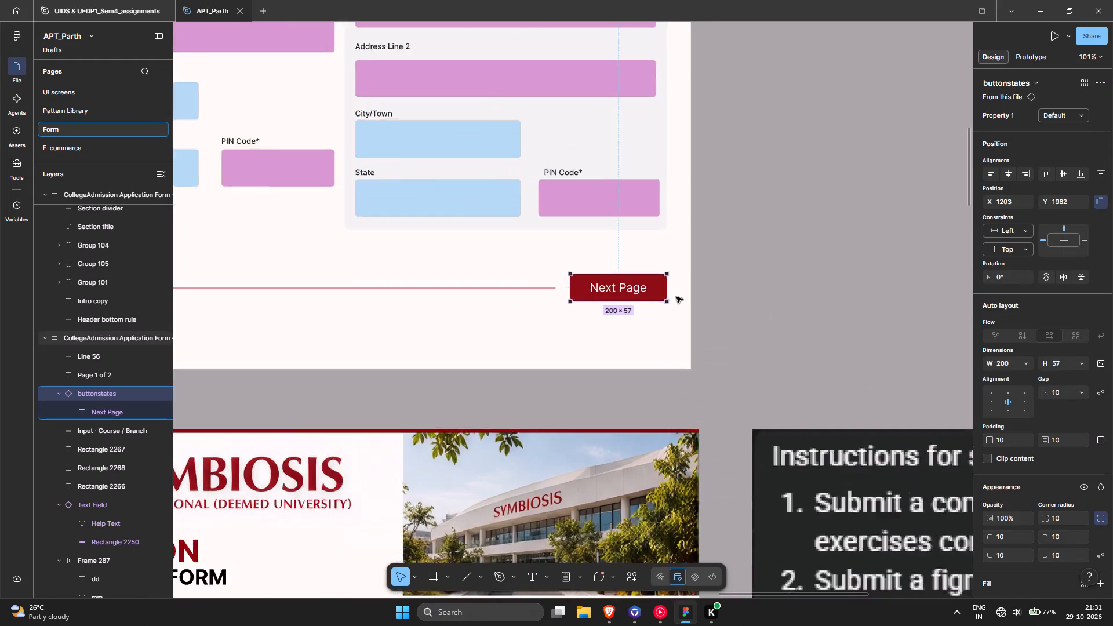
{"action": "scroll", "coordinate": [676, 297], "scroll_direction": "down", "scroll_amount": 15, "text": "ctrl"}
{"action": "scroll", "coordinate": [609, 465], "scroll_direction": "up", "scroll_amount": 5, "text": "ctrl"}
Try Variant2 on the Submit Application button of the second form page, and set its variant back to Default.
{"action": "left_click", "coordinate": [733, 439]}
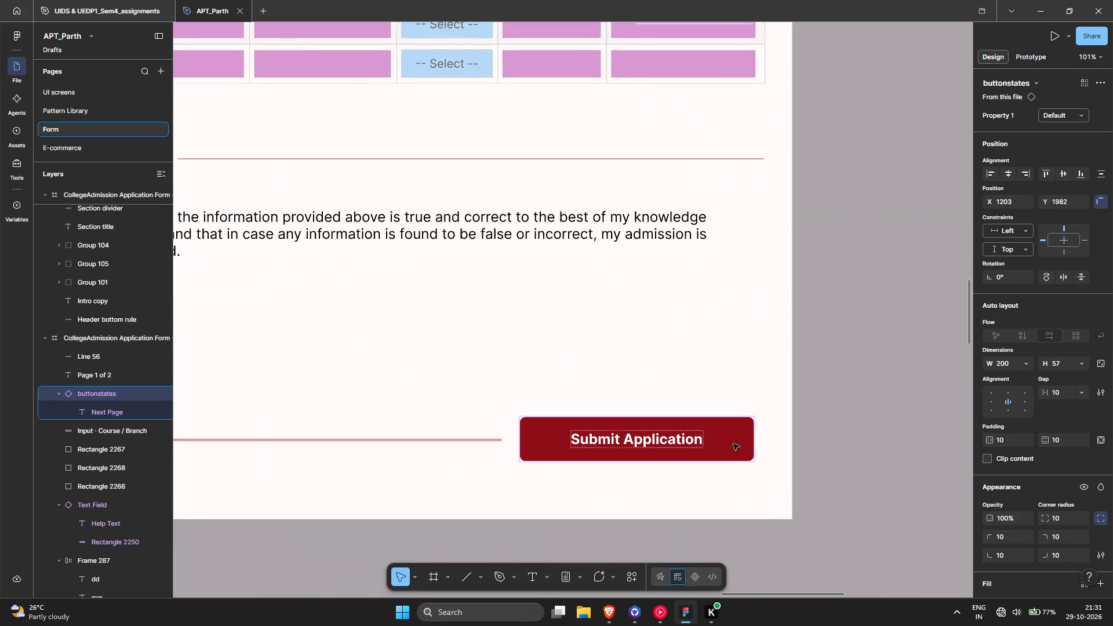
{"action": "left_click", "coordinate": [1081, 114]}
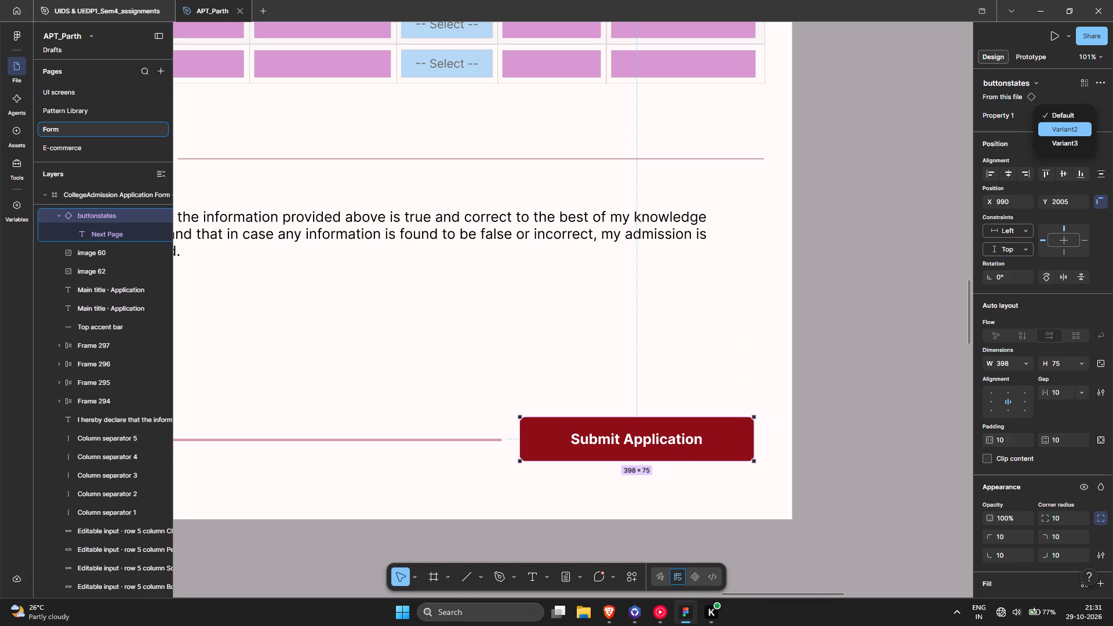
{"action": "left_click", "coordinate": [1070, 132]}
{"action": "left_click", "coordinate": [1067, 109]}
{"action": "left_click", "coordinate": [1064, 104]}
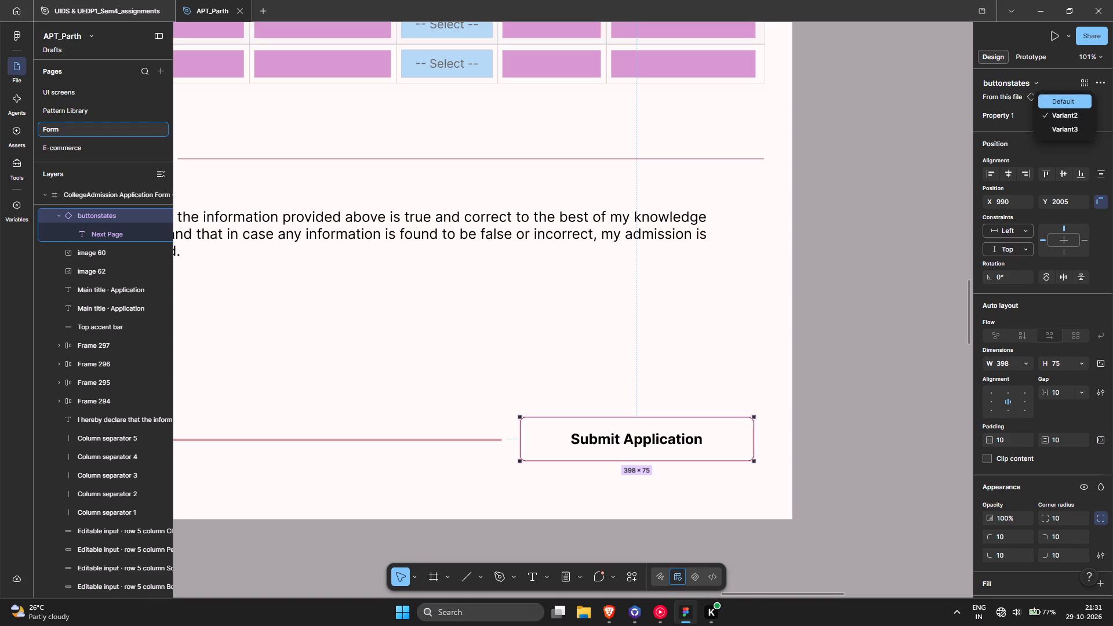
Connect the first form page's Next Page button to the second form frame with an on-click Navigate to interaction and Instant animation.
{"action": "scroll", "coordinate": [694, 310], "scroll_direction": "down", "scroll_amount": 5, "text": "ctrl"}
{"action": "scroll", "coordinate": [672, 323], "scroll_direction": "up", "scroll_amount": 16}
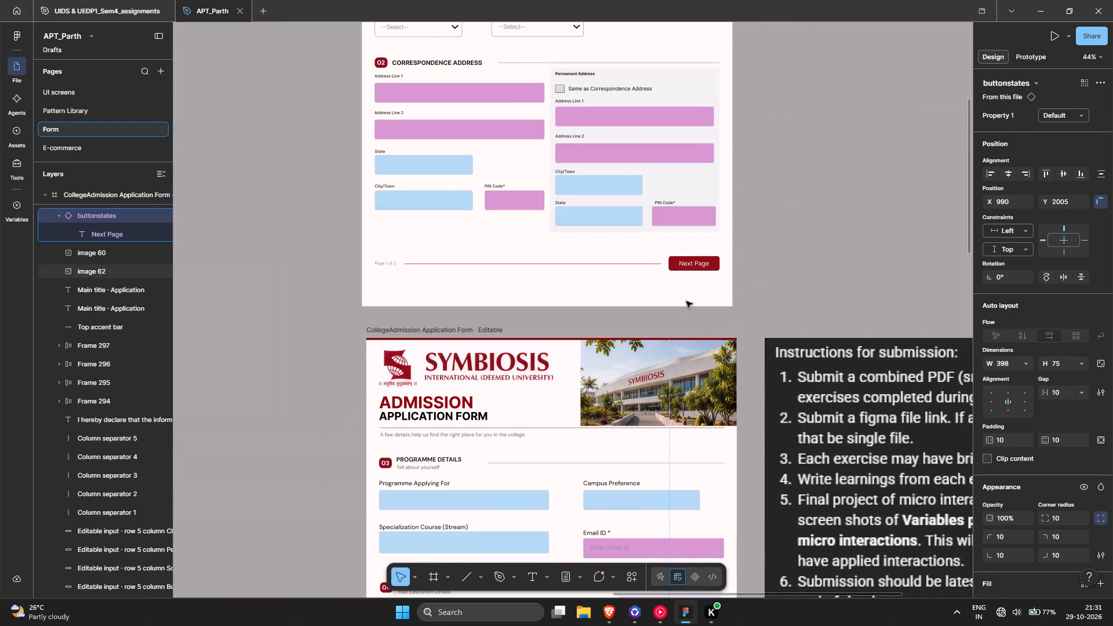
{"action": "scroll", "coordinate": [733, 275], "scroll_direction": "down", "scroll_amount": 12}
{"action": "scroll", "coordinate": [733, 278], "scroll_direction": "up", "scroll_amount": 8}
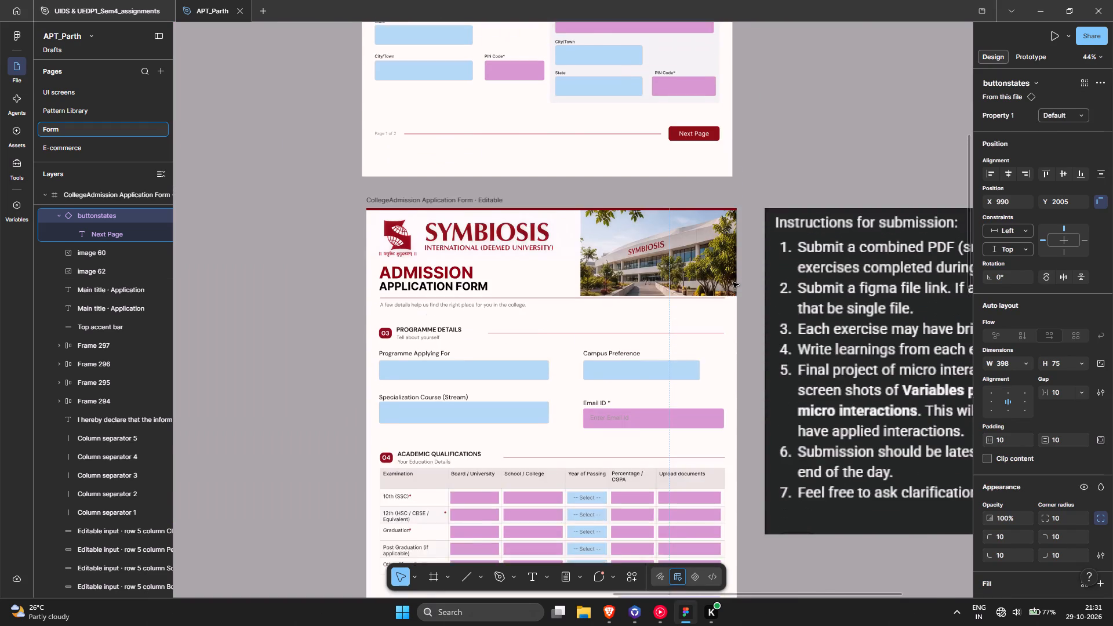
{"action": "left_click", "coordinate": [714, 212]}
{"action": "left_click", "coordinate": [1023, 52]}
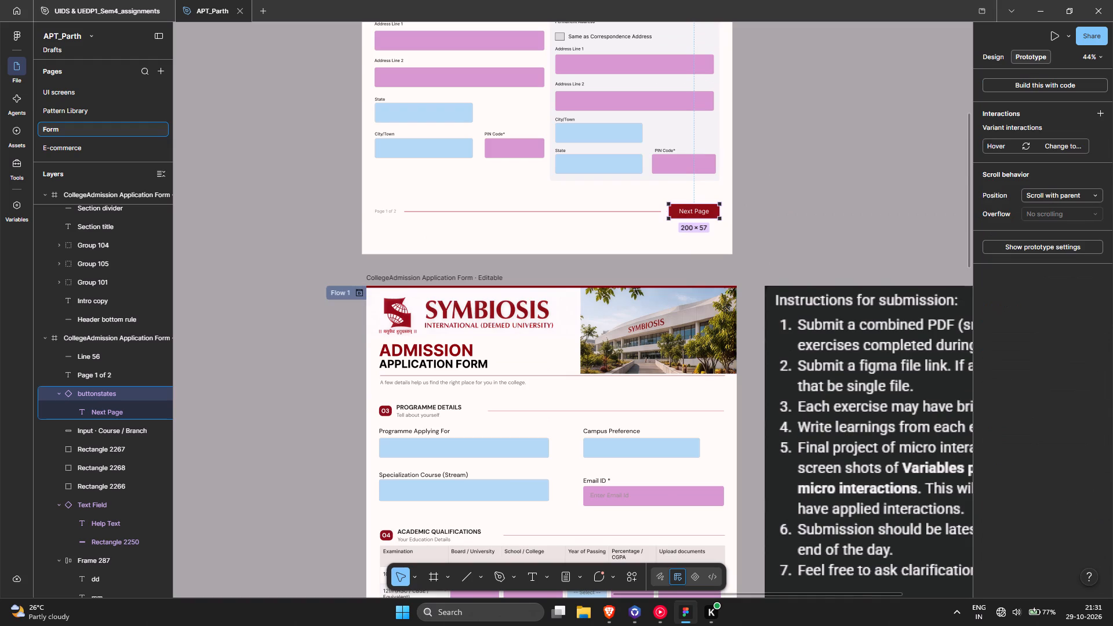
{"action": "left_click_drag", "start_coordinate": [723, 211], "coordinate": [590, 276]}
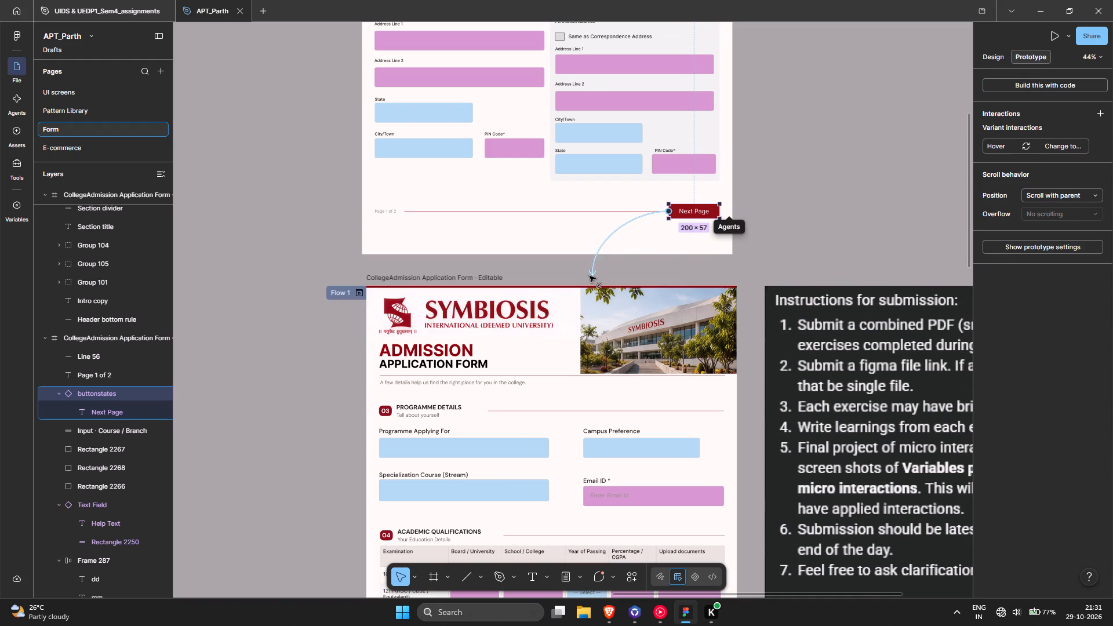
{"action": "left_click_drag", "start_coordinate": [590, 276], "coordinate": [570, 287]}
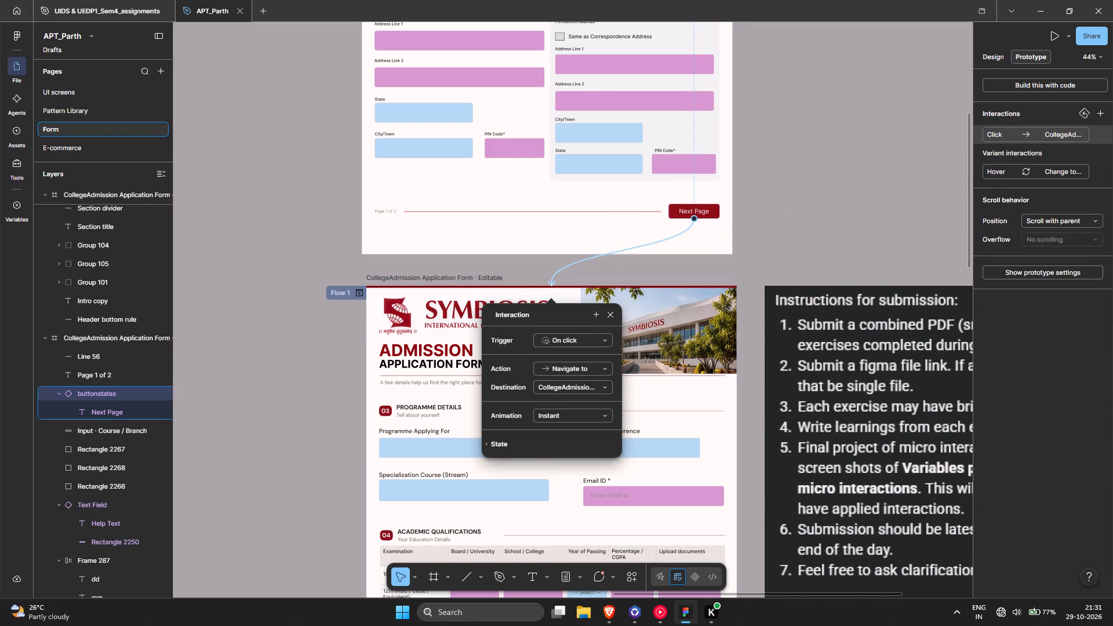
Set the Next Page interaction's animation to Smart animate with Ease in easing and a 500 ms duration.
{"action": "left_click", "coordinate": [573, 416]}
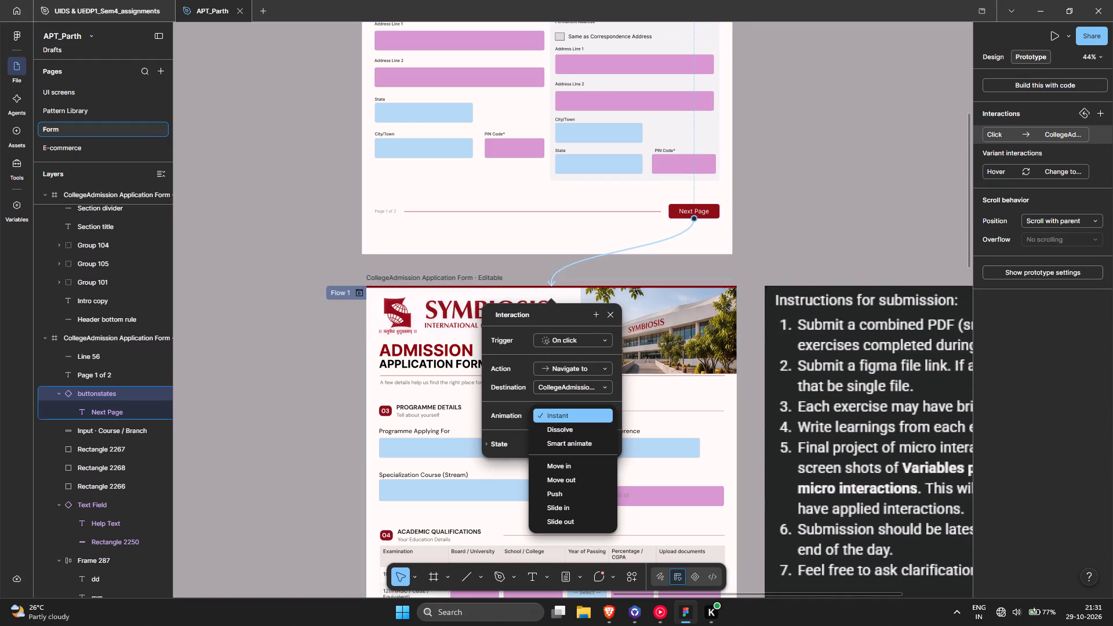
{"action": "left_click", "coordinate": [569, 445]}
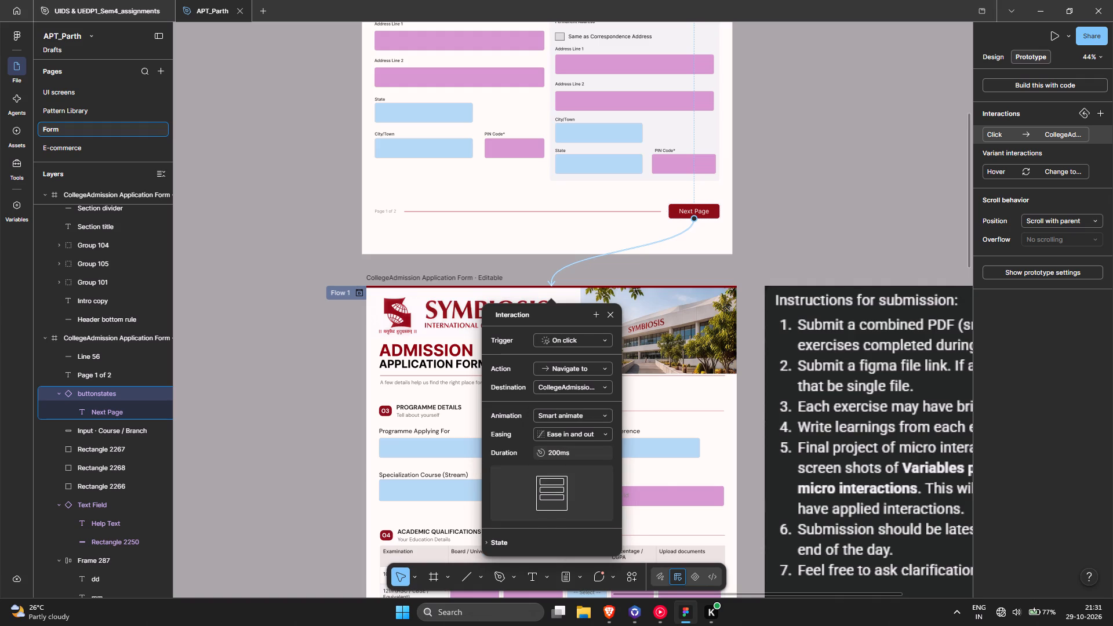
{"action": "left_click", "coordinate": [578, 434]}
{"action": "left_click", "coordinate": [579, 447]}
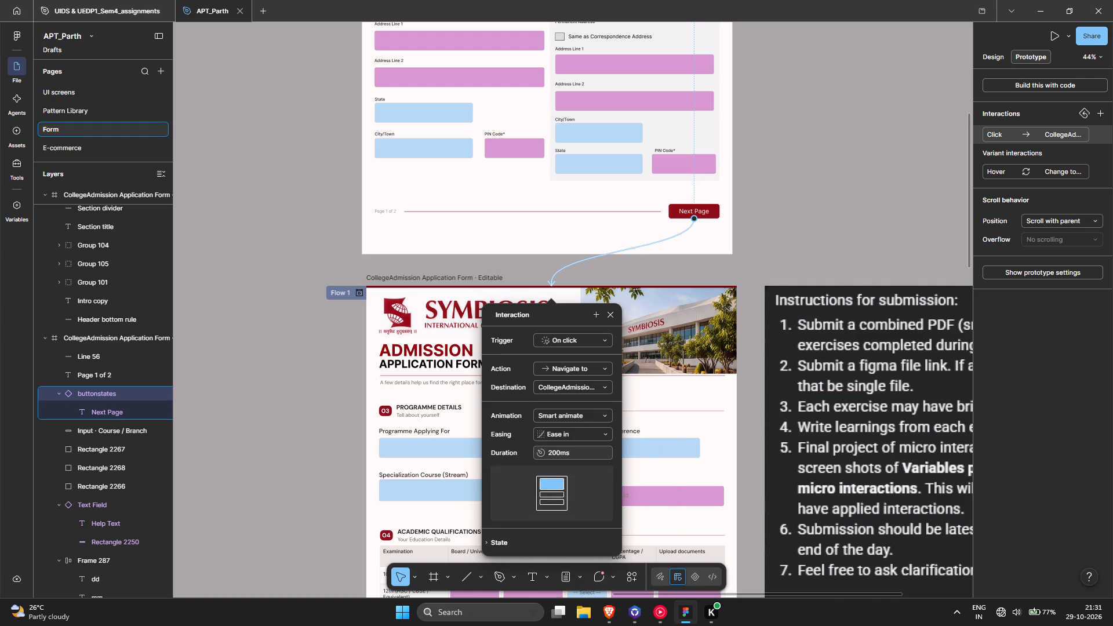
{"action": "left_click", "coordinate": [559, 454]}
{"action": "left_click", "coordinate": [552, 454]}
{"action": "key", "text": "BackSpace"}
{"action": "key", "text": "5"}
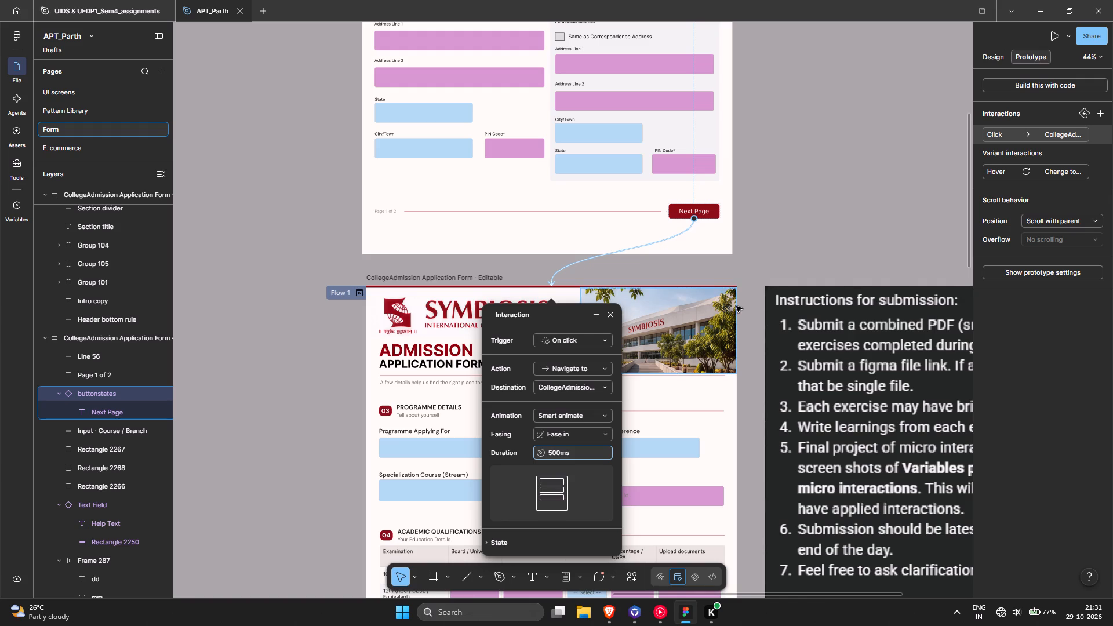
{"action": "left_click", "coordinate": [772, 264]}
Look over both admission form pages and the dropdown component sets, switching from prototype to design mode.
{"action": "scroll", "coordinate": [647, 261], "scroll_direction": "down", "scroll_amount": 8, "text": "ctrl"}
{"action": "scroll", "coordinate": [647, 261], "scroll_direction": "up", "scroll_amount": 3, "text": "ctrl"}
{"action": "scroll", "coordinate": [647, 261], "scroll_direction": "up", "scroll_amount": 5}
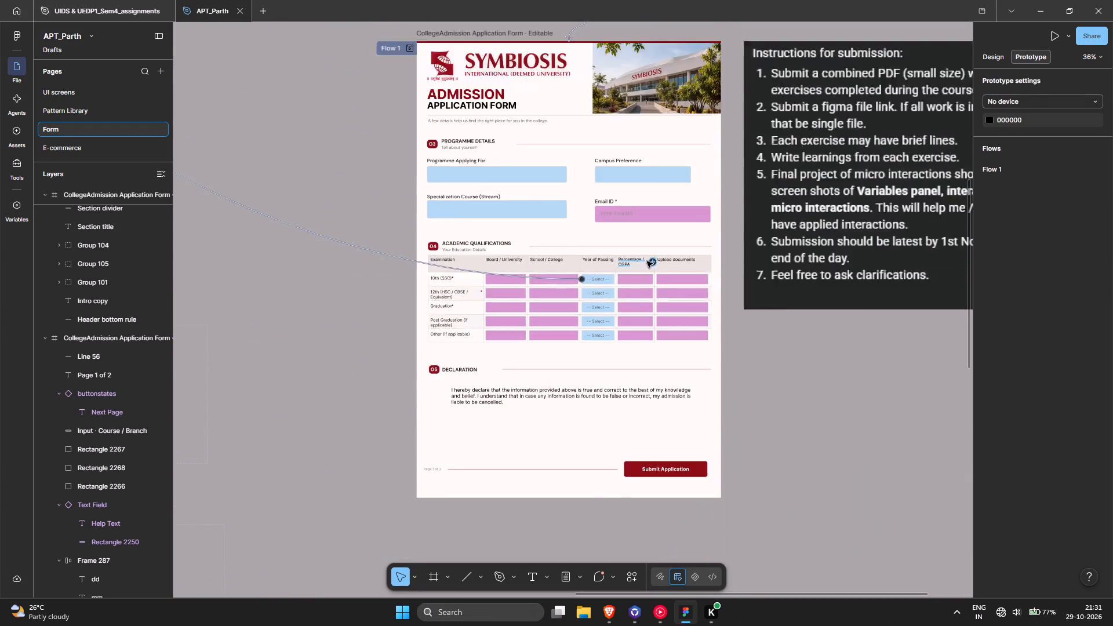
{"action": "scroll", "coordinate": [586, 277], "scroll_direction": "down", "scroll_amount": 1, "text": "ctrl"}
{"action": "middle_click_drag", "start_coordinate": [595, 283], "coordinate": [711, 313]}
{"action": "scroll", "coordinate": [711, 308], "scroll_direction": "down", "scroll_amount": 3, "text": "ctrl"}
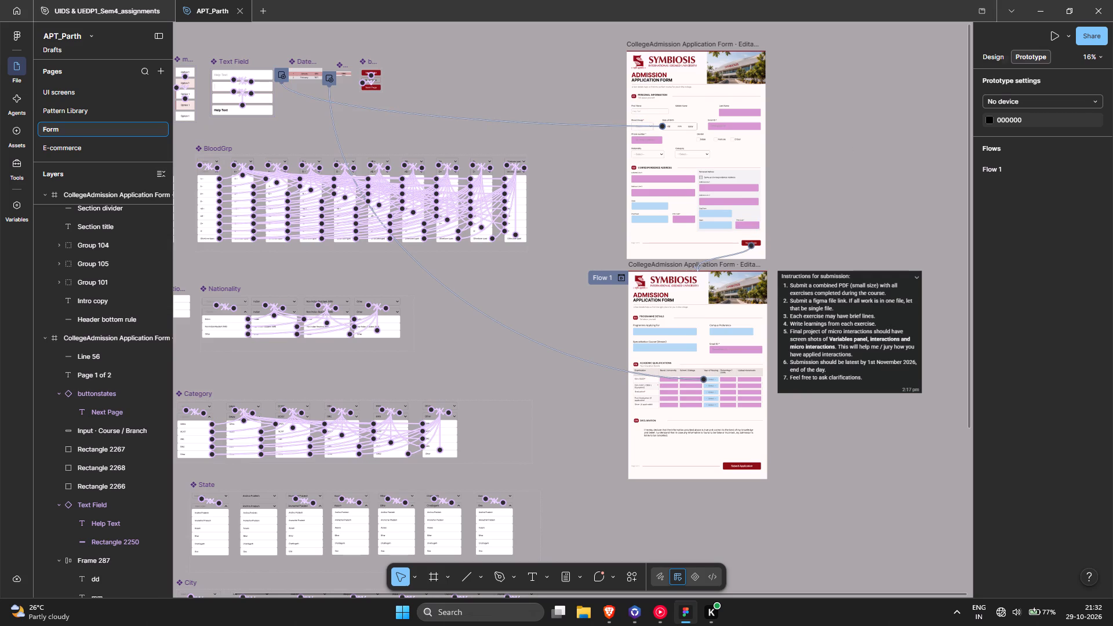
{"action": "left_click", "coordinate": [1001, 54]}
{"action": "scroll", "coordinate": [693, 291], "scroll_direction": "up", "scroll_amount": 4, "text": "ctrl"}
{"action": "scroll", "coordinate": [693, 291], "scroll_direction": "down", "scroll_amount": 8}
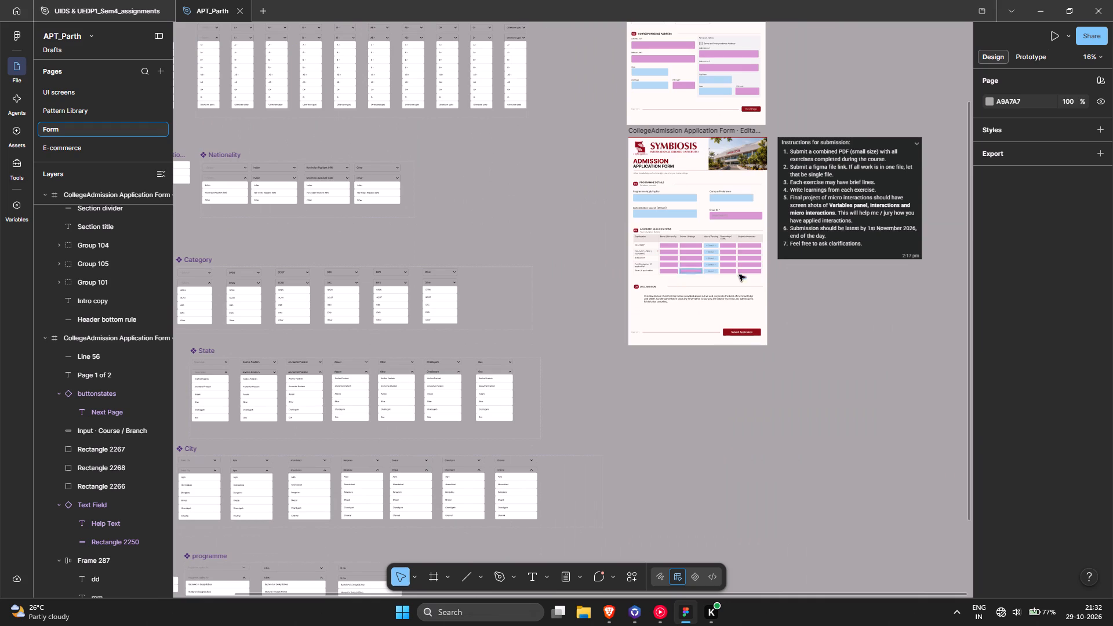
{"action": "left_click", "coordinate": [787, 287]}
Nudge the red required asterisk in the Graduation row to X 170, Y 1251, just clear of its label.
{"action": "scroll", "coordinate": [679, 257], "scroll_direction": "up", "scroll_amount": 10, "text": "ctrl"}
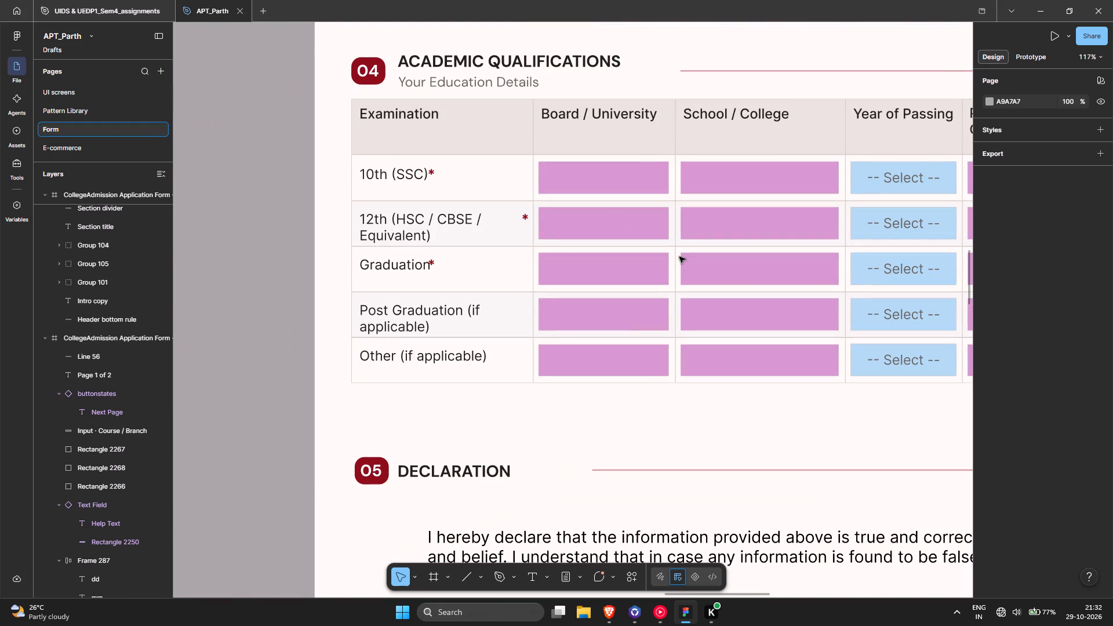
{"action": "scroll", "coordinate": [578, 231], "scroll_direction": "down", "scroll_amount": 1, "text": "ctrl"}
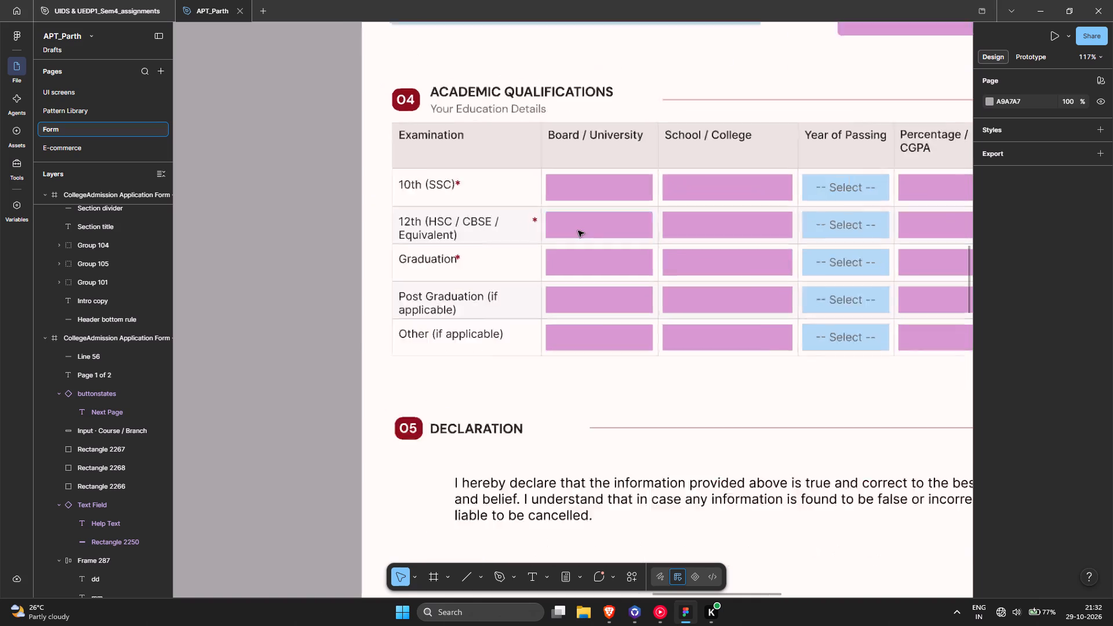
{"action": "scroll", "coordinate": [578, 231], "scroll_direction": "down", "scroll_amount": 1, "text": "ctrl"}
{"action": "middle_click_drag", "start_coordinate": [681, 254], "coordinate": [544, 251]}
{"action": "scroll", "coordinate": [348, 256], "scroll_direction": "up", "scroll_amount": 4, "text": "ctrl"}
{"action": "double_click", "coordinate": [329, 239]}
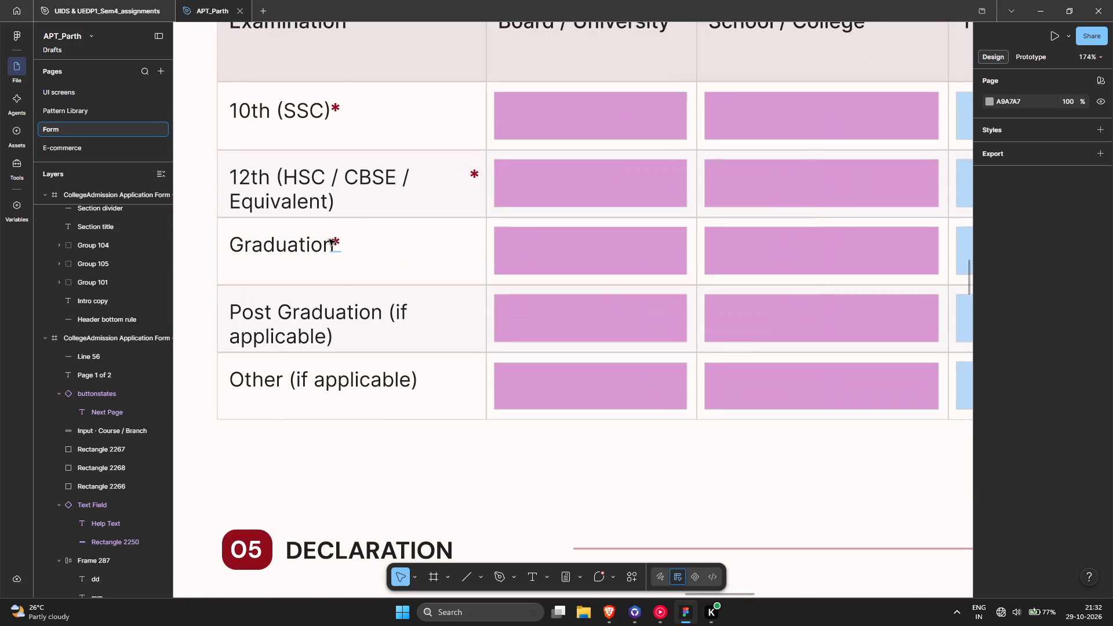
{"action": "left_click", "coordinate": [333, 243]}
{"action": "left_click", "coordinate": [347, 243]}
{"action": "left_click", "coordinate": [350, 243]}
{"action": "left_click", "coordinate": [364, 232]}
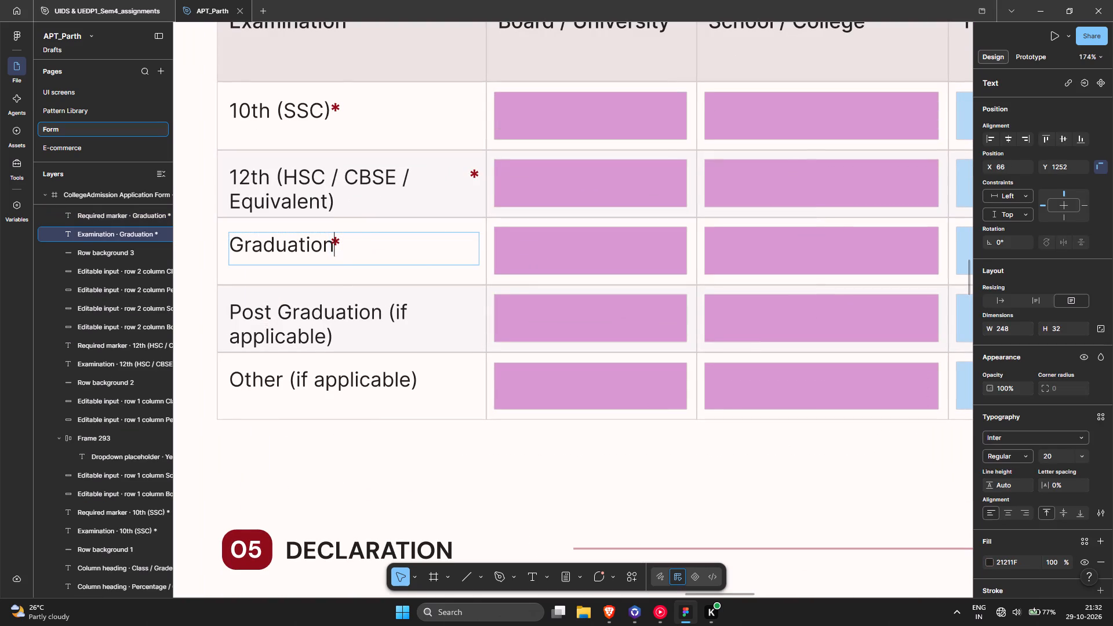
{"action": "left_click", "coordinate": [347, 231]}
{"action": "scroll", "coordinate": [320, 252], "scroll_direction": "up", "scroll_amount": 4, "text": "ctrl"}
{"action": "left_click_drag", "start_coordinate": [345, 231], "coordinate": [351, 229]}
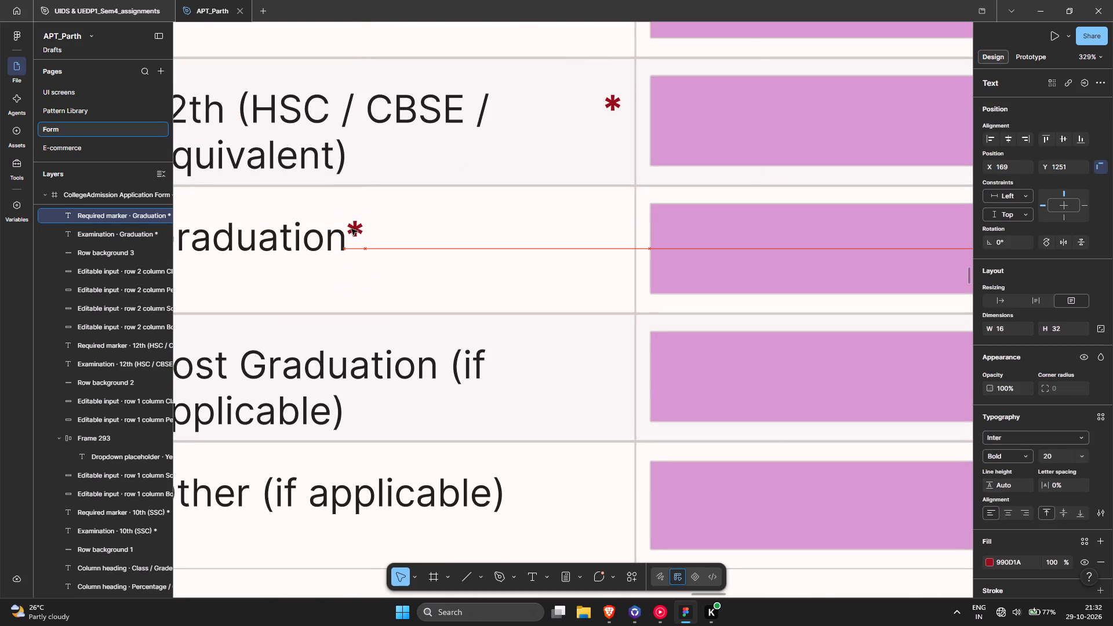
{"action": "left_click_drag", "start_coordinate": [351, 229], "coordinate": [352, 229]}
{"action": "scroll", "coordinate": [544, 224], "scroll_direction": "up", "scroll_amount": 4}
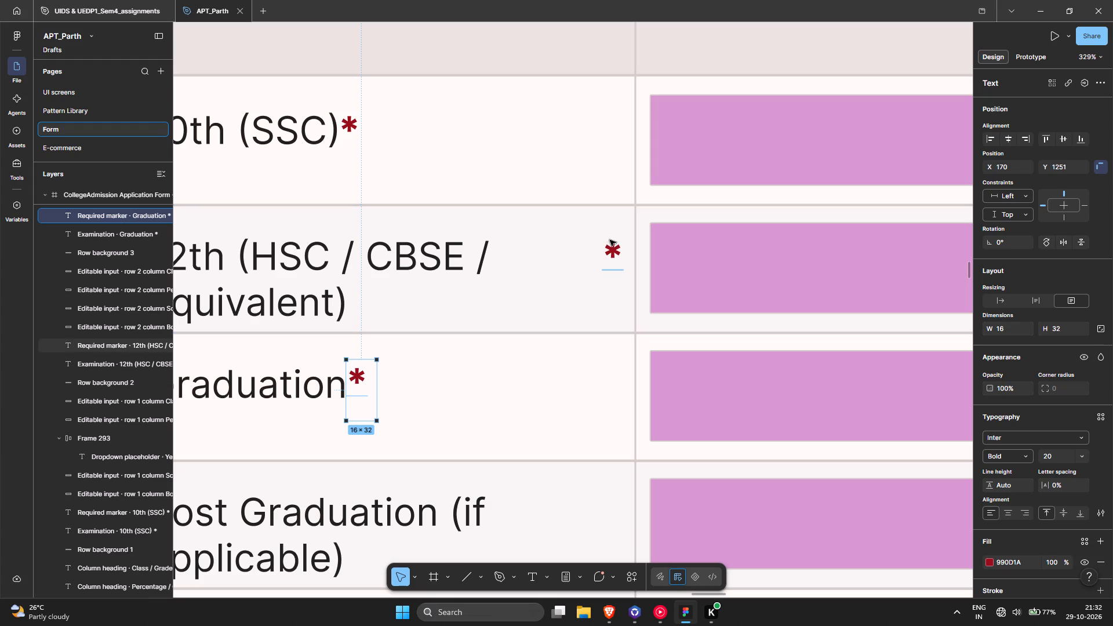
Move the 12th row's required asterisk next to its label and raise the 10th (SSC) asterisk to X 167, Y 1112.
{"action": "left_click_drag", "start_coordinate": [610, 240], "coordinate": [501, 225]}
{"action": "middle_click_drag", "start_coordinate": [585, 248], "coordinate": [760, 282]}
{"action": "left_click_drag", "start_coordinate": [523, 151], "coordinate": [525, 137]}
Duplicate the 10th (SSC) required asterisk and transfer the copy to the end of the Specialization Course (Stream) label.
{"action": "left_click_drag", "start_coordinate": [526, 139], "coordinate": [522, 309], "text": "alt"}
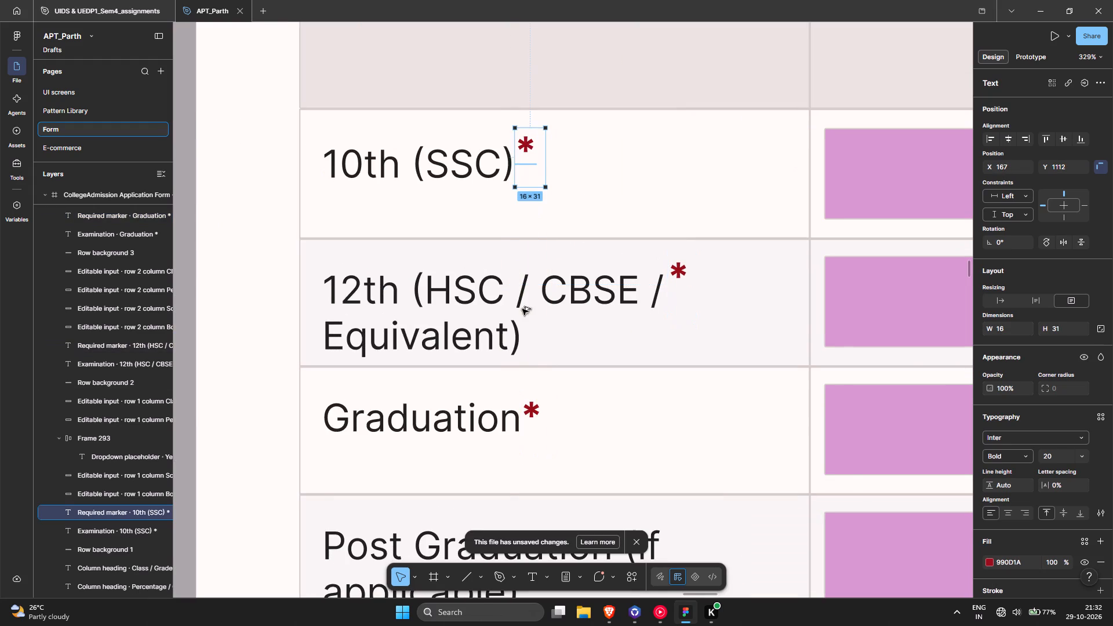
{"action": "left_click_drag", "start_coordinate": [522, 309], "coordinate": [567, 421], "text": "alt"}
{"action": "key", "text": "ctrl+x"}
{"action": "scroll", "coordinate": [567, 421], "scroll_direction": "down", "scroll_amount": 13, "text": "ctrl"}
{"action": "scroll", "coordinate": [599, 350], "scroll_direction": "up", "scroll_amount": 11, "text": "ctrl"}
{"action": "scroll", "coordinate": [556, 231], "scroll_direction": "up", "scroll_amount": 3, "text": "ctrl"}
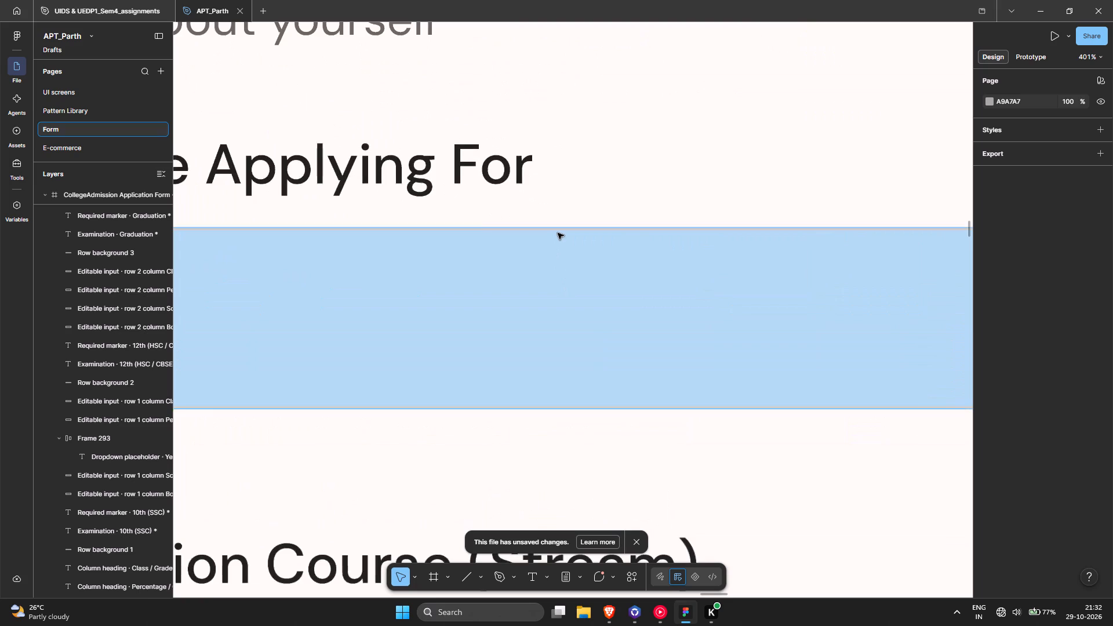
{"action": "scroll", "coordinate": [558, 233], "scroll_direction": "up", "scroll_amount": 1, "text": "ctrl"}
{"action": "scroll", "coordinate": [558, 233], "scroll_direction": "down", "scroll_amount": 6, "text": "ctrl"}
{"action": "left_click", "coordinate": [583, 204]}
{"action": "key", "text": "ctrl+v"}
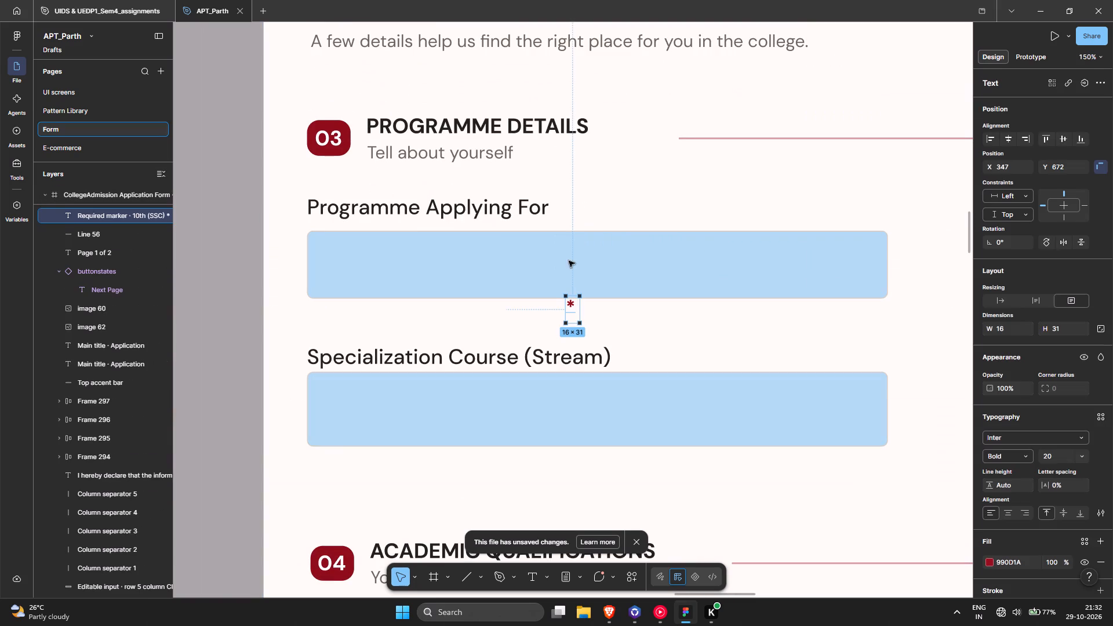
{"action": "left_click_drag", "start_coordinate": [572, 305], "coordinate": [614, 344]}
Duplicate that asterisk and place the copy after the Programme Applying For label at X 328, Y 547.
{"action": "key", "text": "ctrl+d"}
{"action": "left_click_drag", "start_coordinate": [616, 344], "coordinate": [558, 187]}
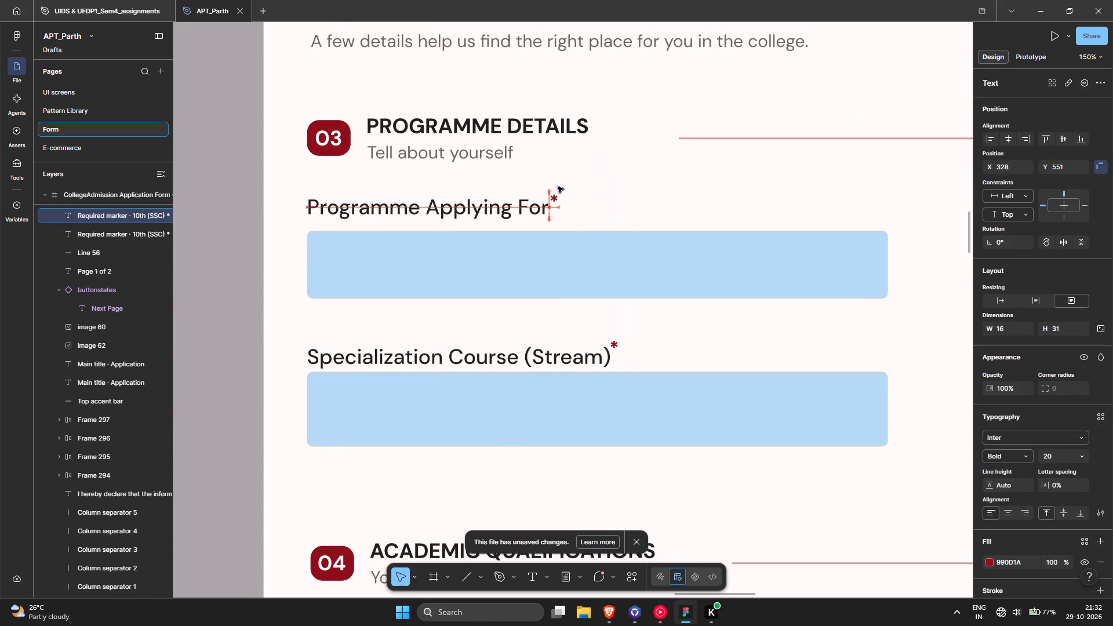
{"action": "left_click_drag", "start_coordinate": [558, 187], "coordinate": [554, 195]}
{"action": "scroll", "coordinate": [586, 185], "scroll_direction": "down", "scroll_amount": 3, "text": "ctrl"}
{"action": "key", "text": "x"}
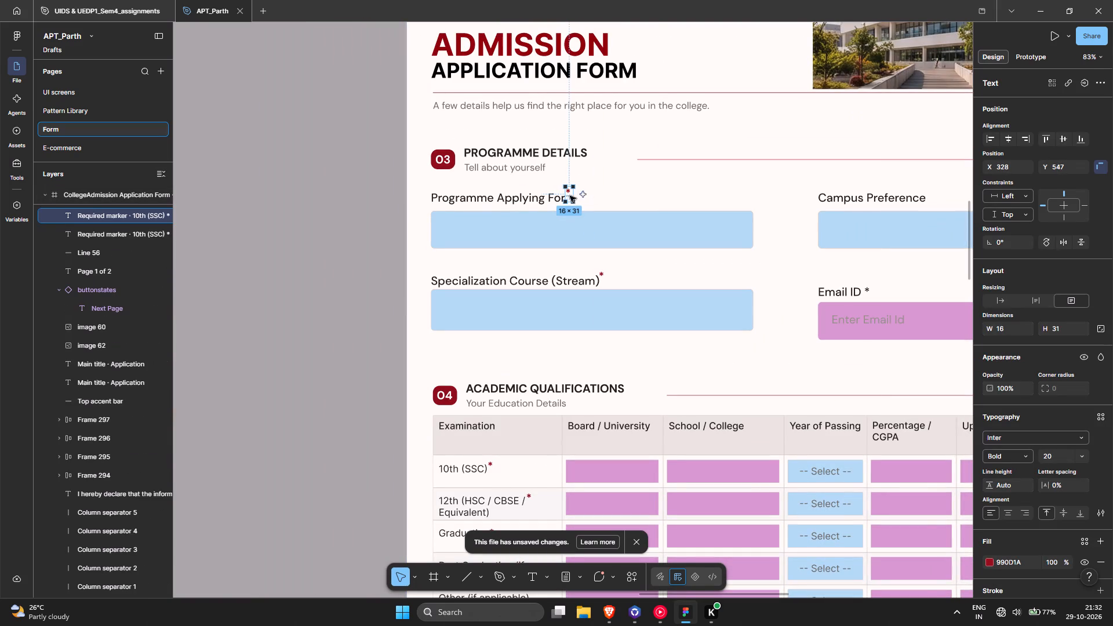
Place another copy of the Programme Applying For asterisk after the Campus Preference label at X 1074, Y 547.
{"action": "middle_click_drag", "start_coordinate": [616, 184], "coordinate": [496, 194]}
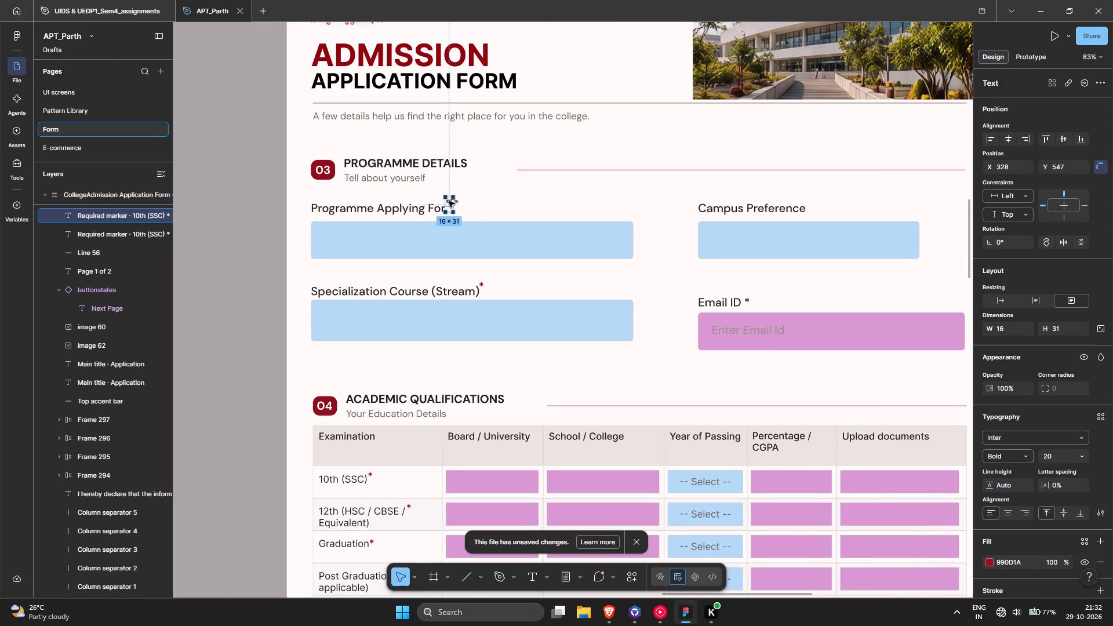
{"action": "left_click_drag", "start_coordinate": [449, 202], "coordinate": [810, 202], "text": "alt"}
{"action": "scroll", "coordinate": [799, 232], "scroll_direction": "down", "scroll_amount": 1, "text": "ctrl"}
{"action": "scroll", "coordinate": [800, 236], "scroll_direction": "up", "scroll_amount": 5, "text": "ctrl"}
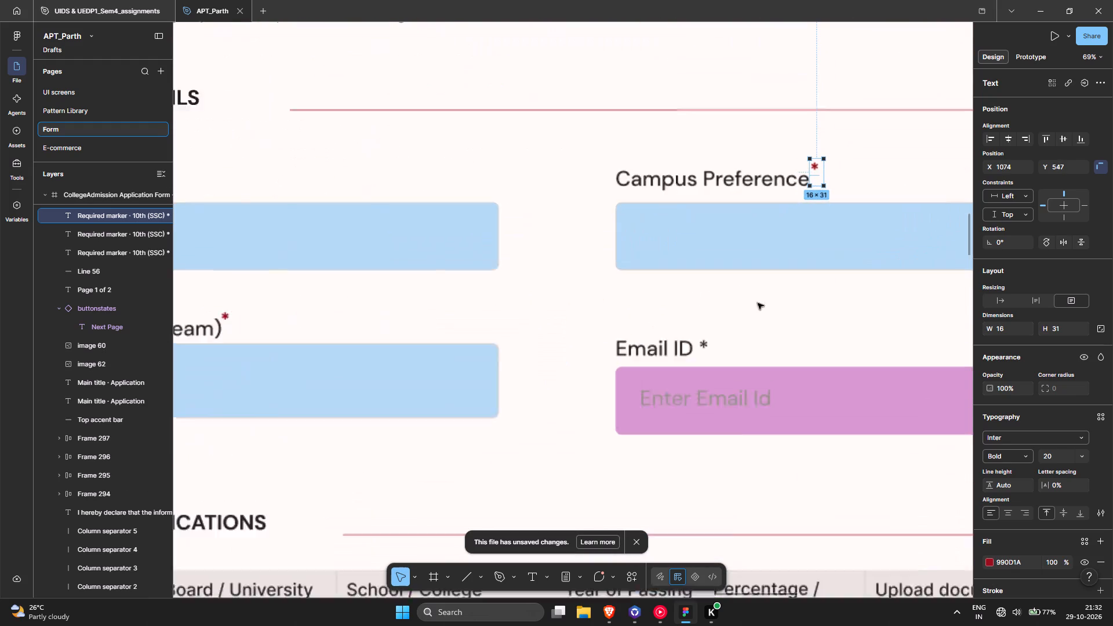
Replace the plain asterisk in the Email ID label with a copy of the red Campus Preference required marker.
{"action": "double_click", "coordinate": [678, 367]}
{"action": "left_click", "coordinate": [689, 365]}
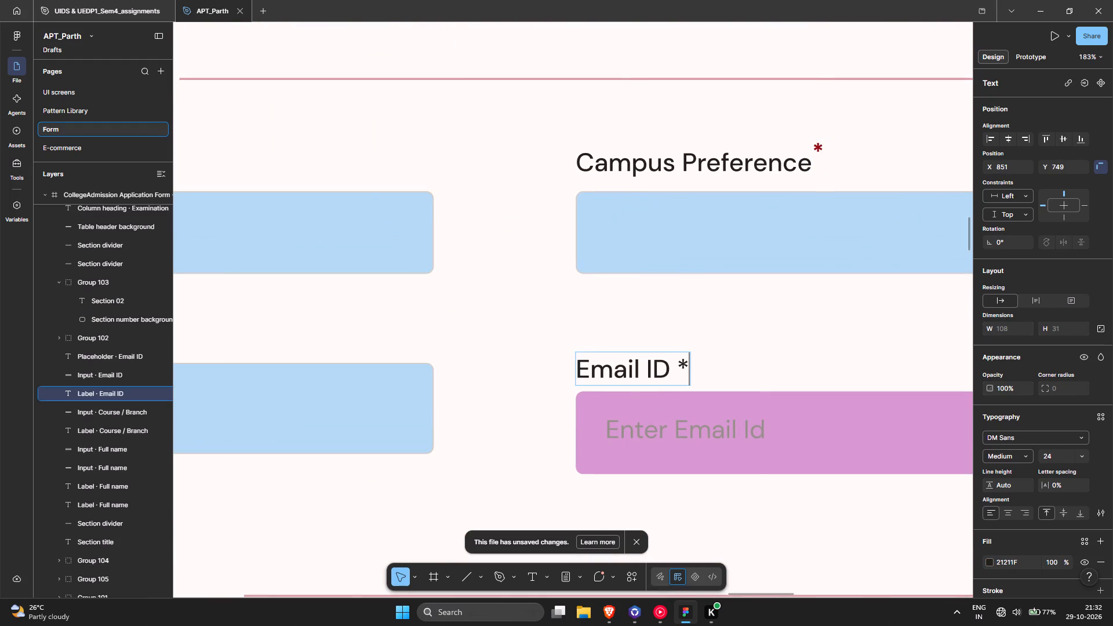
{"action": "key", "text": "BackSpace"}
{"action": "left_click", "coordinate": [772, 319]}
{"action": "left_click_drag", "start_coordinate": [816, 147], "coordinate": [679, 348], "text": "alt"}
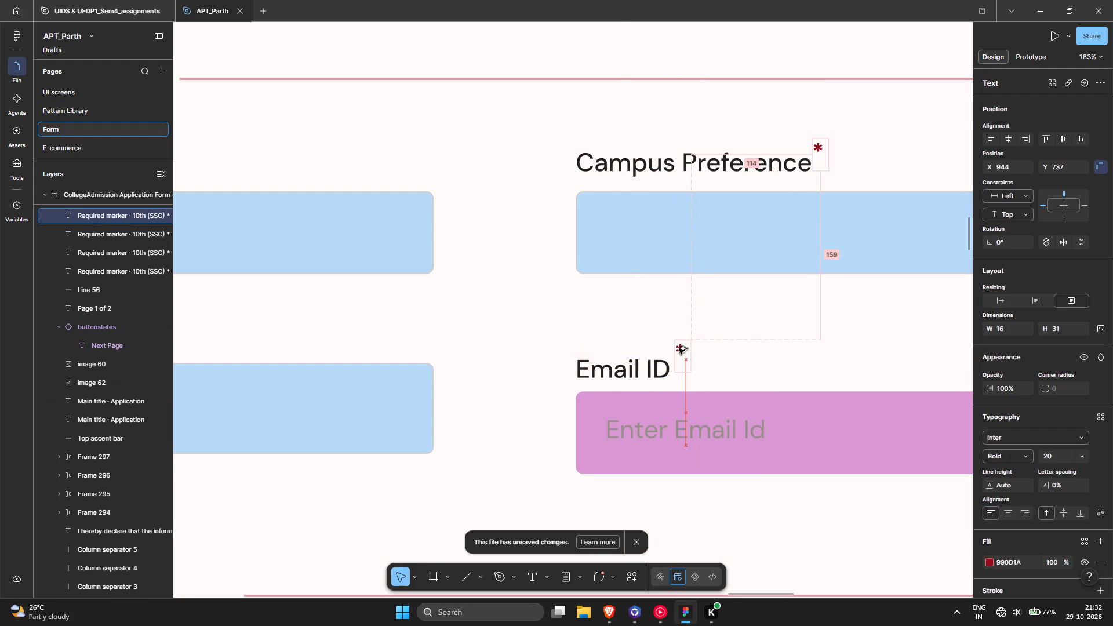
{"action": "left_click_drag", "start_coordinate": [679, 348], "coordinate": [676, 351], "text": "alt"}
Delete the required asterisk beside the Campus Preference label.
{"action": "left_click", "coordinate": [818, 149]}
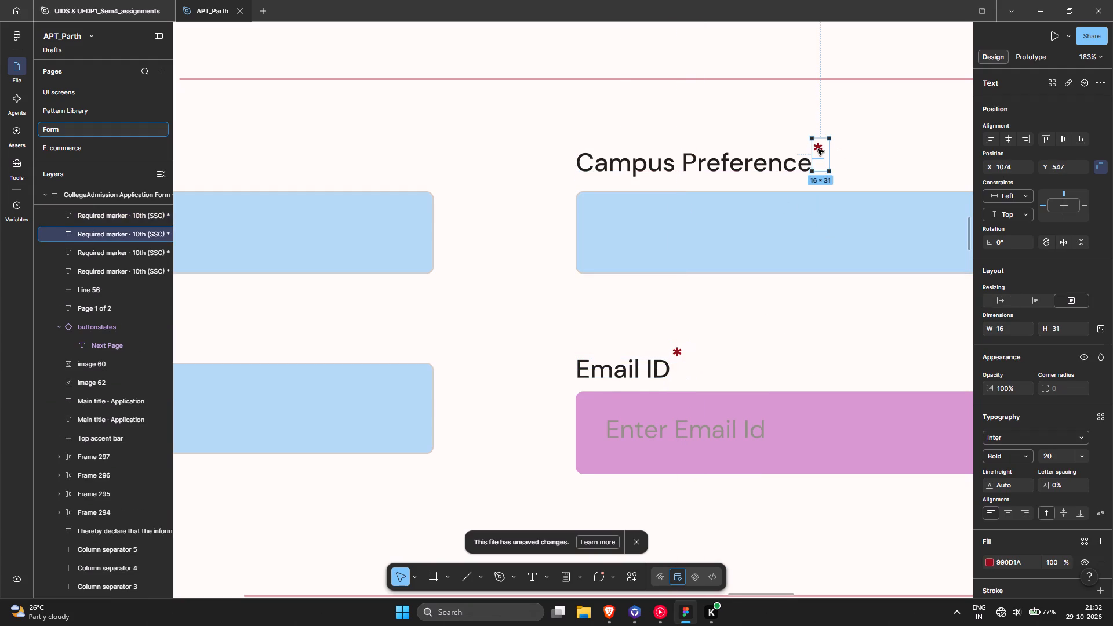
{"action": "key", "text": "Delete"}
{"action": "scroll", "coordinate": [818, 149], "scroll_direction": "down", "scroll_amount": 5, "text": "ctrl"}
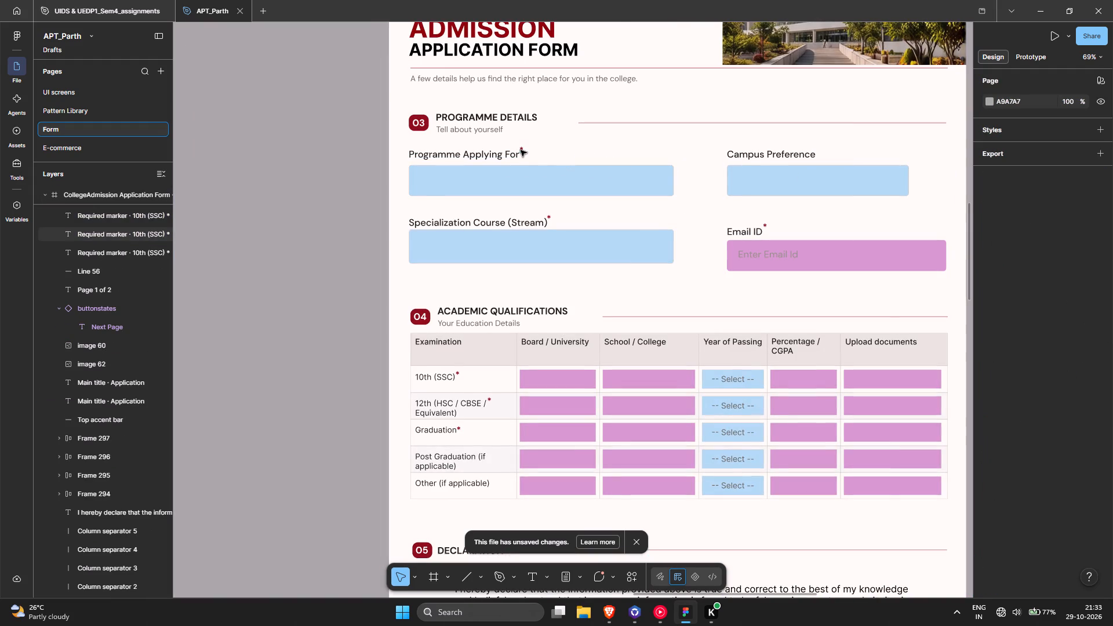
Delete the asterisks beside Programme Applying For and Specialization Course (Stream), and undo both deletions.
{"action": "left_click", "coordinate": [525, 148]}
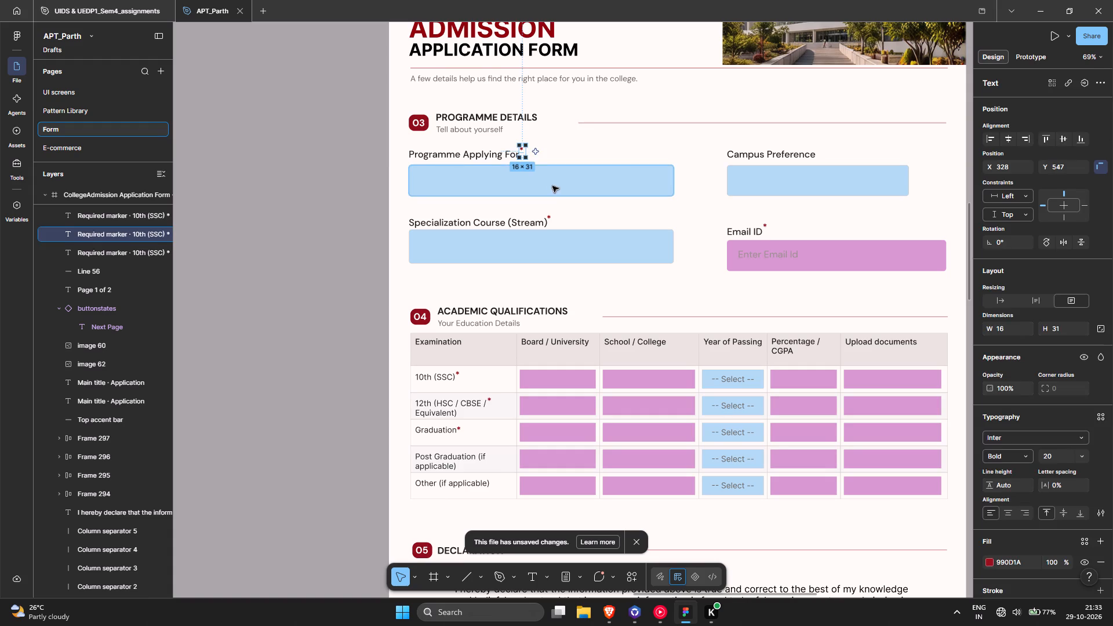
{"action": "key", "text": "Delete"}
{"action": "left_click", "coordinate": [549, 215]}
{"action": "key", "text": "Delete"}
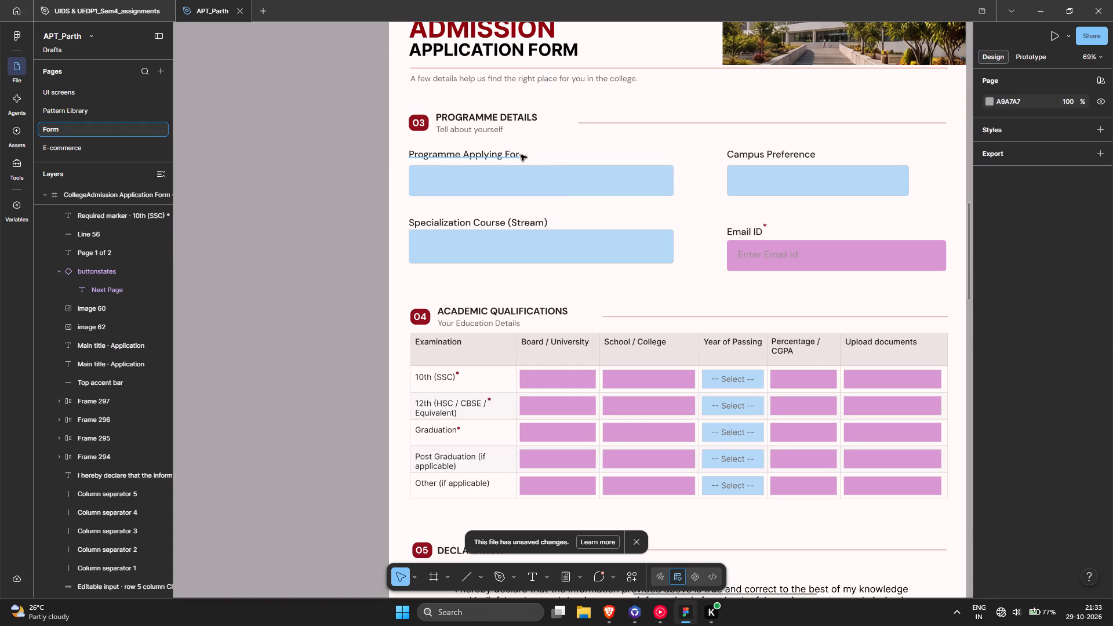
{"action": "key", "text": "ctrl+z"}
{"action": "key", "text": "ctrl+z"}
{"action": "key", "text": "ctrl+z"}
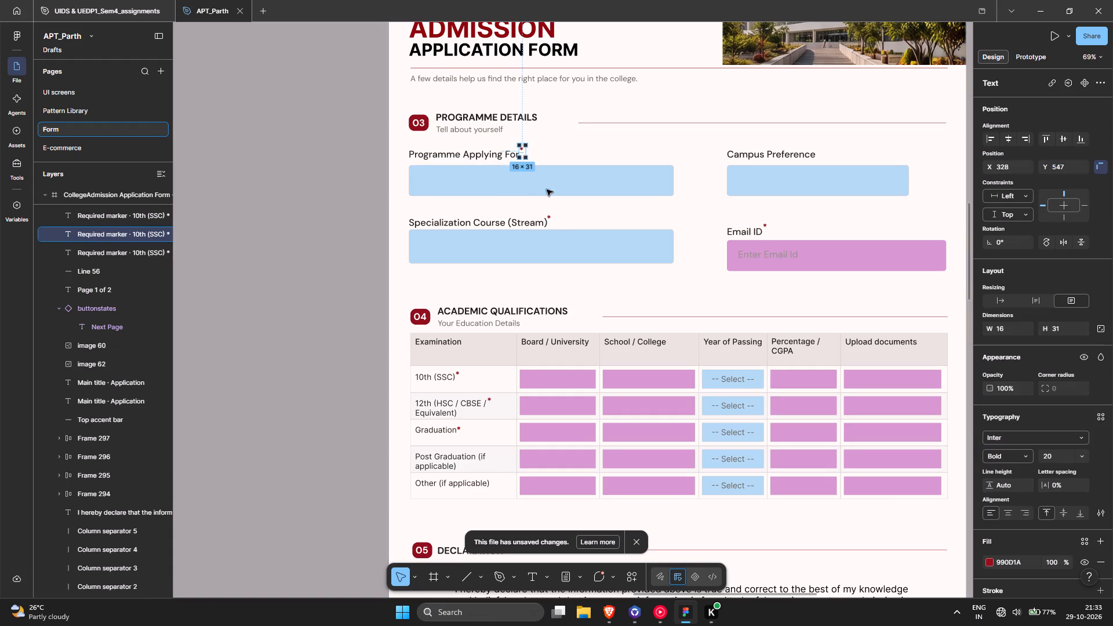
Delete the required asterisk beside the Specialization Course (Stream) label.
{"action": "left_click", "coordinate": [551, 218]}
{"action": "key", "text": "Delete"}
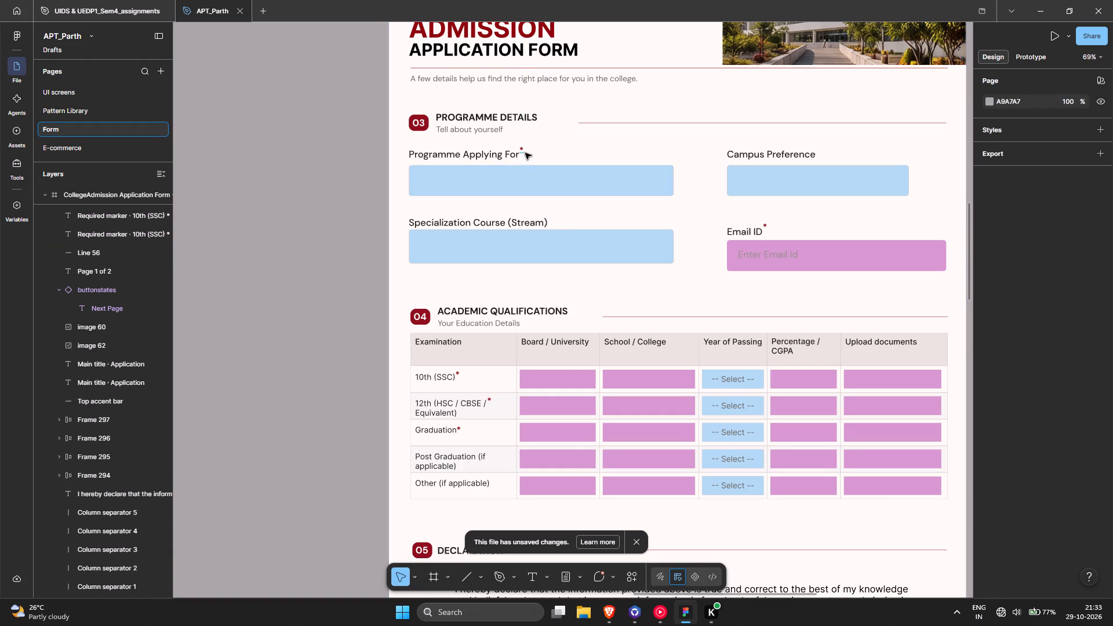
Copy the red required marker beside the Programme Applying For label.
{"action": "left_click", "coordinate": [523, 149]}
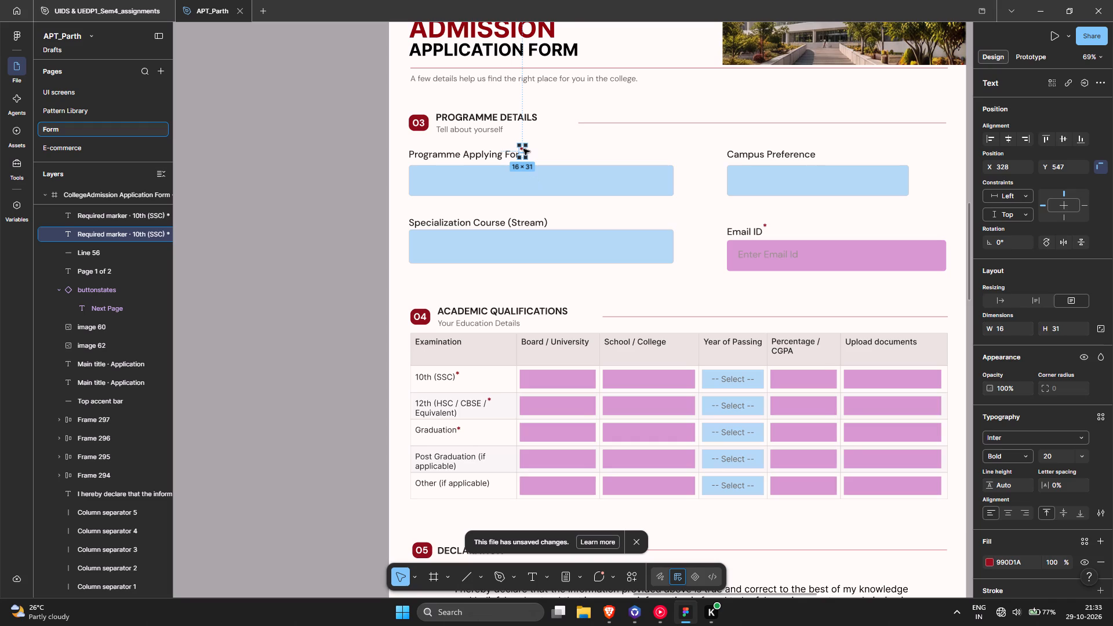
{"action": "key", "text": "ctrl+c"}
Remove the typed asterisk from both PIN Code labels, in the correspondence and permanent address sections.
{"action": "scroll", "coordinate": [523, 149], "scroll_direction": "down", "scroll_amount": 6}
{"action": "scroll", "coordinate": [525, 149], "scroll_direction": "down", "scroll_amount": 6, "text": "ctrl"}
{"action": "scroll", "coordinate": [519, 173], "scroll_direction": "up", "scroll_amount": 5, "text": "ctrl"}
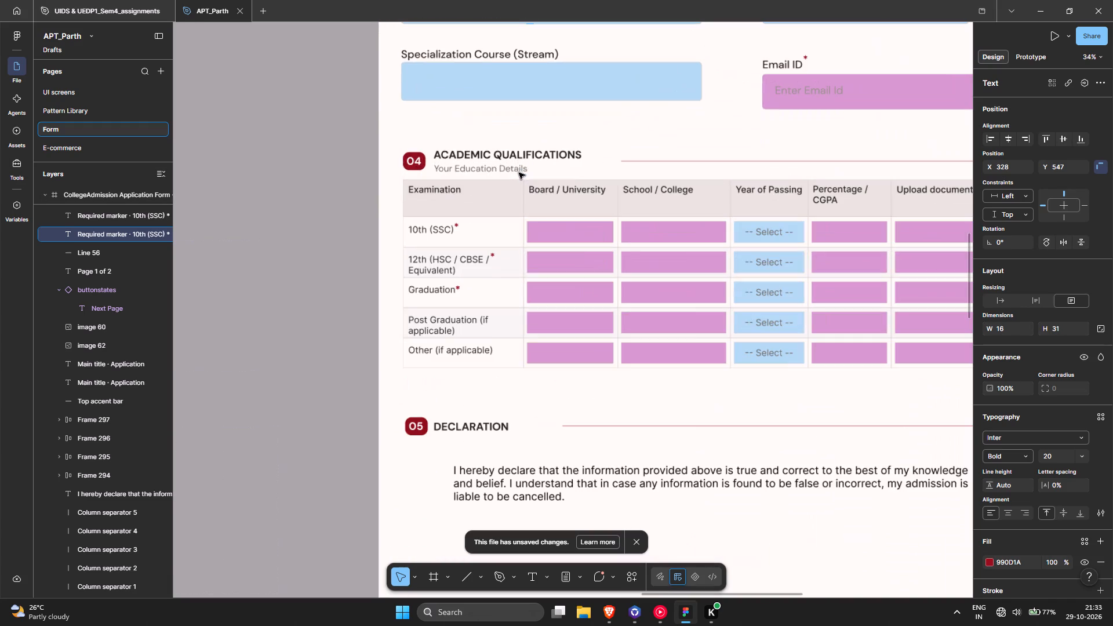
{"action": "scroll", "coordinate": [643, 233], "scroll_direction": "up", "scroll_amount": 20}
{"action": "scroll", "coordinate": [643, 233], "scroll_direction": "up", "scroll_amount": 8}
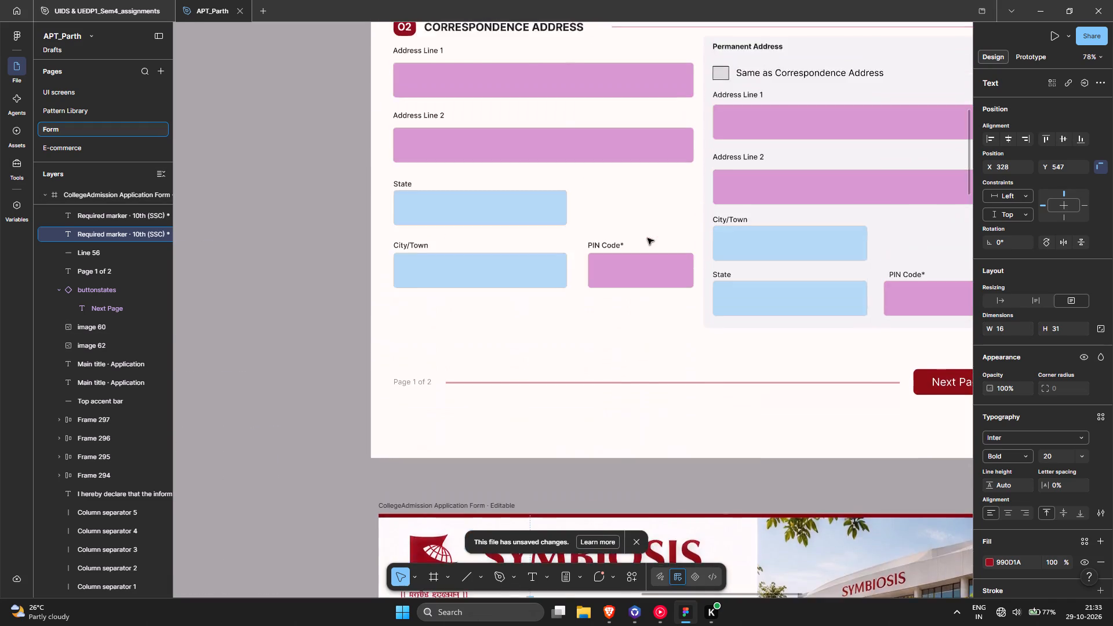
{"action": "scroll", "coordinate": [648, 238], "scroll_direction": "up", "scroll_amount": 4}
{"action": "double_click", "coordinate": [621, 394]}
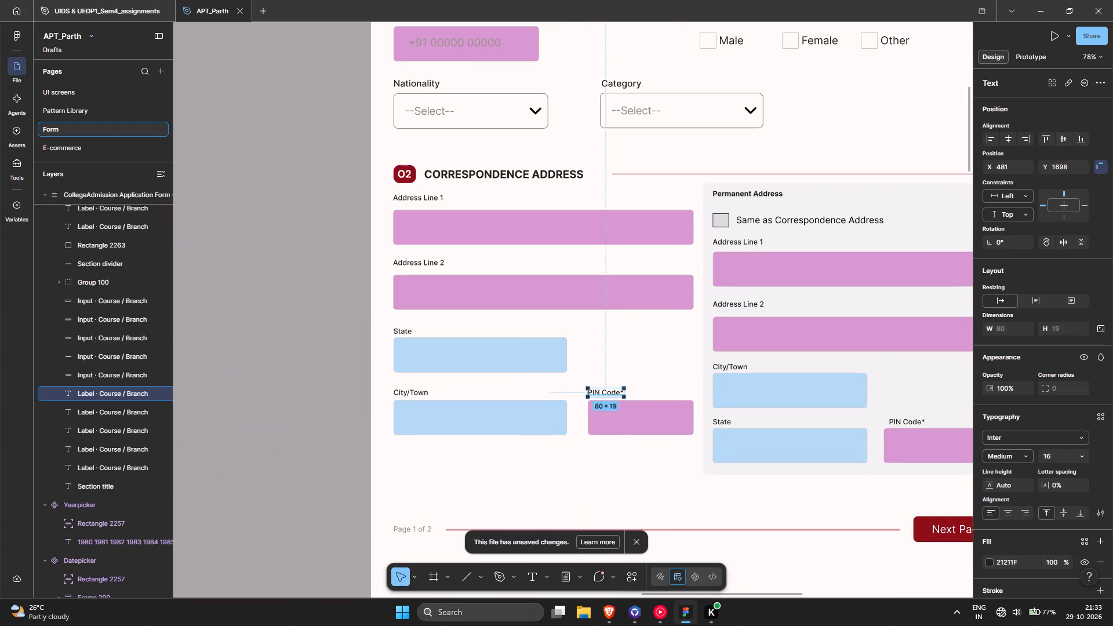
{"action": "left_click", "coordinate": [625, 394]}
{"action": "key", "text": "Right"}
{"action": "key", "text": "BackSpace"}
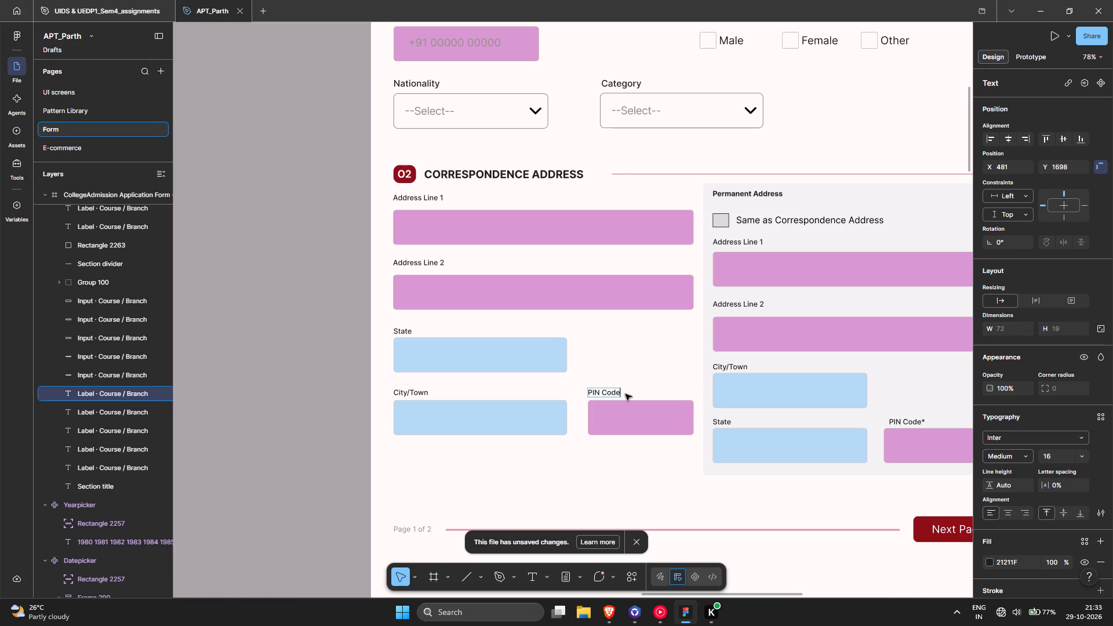
{"action": "middle_click_drag", "start_coordinate": [643, 368], "coordinate": [547, 377]}
{"action": "scroll", "coordinate": [544, 377], "scroll_direction": "up", "scroll_amount": 6}
{"action": "scroll", "coordinate": [555, 383], "scroll_direction": "down", "scroll_amount": 8}
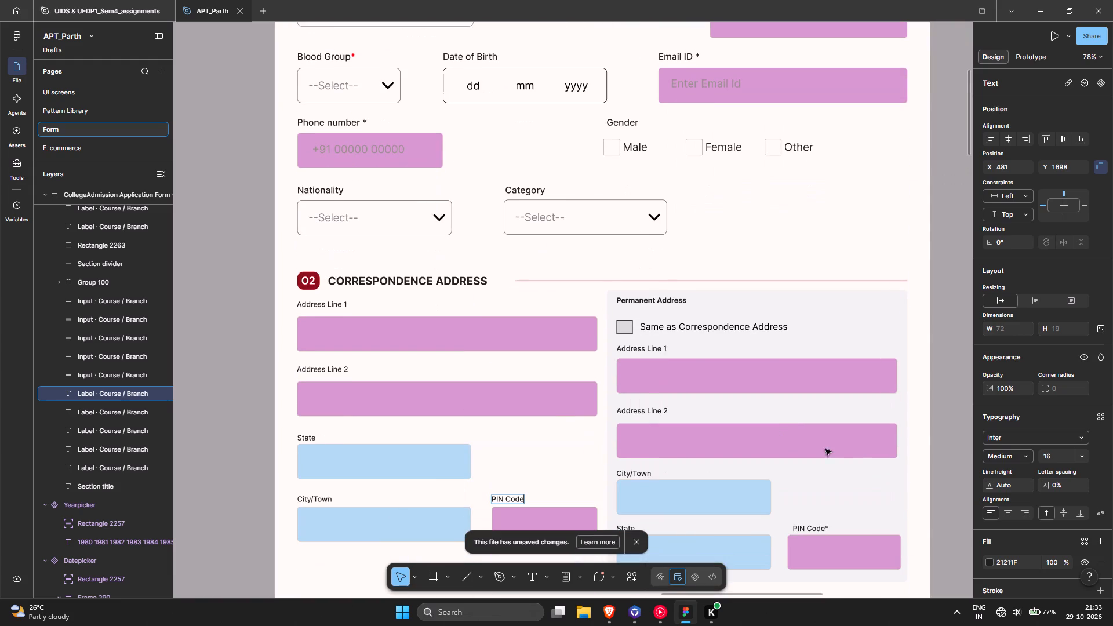
{"action": "left_click", "coordinate": [828, 530]}
{"action": "key", "text": "BackSpace"}
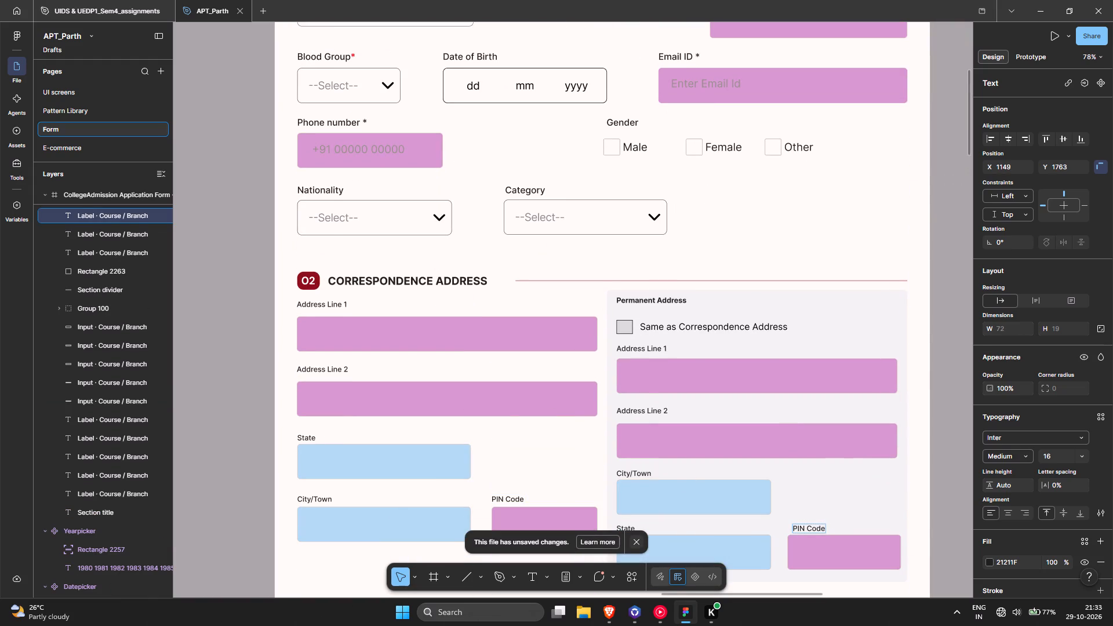
Remove the typed asterisks from the Blood Group and Email ID labels in the Personal Information section.
{"action": "scroll", "coordinate": [416, 351], "scroll_direction": "up", "scroll_amount": 5}
{"action": "left_click", "coordinate": [354, 250]}
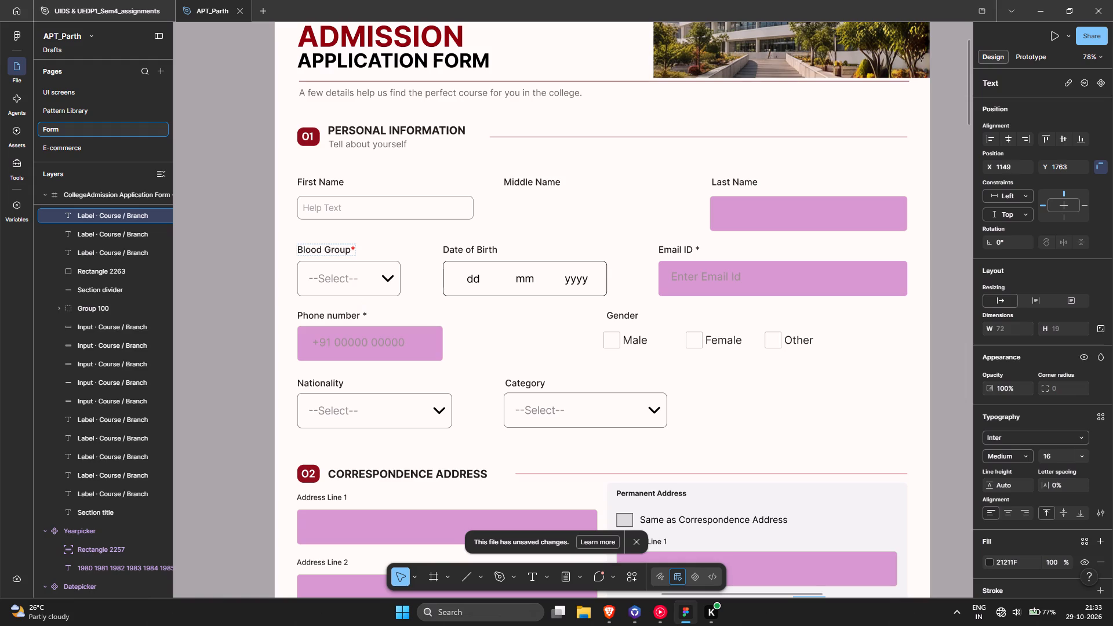
{"action": "key", "text": "BackSpace"}
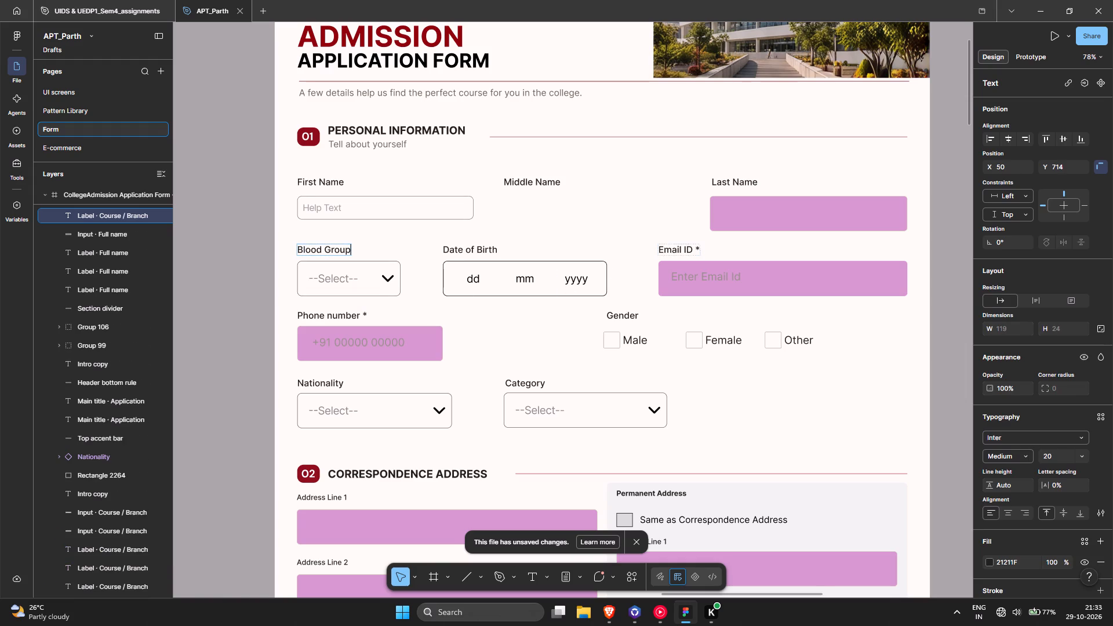
{"action": "left_click", "coordinate": [701, 250]}
{"action": "double_click", "coordinate": [692, 251]}
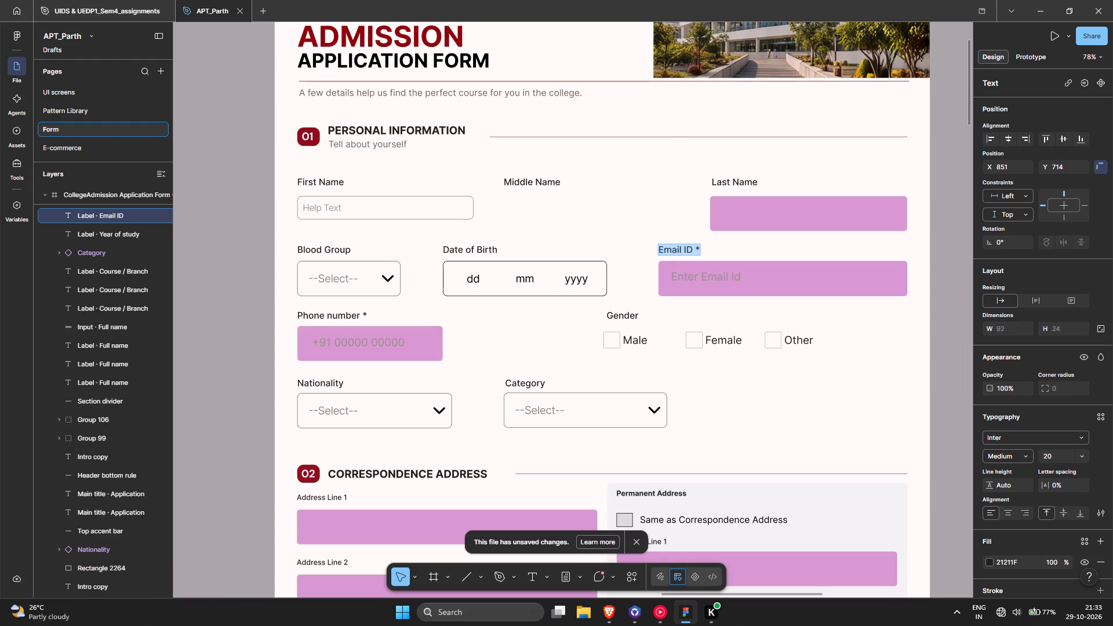
{"action": "key", "text": "Right"}
{"action": "key", "text": "BackSpace"}
Delete the Email ID field on the second form page, together with its label, placeholder and required marker.
{"action": "scroll", "coordinate": [702, 251], "scroll_direction": "down", "scroll_amount": 11, "text": "ctrl"}
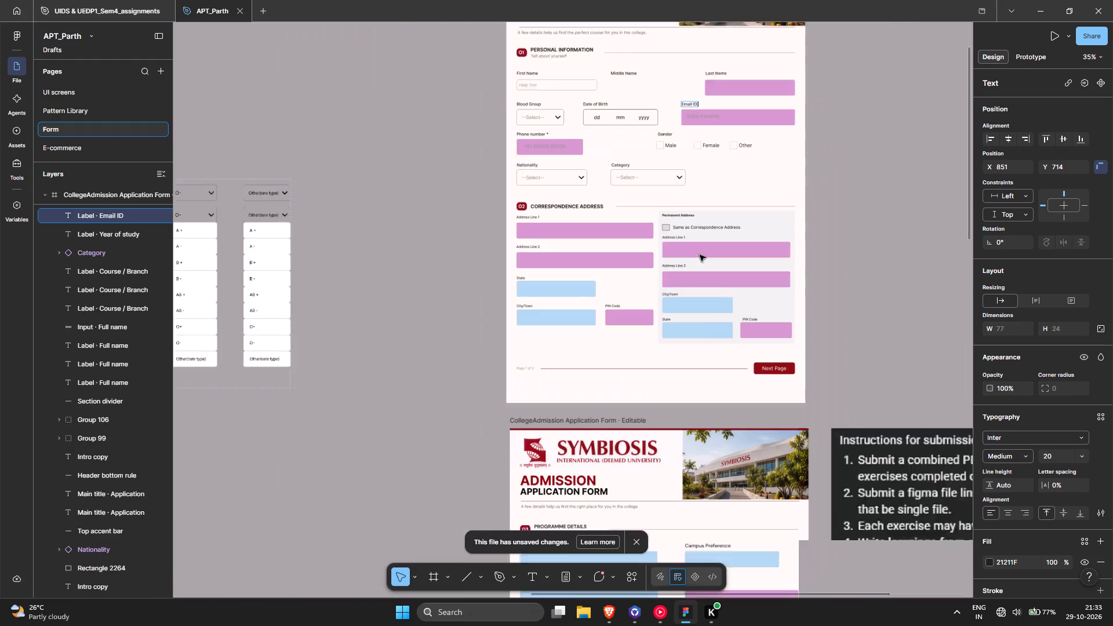
{"action": "scroll", "coordinate": [700, 255], "scroll_direction": "down", "scroll_amount": 6, "text": "ctrl"}
{"action": "scroll", "coordinate": [700, 255], "scroll_direction": "down", "scroll_amount": 4}
{"action": "left_click", "coordinate": [875, 369]}
{"action": "left_click_drag", "start_coordinate": [681, 202], "coordinate": [730, 223]}
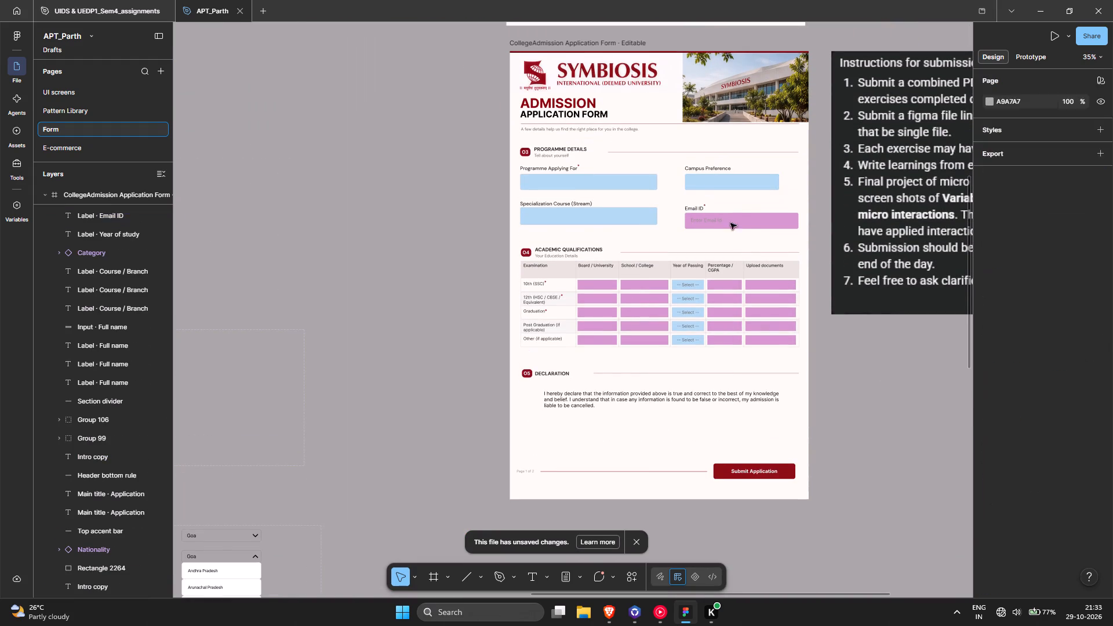
{"action": "left_click_drag", "start_coordinate": [730, 223], "coordinate": [746, 231]}
{"action": "key", "text": "Delete"}
Paste the copied red required marker onto the first form page and place it beside the First Name label.
{"action": "scroll", "coordinate": [747, 235], "scroll_direction": "up", "scroll_amount": 6}
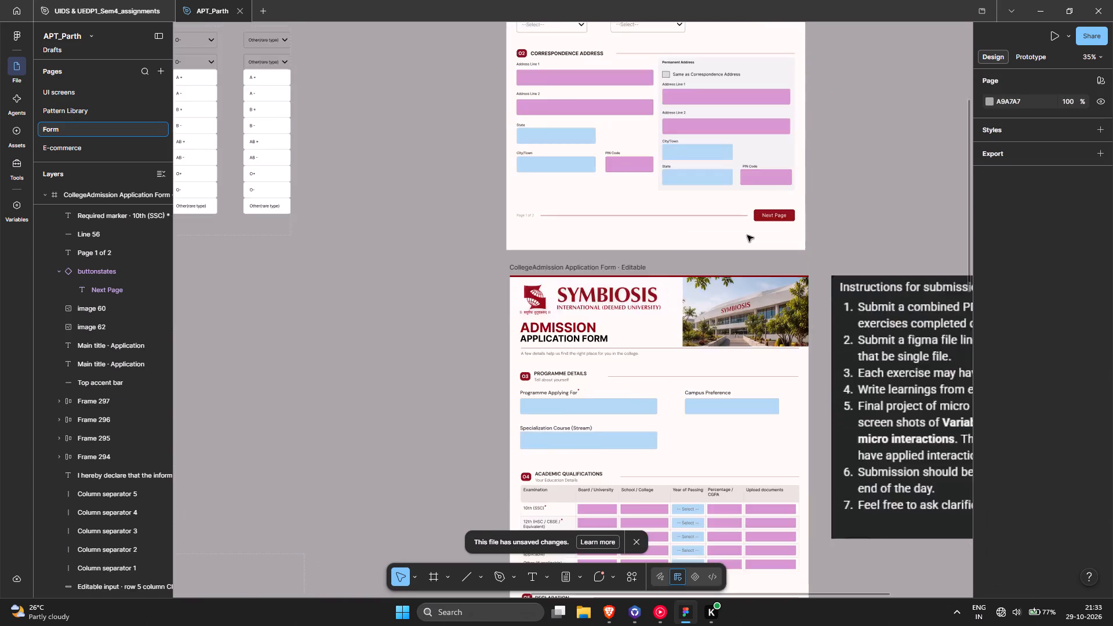
{"action": "scroll", "coordinate": [747, 235], "scroll_direction": "up", "scroll_amount": 11}
{"action": "scroll", "coordinate": [747, 235], "scroll_direction": "down", "scroll_amount": 4}
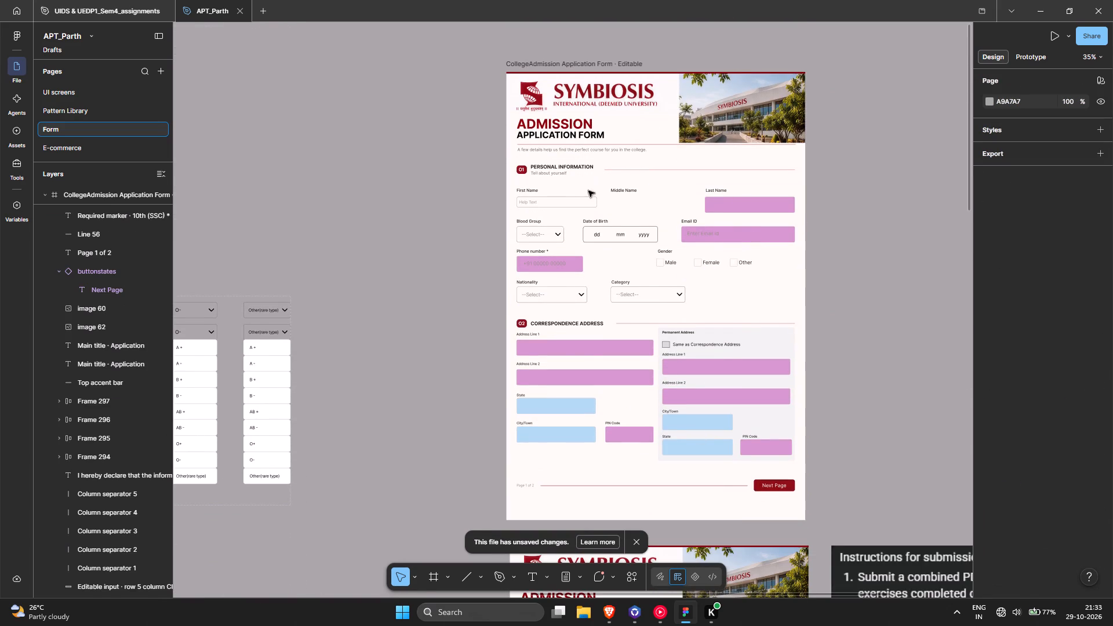
{"action": "scroll", "coordinate": [590, 191], "scroll_direction": "up", "scroll_amount": 4, "text": "ctrl"}
{"action": "key", "text": "ctrl+v"}
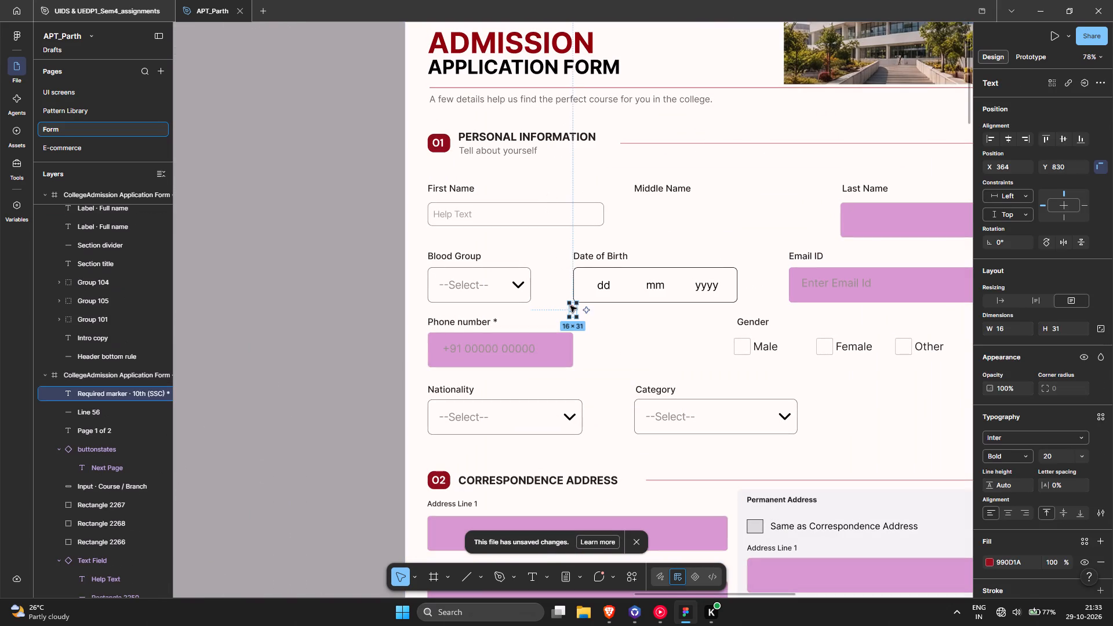
{"action": "left_click_drag", "start_coordinate": [571, 306], "coordinate": [477, 181]}
Remove the typed asterisk from the Phone number label.
{"action": "double_click", "coordinate": [491, 321]}
{"action": "left_click", "coordinate": [495, 321]}
{"action": "key", "text": "Right"}
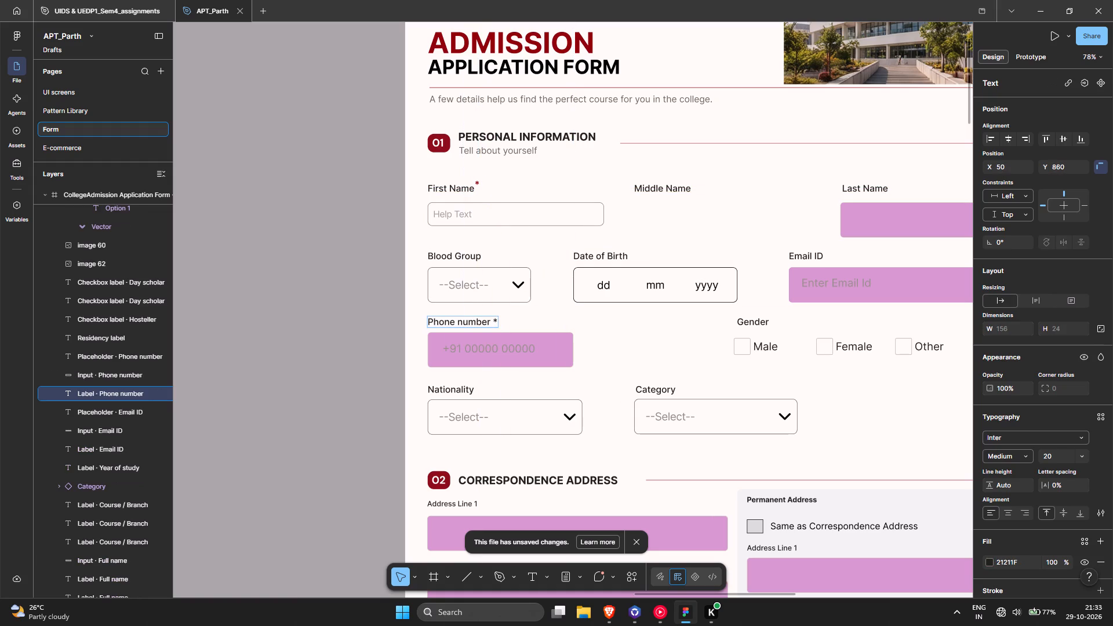
{"action": "key", "text": "Right"}
{"action": "key", "text": "BackSpace"}
Duplicate the red First Name required marker beside the Middle Name and Last Name labels.
{"action": "left_click", "coordinate": [524, 184]}
{"action": "left_click_drag", "start_coordinate": [475, 180], "coordinate": [693, 181], "text": "alt"}
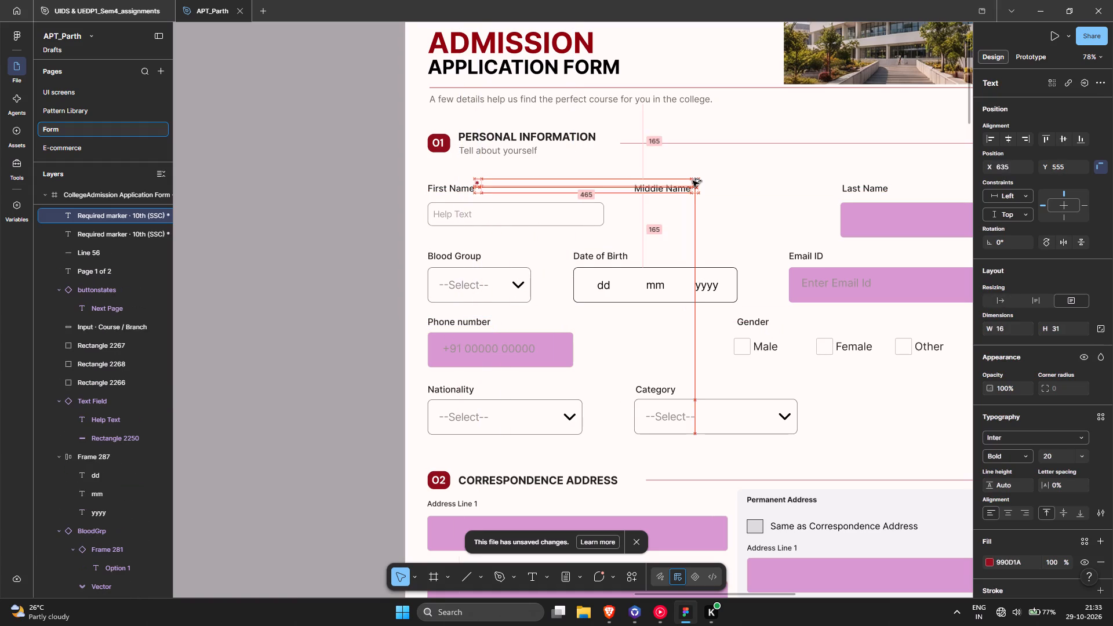
{"action": "left_click_drag", "start_coordinate": [693, 181], "coordinate": [690, 181], "text": "alt"}
{"action": "scroll", "coordinate": [690, 181], "scroll_direction": "up", "scroll_amount": 6, "text": "ctrl"}
{"action": "left_click", "coordinate": [695, 184]}
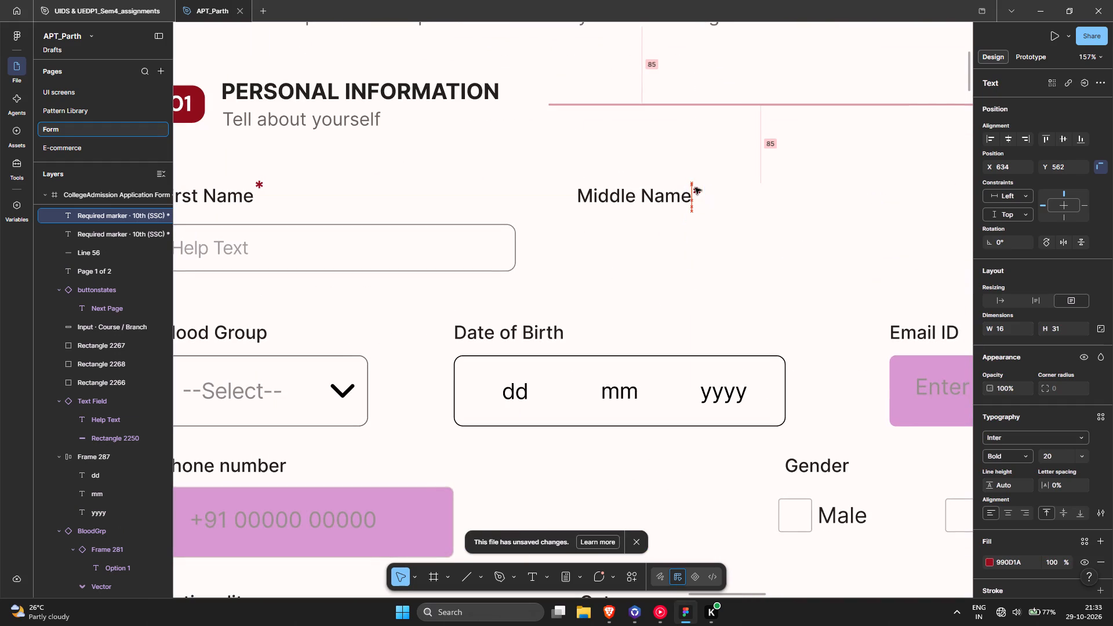
{"action": "scroll", "coordinate": [740, 187], "scroll_direction": "down", "scroll_amount": 5, "text": "alt"}
{"action": "middle_click_drag", "start_coordinate": [743, 187], "coordinate": [477, 321]}
{"action": "scroll", "coordinate": [477, 321], "scroll_direction": "down", "scroll_amount": 5}
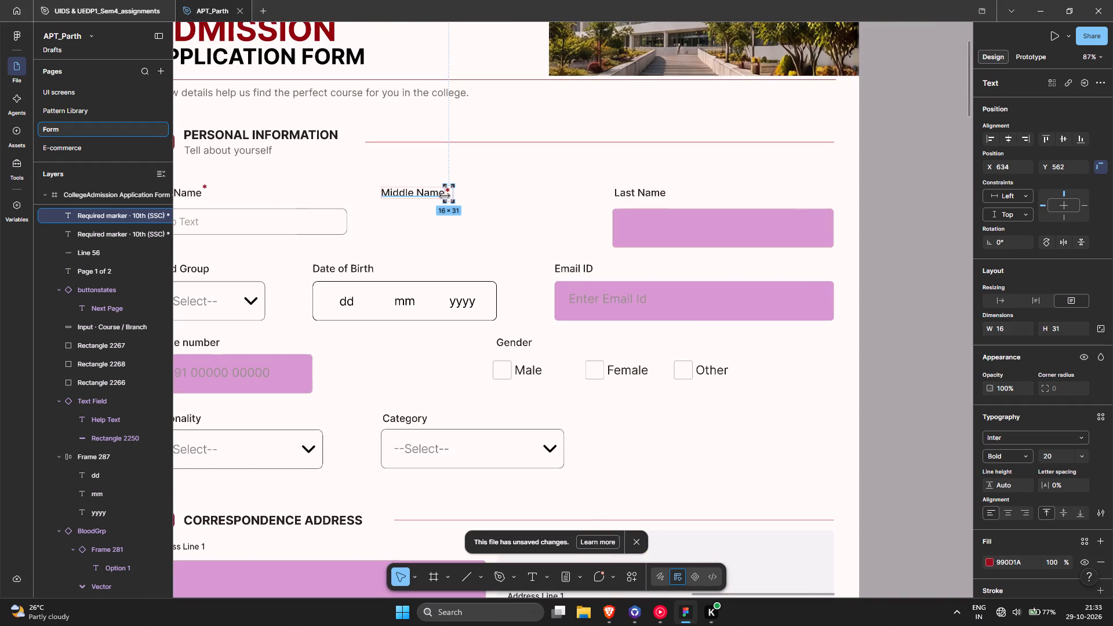
{"action": "left_click_drag", "start_coordinate": [445, 190], "coordinate": [667, 187], "text": "alt"}
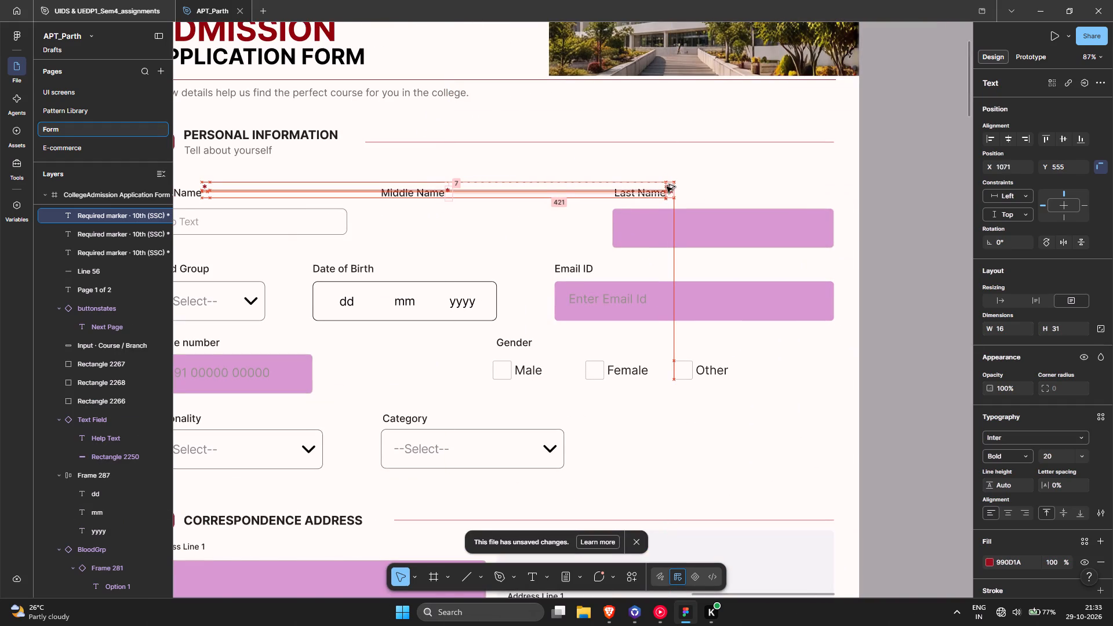
{"action": "left_click_drag", "start_coordinate": [667, 187], "coordinate": [667, 188], "text": "alt"}
{"action": "left_click", "coordinate": [722, 178]}
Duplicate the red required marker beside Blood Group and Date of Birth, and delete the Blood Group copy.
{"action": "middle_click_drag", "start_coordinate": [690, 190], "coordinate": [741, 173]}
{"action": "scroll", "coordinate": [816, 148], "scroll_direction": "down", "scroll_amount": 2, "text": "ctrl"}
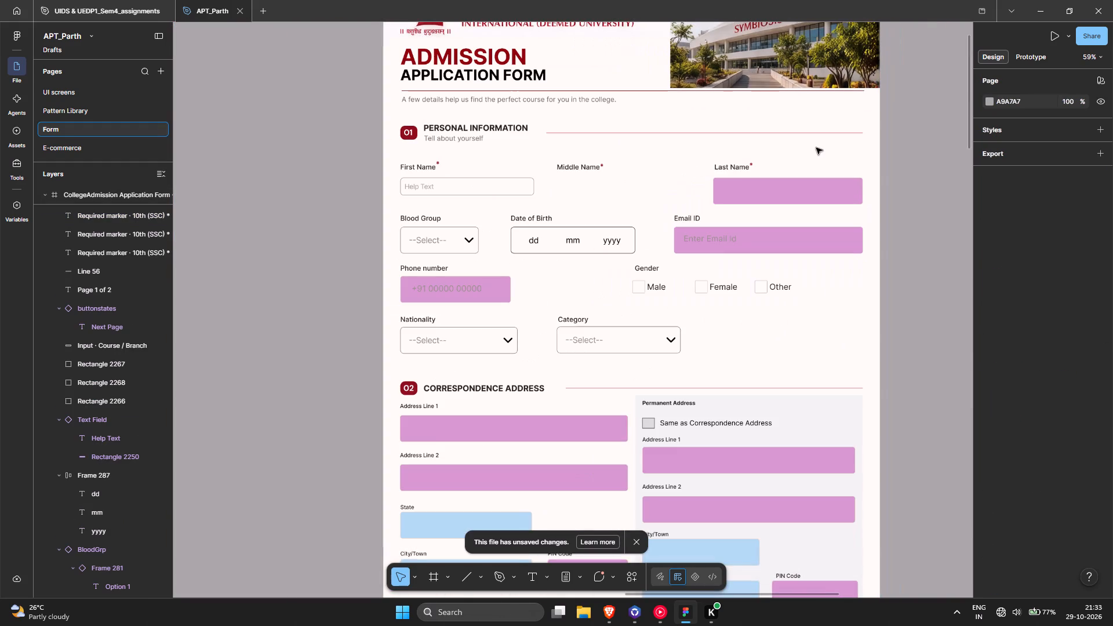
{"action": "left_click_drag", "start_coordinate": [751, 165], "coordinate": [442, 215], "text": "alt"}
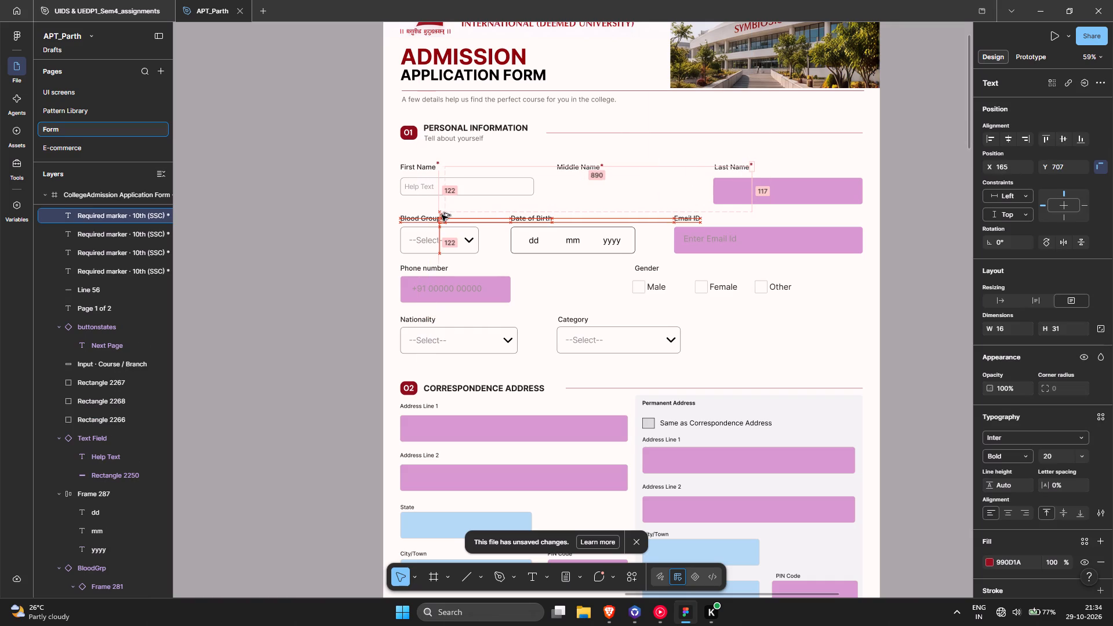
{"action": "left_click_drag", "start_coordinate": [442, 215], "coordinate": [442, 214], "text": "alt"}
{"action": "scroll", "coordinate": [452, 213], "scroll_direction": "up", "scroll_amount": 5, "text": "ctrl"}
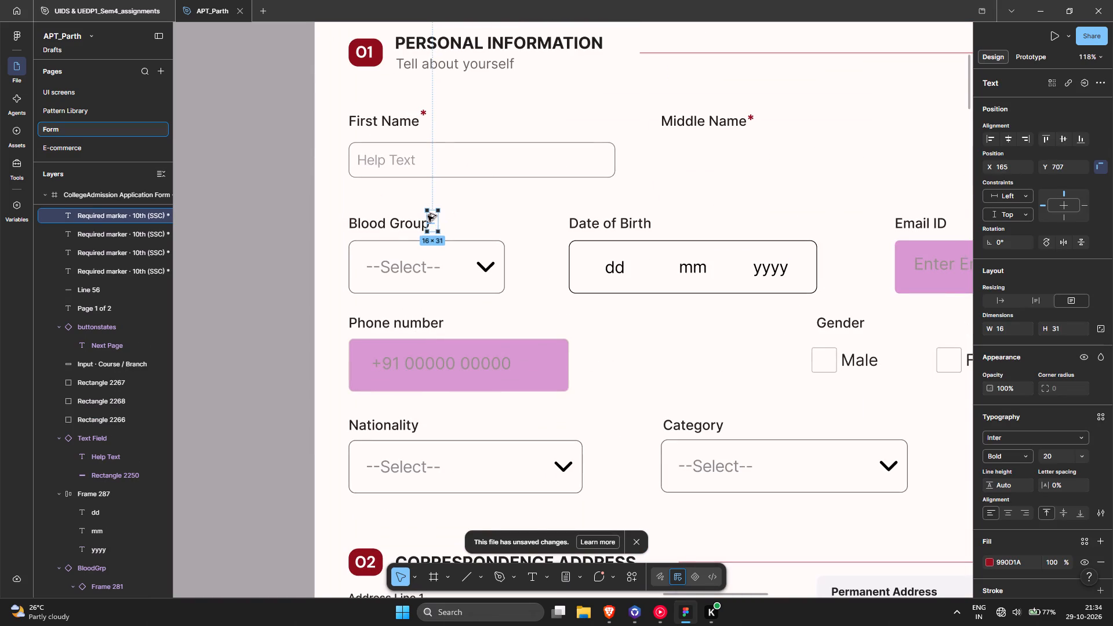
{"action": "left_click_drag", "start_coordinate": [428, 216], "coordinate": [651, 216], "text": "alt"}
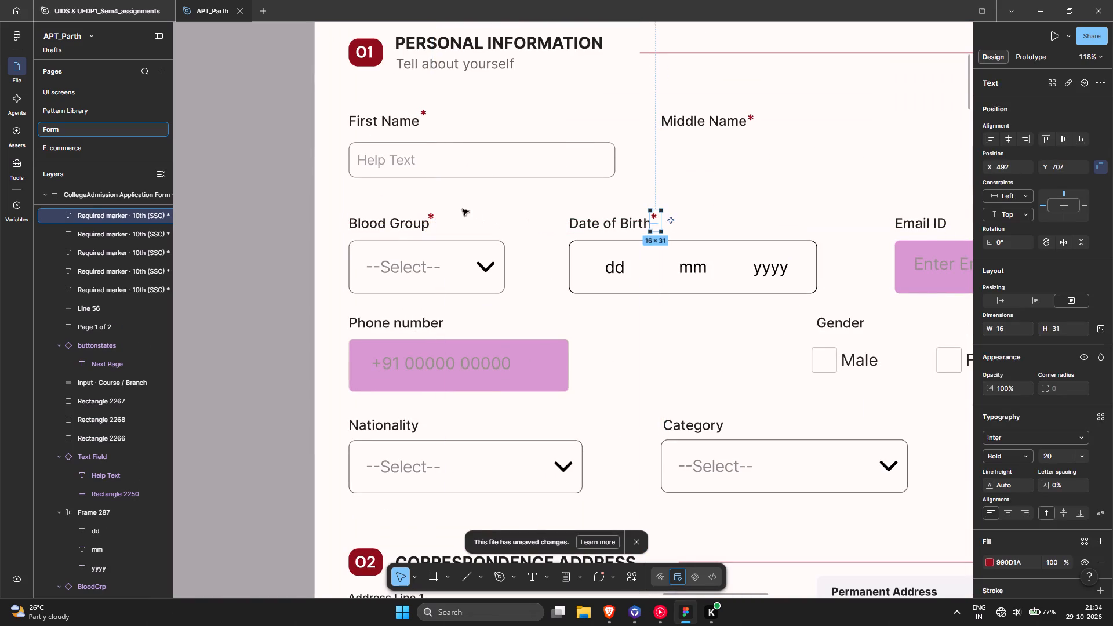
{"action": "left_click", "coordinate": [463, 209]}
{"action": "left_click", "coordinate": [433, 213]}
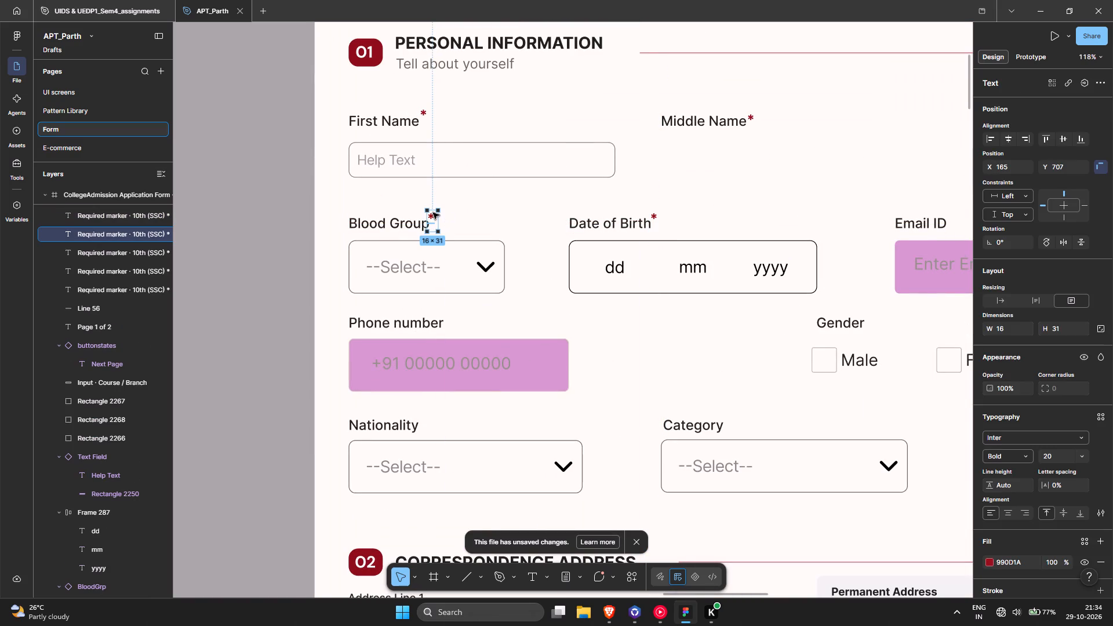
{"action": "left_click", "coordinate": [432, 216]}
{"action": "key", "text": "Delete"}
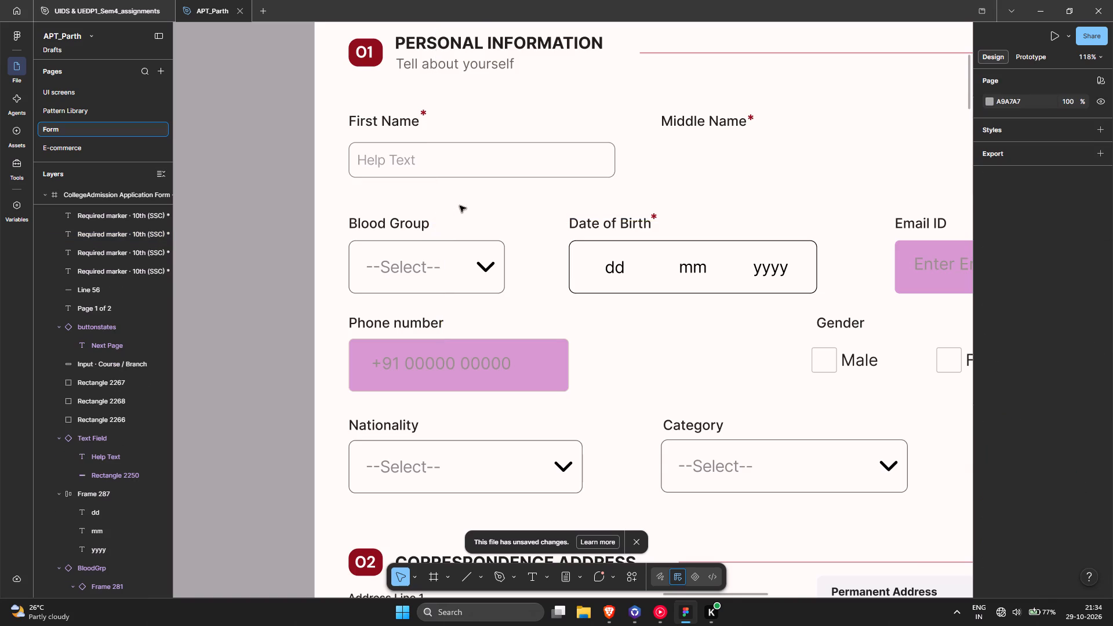
Duplicate the red required marker beside the Email ID and Phone number labels in Personal Information.
{"action": "scroll", "coordinate": [461, 206], "scroll_direction": "down", "scroll_amount": 2, "text": "ctrl"}
{"action": "middle_click_drag", "start_coordinate": [519, 215], "coordinate": [457, 213]}
{"action": "left_click_drag", "start_coordinate": [530, 210], "coordinate": [752, 216], "text": "alt"}
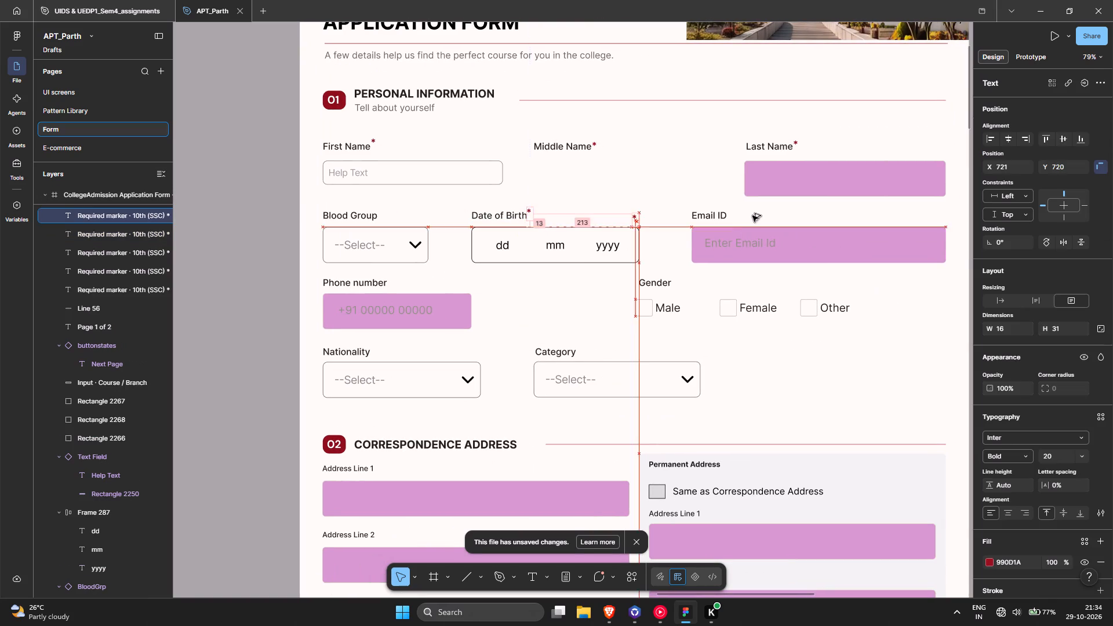
{"action": "left_click_drag", "start_coordinate": [752, 216], "coordinate": [730, 209], "text": "alt"}
{"action": "left_click", "coordinate": [783, 212]}
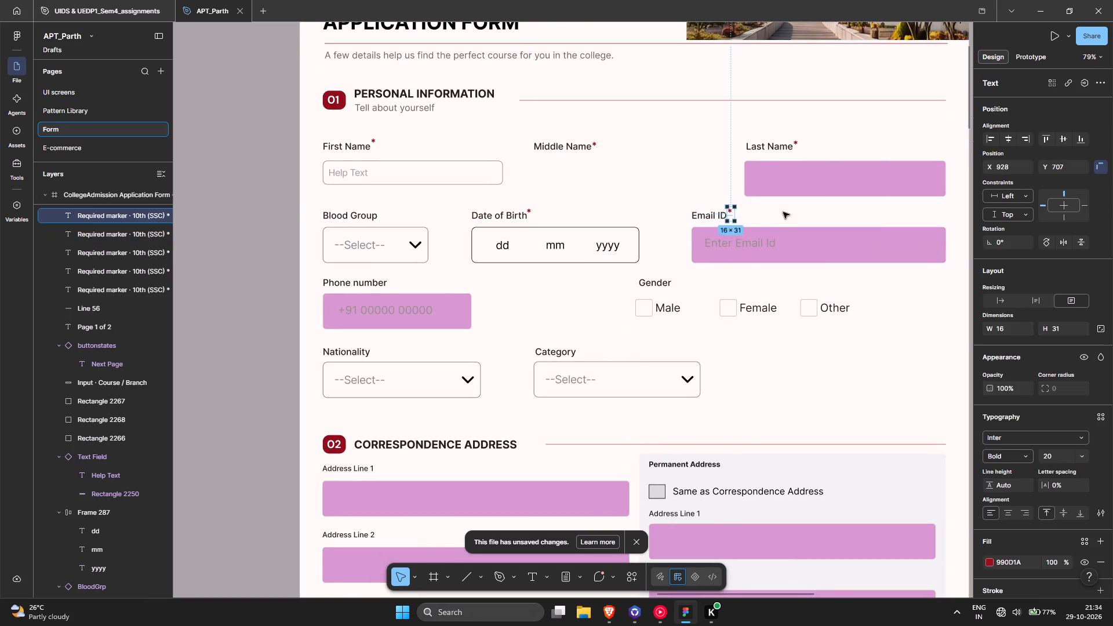
{"action": "scroll", "coordinate": [520, 216], "scroll_direction": "down", "scroll_amount": 2}
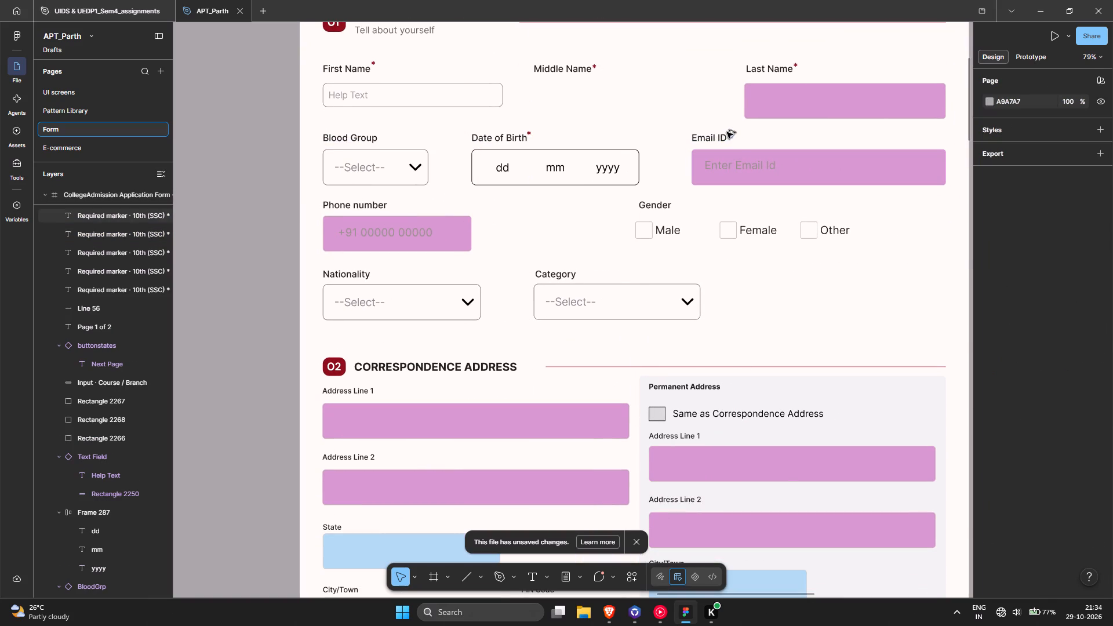
{"action": "left_click_drag", "start_coordinate": [728, 134], "coordinate": [391, 202], "text": "alt"}
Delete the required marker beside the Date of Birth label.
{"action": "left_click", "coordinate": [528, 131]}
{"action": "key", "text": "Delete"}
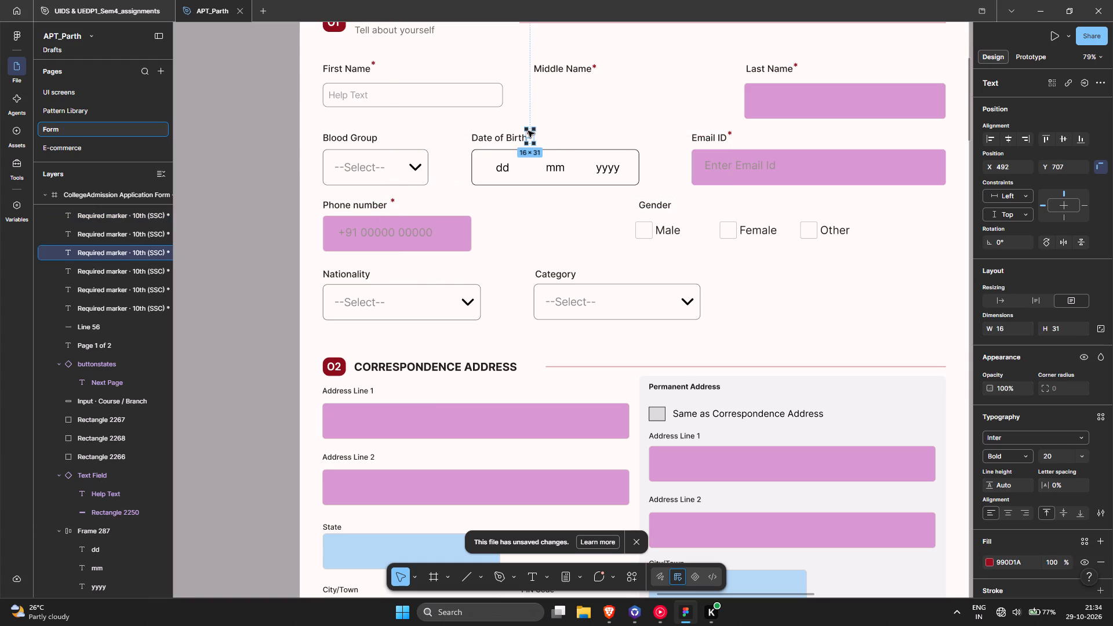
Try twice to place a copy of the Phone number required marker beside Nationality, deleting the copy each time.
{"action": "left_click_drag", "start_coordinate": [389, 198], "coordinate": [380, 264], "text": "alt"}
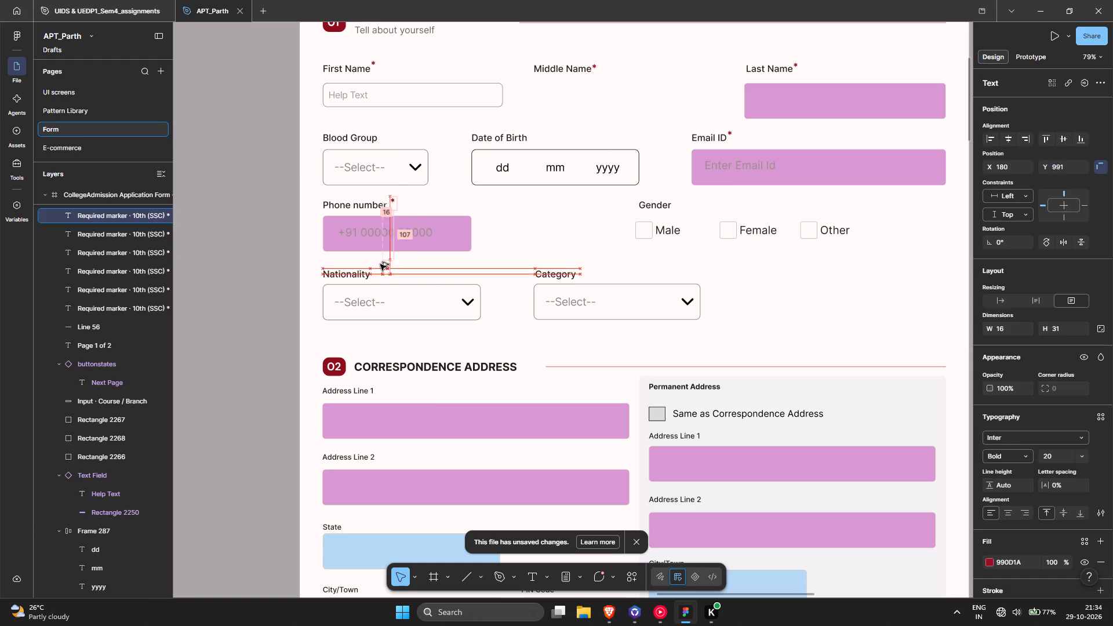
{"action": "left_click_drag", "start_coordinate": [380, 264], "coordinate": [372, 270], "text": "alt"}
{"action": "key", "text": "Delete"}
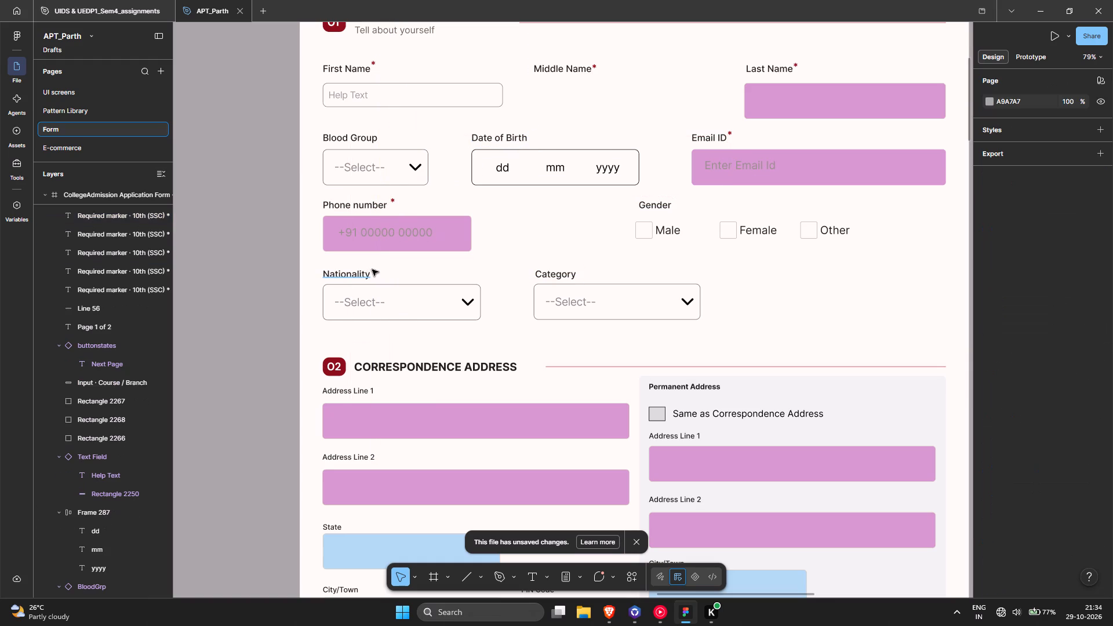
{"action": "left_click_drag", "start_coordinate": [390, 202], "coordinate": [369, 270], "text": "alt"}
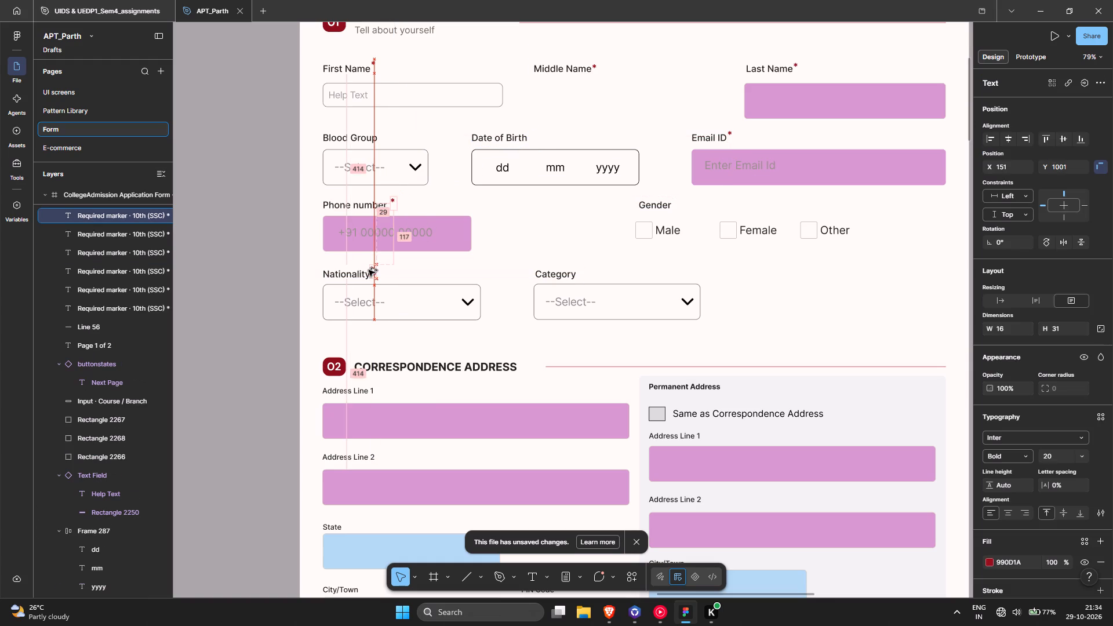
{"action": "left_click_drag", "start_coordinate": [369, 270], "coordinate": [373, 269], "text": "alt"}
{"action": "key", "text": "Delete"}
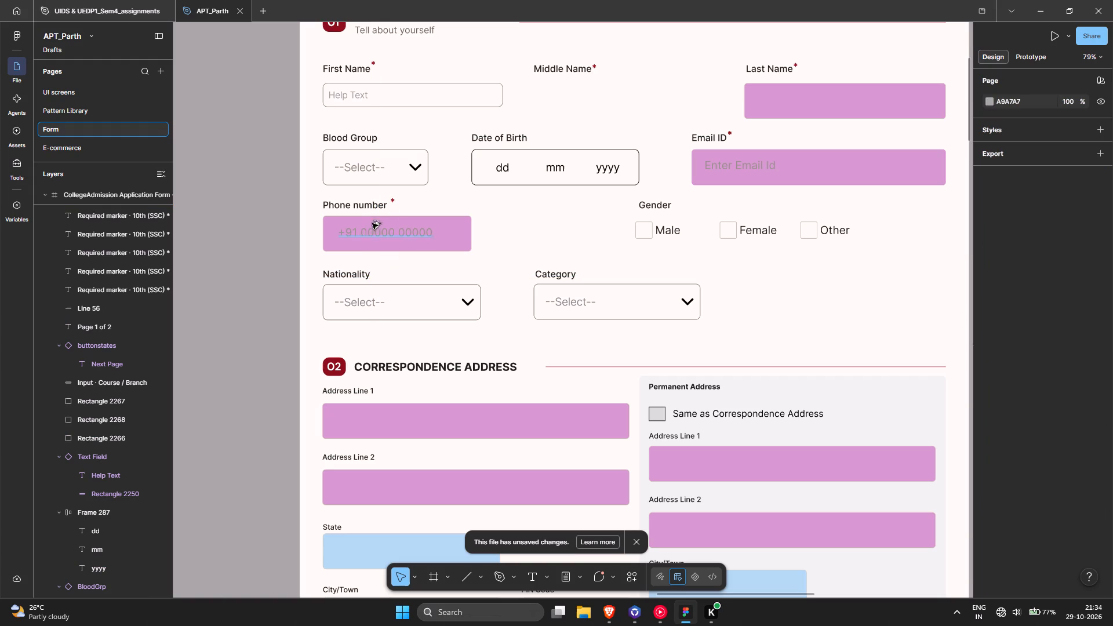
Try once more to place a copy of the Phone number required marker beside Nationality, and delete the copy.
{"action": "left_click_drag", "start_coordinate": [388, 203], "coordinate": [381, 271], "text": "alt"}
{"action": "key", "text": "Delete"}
Duplicate the red required marker beside the State, City/Town and PIN Code labels of the Correspondence Address fields.
{"action": "scroll", "coordinate": [616, 242], "scroll_direction": "down", "scroll_amount": 1, "text": "ctrl"}
{"action": "scroll", "coordinate": [540, 261], "scroll_direction": "down", "scroll_amount": 1}
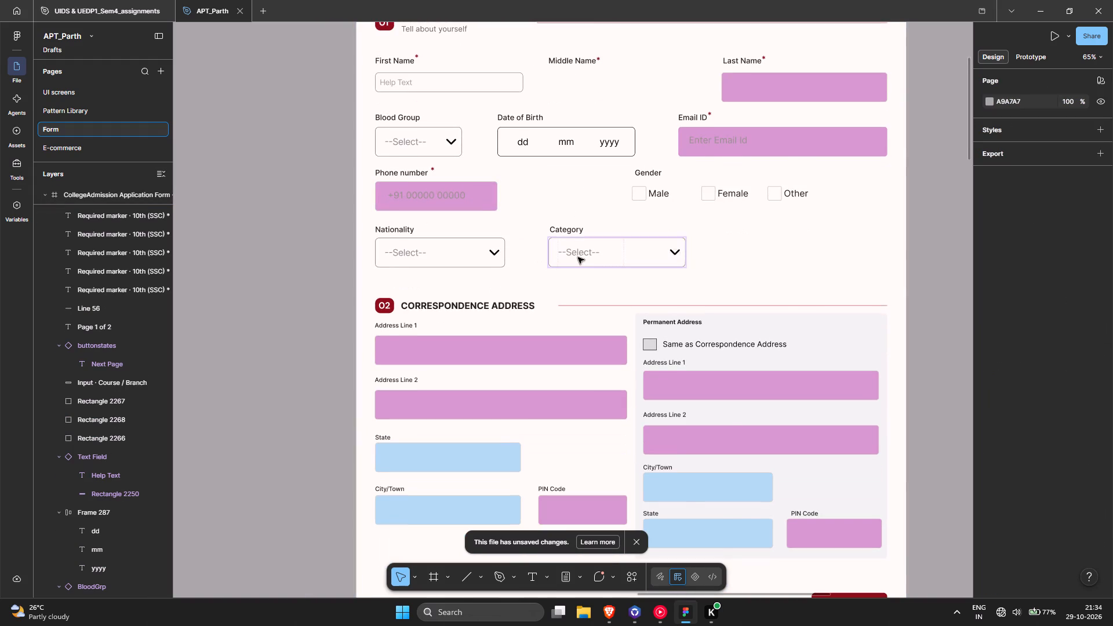
{"action": "scroll", "coordinate": [422, 301], "scroll_direction": "down", "scroll_amount": 2}
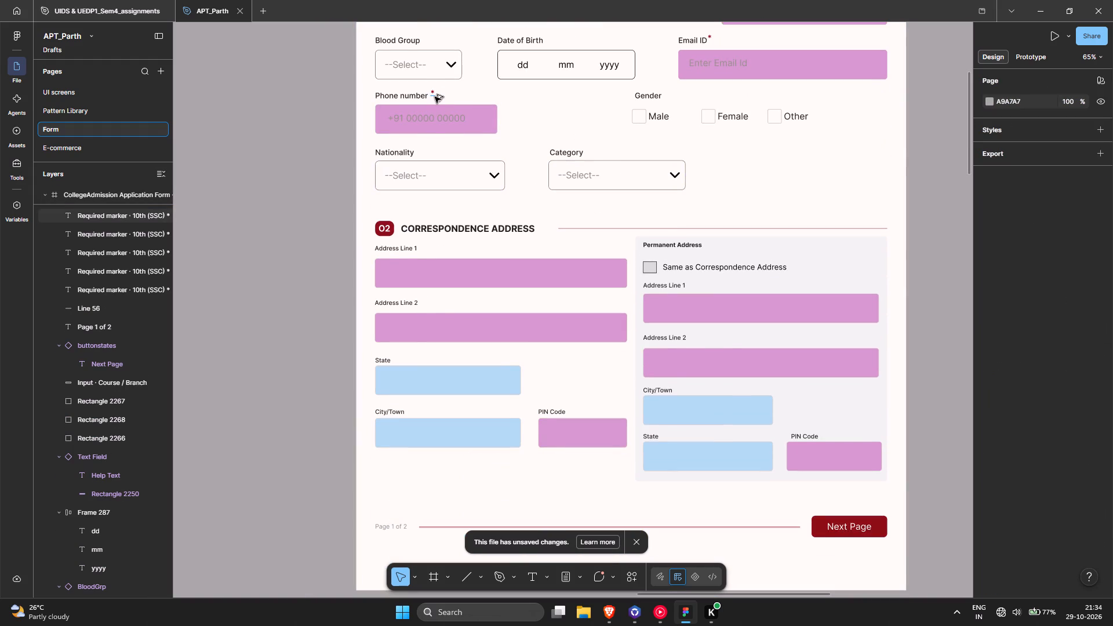
{"action": "left_click_drag", "start_coordinate": [433, 95], "coordinate": [393, 362], "text": "alt"}
{"action": "left_click_drag", "start_coordinate": [391, 358], "coordinate": [405, 410], "text": "alt"}
{"action": "scroll", "coordinate": [407, 410], "scroll_direction": "up", "scroll_amount": 6, "text": "ctrl"}
{"action": "left_click_drag", "start_coordinate": [397, 410], "coordinate": [419, 413], "text": "alt"}
{"action": "key", "text": "ctrl+z"}
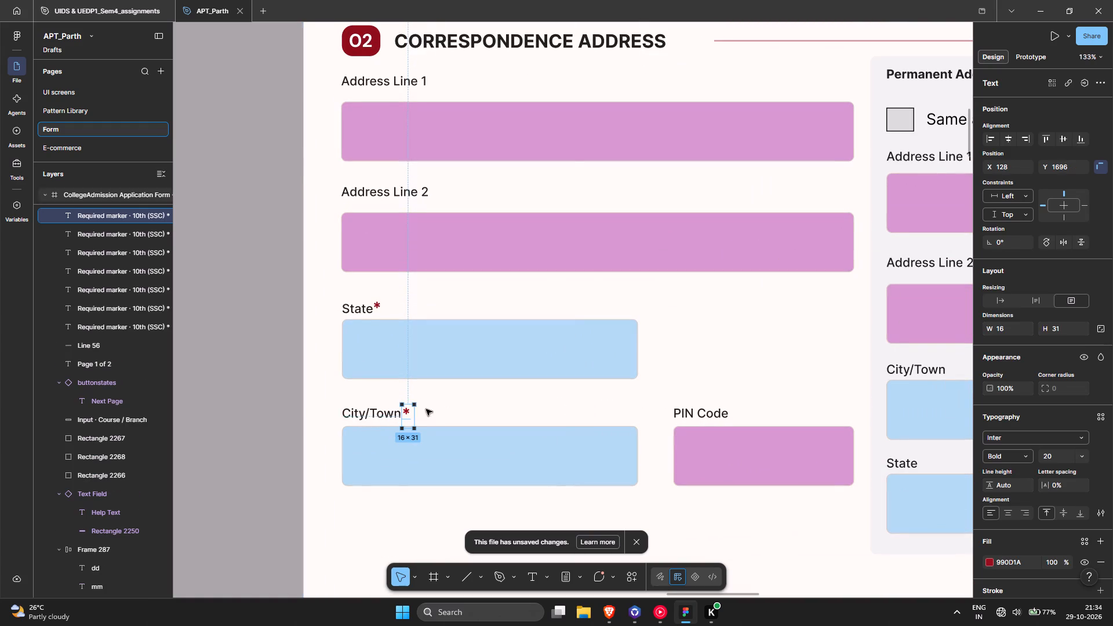
{"action": "left_click_drag", "start_coordinate": [406, 413], "coordinate": [733, 410], "text": "alt"}
{"action": "left_click", "coordinate": [792, 369]}
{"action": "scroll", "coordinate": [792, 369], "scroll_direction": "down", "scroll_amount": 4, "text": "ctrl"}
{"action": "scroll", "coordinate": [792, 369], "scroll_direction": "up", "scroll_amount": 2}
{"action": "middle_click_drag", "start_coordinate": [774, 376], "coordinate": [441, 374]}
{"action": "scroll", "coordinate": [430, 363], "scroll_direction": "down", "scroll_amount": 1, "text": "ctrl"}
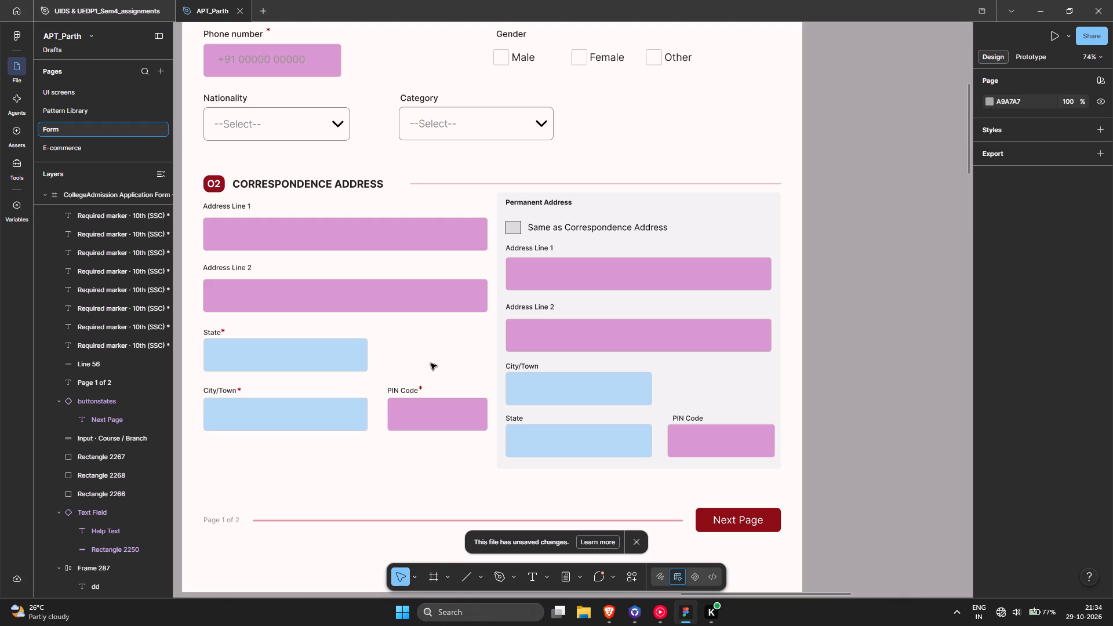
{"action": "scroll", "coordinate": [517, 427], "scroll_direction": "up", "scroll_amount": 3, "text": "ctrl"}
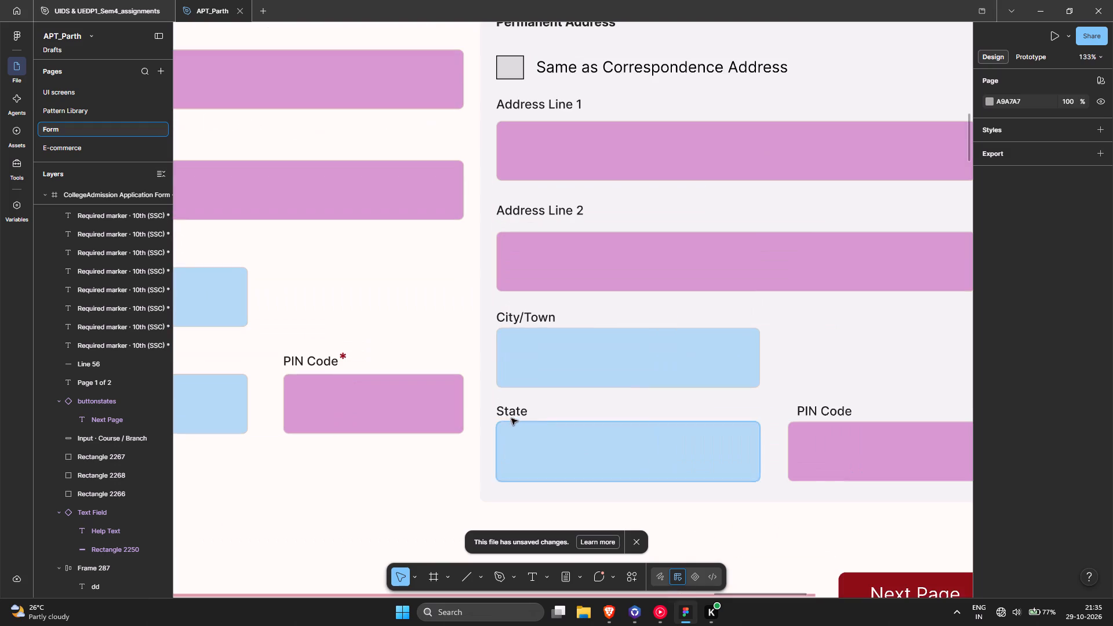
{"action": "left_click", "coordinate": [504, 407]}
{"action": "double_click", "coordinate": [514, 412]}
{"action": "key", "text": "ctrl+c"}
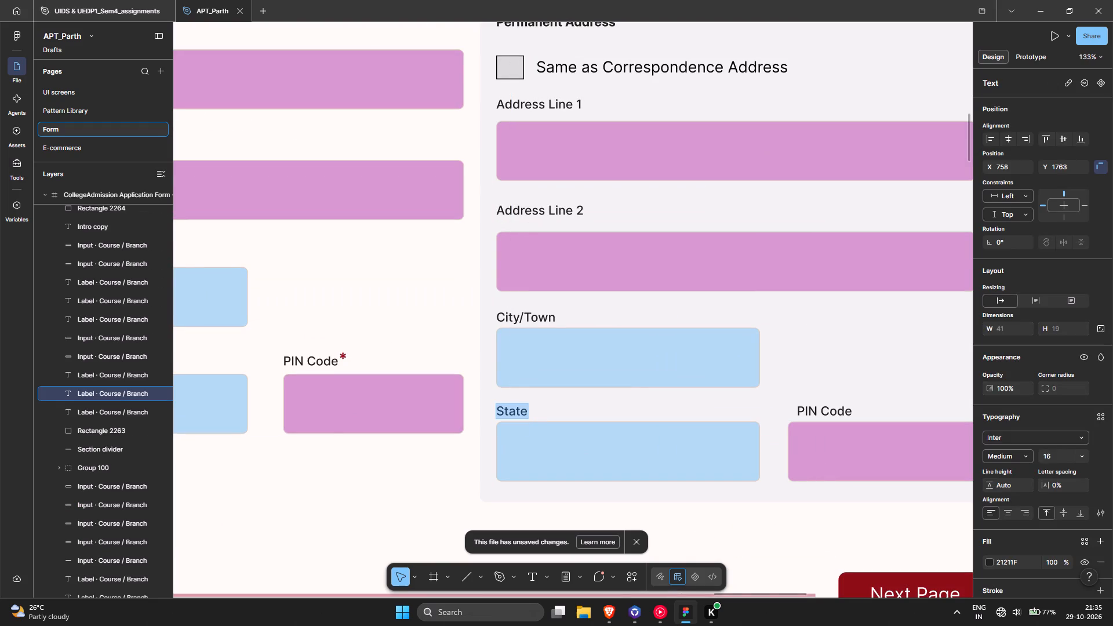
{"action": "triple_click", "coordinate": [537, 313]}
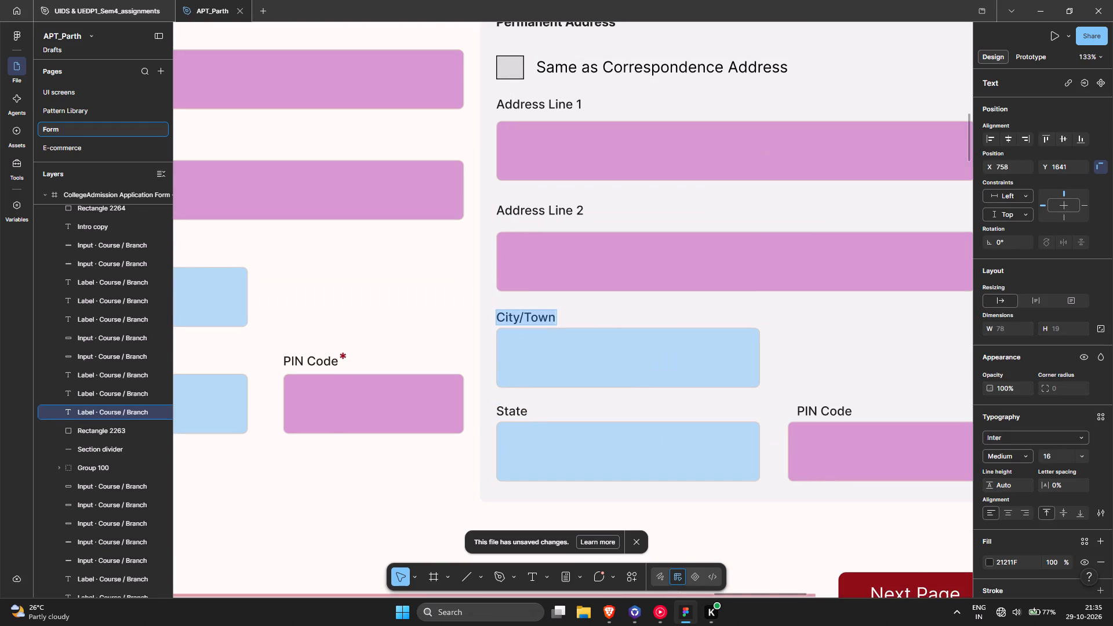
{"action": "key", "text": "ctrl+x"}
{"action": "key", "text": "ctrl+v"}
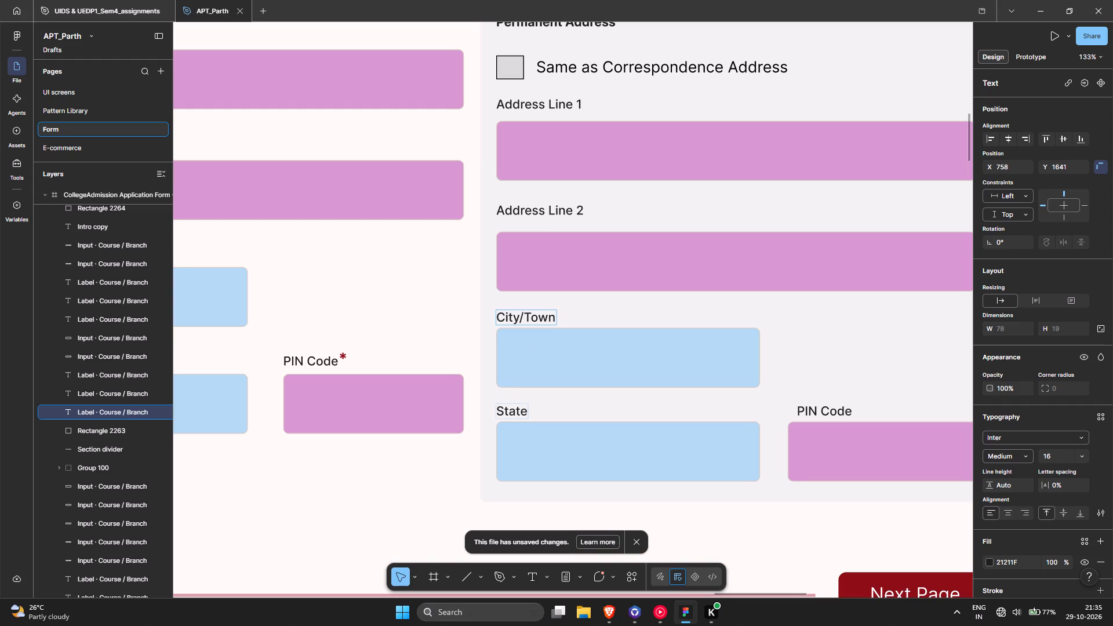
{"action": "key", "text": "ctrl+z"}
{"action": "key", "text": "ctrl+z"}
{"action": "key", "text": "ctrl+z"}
Swap the two Permanent Address labels, changing the lower State label to City/Town and the upper City/Town label to State.
{"action": "triple_click", "coordinate": [532, 322]}
{"action": "key", "text": "ctrl+c"}
{"action": "triple_click", "coordinate": [523, 411]}
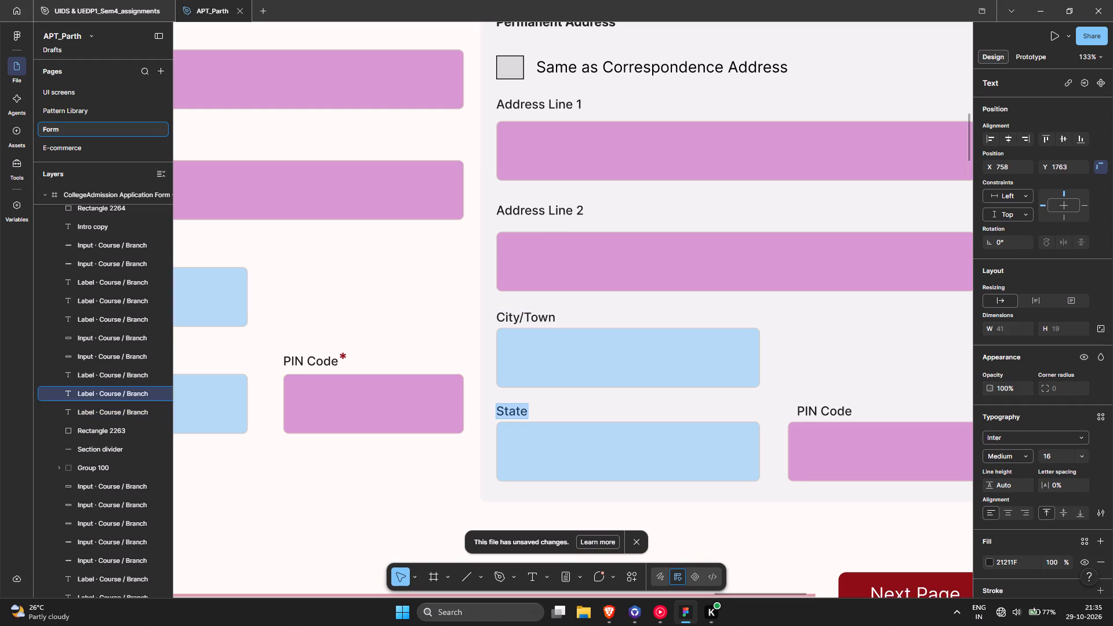
{"action": "key", "text": "ctrl+v"}
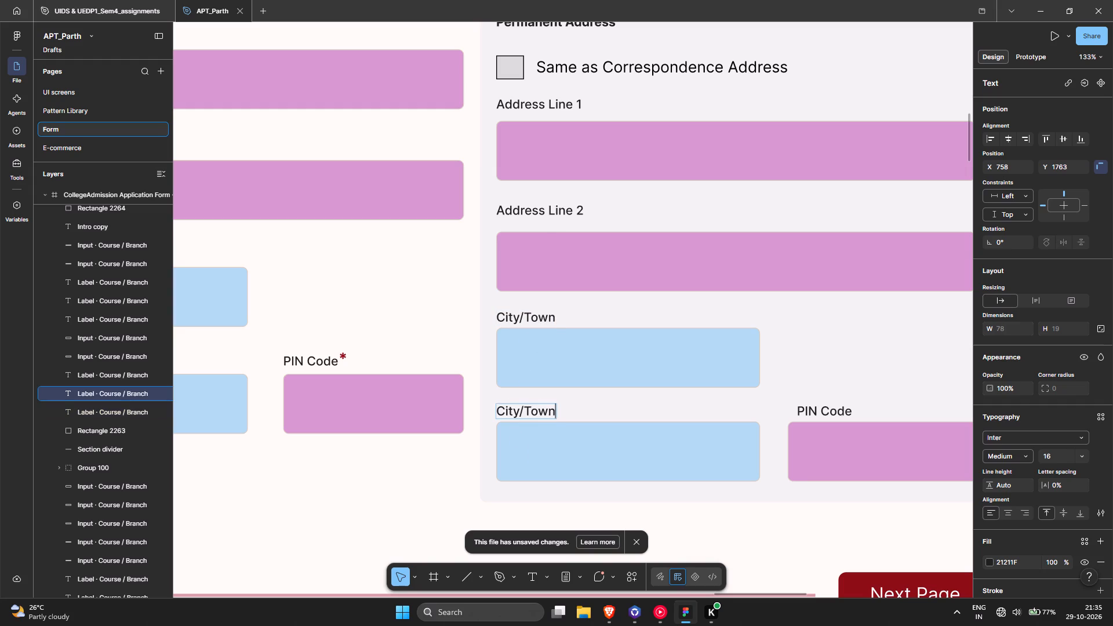
{"action": "triple_click", "coordinate": [528, 322]}
{"action": "type", "text": "Sa"}
{"action": "key", "text": "BackSpace"}
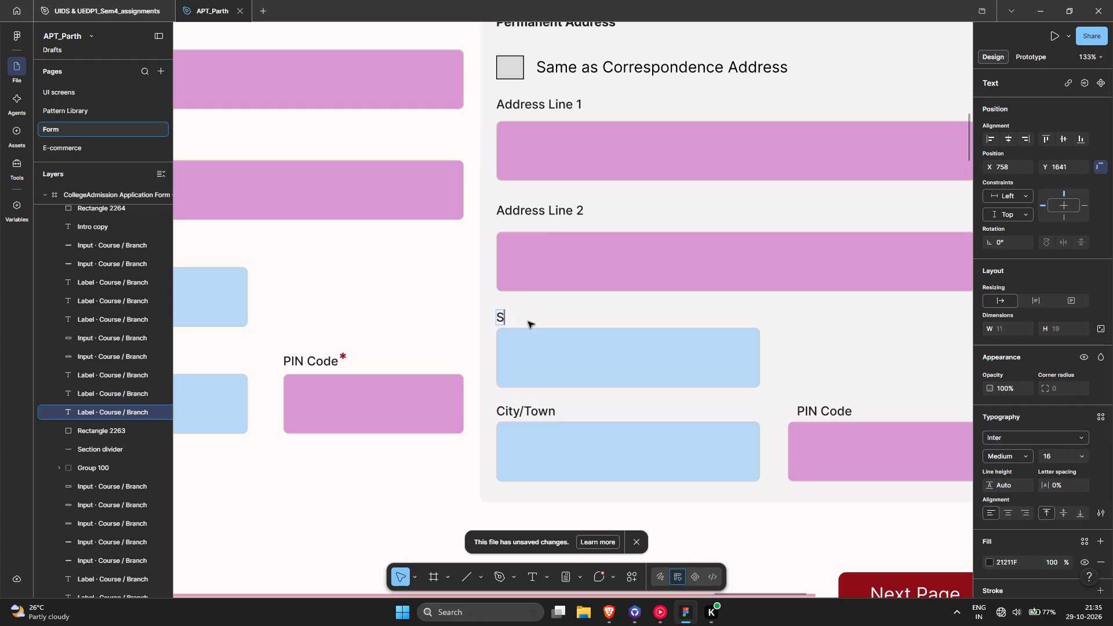
{"action": "type", "text": "tar`"}
{"action": "key", "text": "BackSpace"}
{"action": "key", "text": "t"}
{"action": "key", "text": "BackSpace"}
{"action": "key", "text": "BackSpace"}
{"action": "type", "text": "te"}
{"action": "left_click", "coordinate": [458, 310]}
{"action": "scroll", "coordinate": [458, 310], "scroll_direction": "down", "scroll_amount": 6, "text": "ctrl"}
{"action": "left_click", "coordinate": [692, 532]}
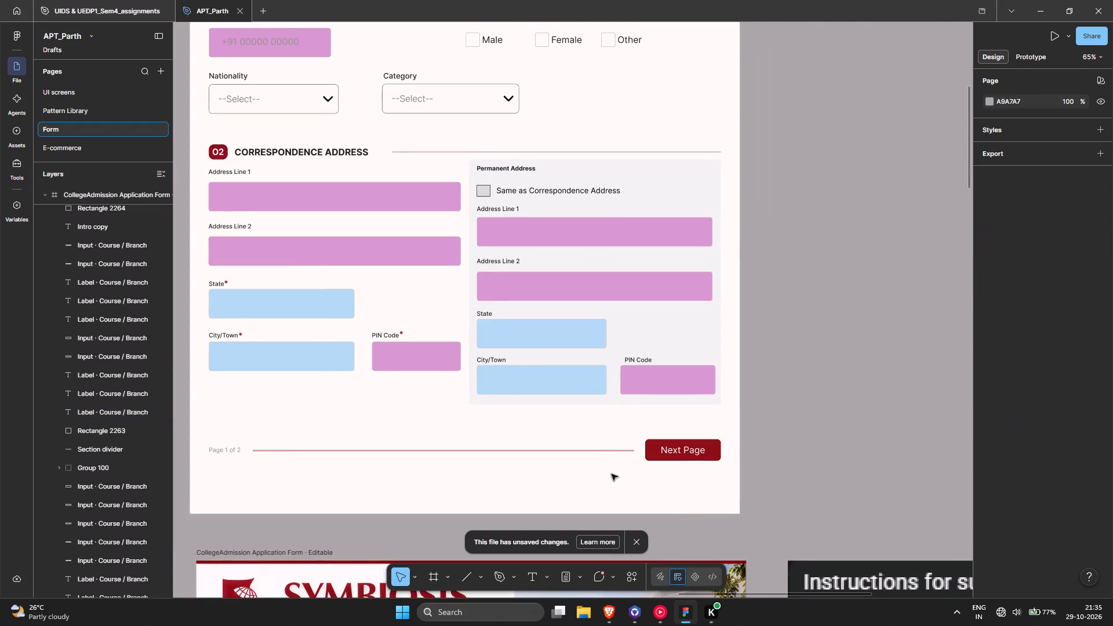
Look over the first form page, from the Correspondence Address section and page footer back up to Personal Information.
{"action": "scroll", "coordinate": [632, 418], "scroll_direction": "down", "scroll_amount": 5, "text": "ctrl"}
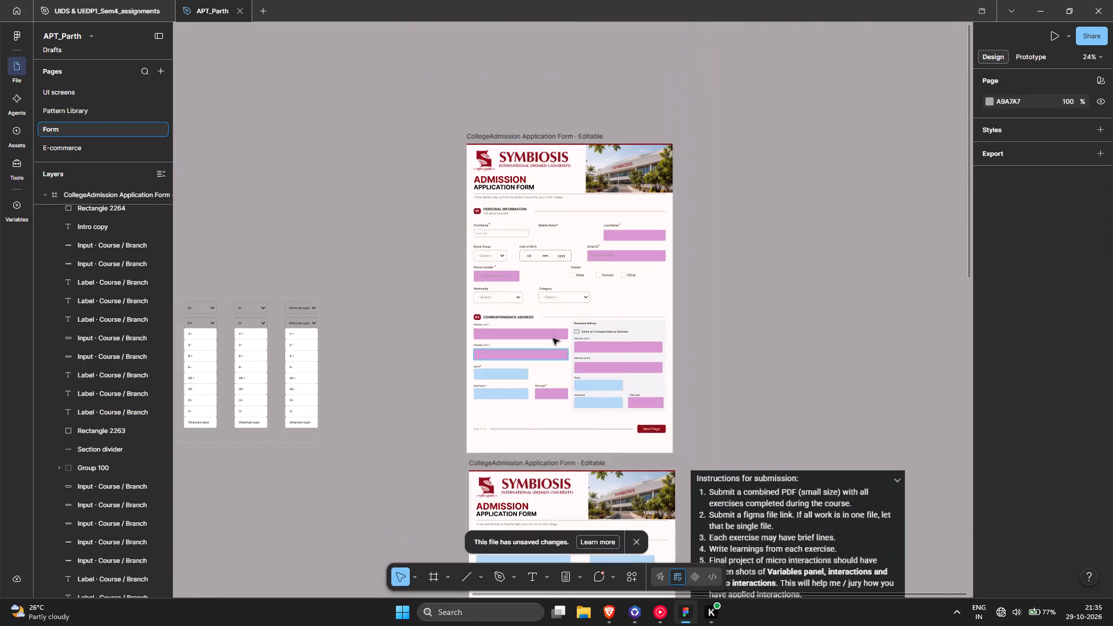
{"action": "scroll", "coordinate": [553, 339], "scroll_direction": "down", "scroll_amount": 3}
{"action": "scroll", "coordinate": [573, 326], "scroll_direction": "up", "scroll_amount": 5, "text": "ctrl"}
{"action": "scroll", "coordinate": [758, 330], "scroll_direction": "up", "scroll_amount": 2}
{"action": "scroll", "coordinate": [474, 374], "scroll_direction": "up", "scroll_amount": 4, "text": "ctrl"}
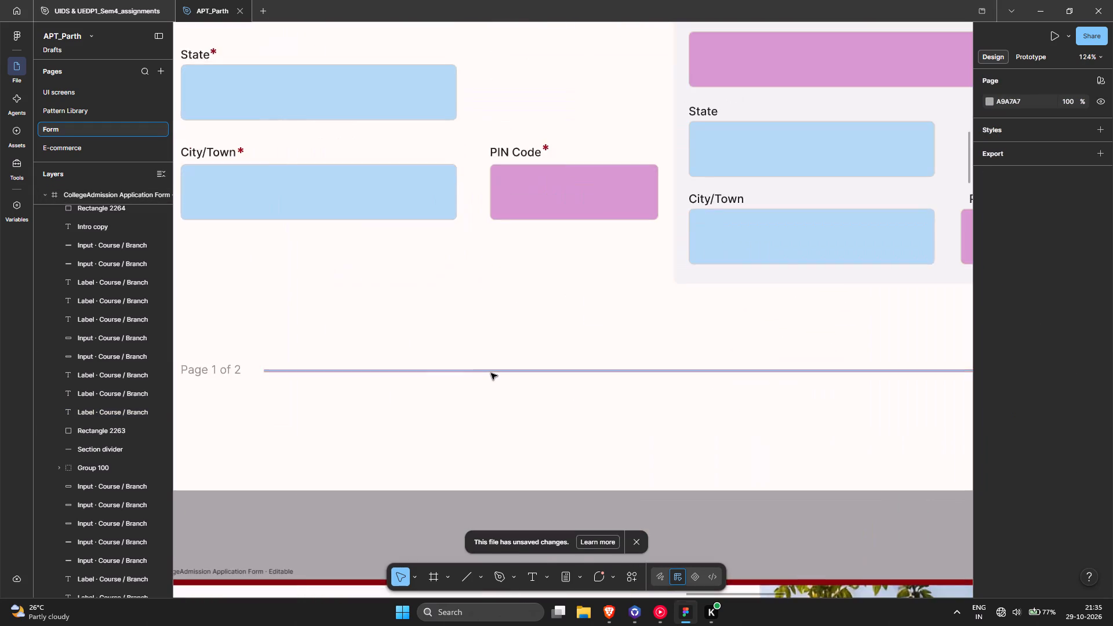
{"action": "scroll", "coordinate": [491, 373], "scroll_direction": "down", "scroll_amount": 6, "text": "ctrl"}
{"action": "scroll", "coordinate": [512, 391], "scroll_direction": "up", "scroll_amount": 10}
{"action": "scroll", "coordinate": [512, 391], "scroll_direction": "down", "scroll_amount": 5}
{"action": "scroll", "coordinate": [550, 286], "scroll_direction": "up", "scroll_amount": 3, "text": "ctrl"}
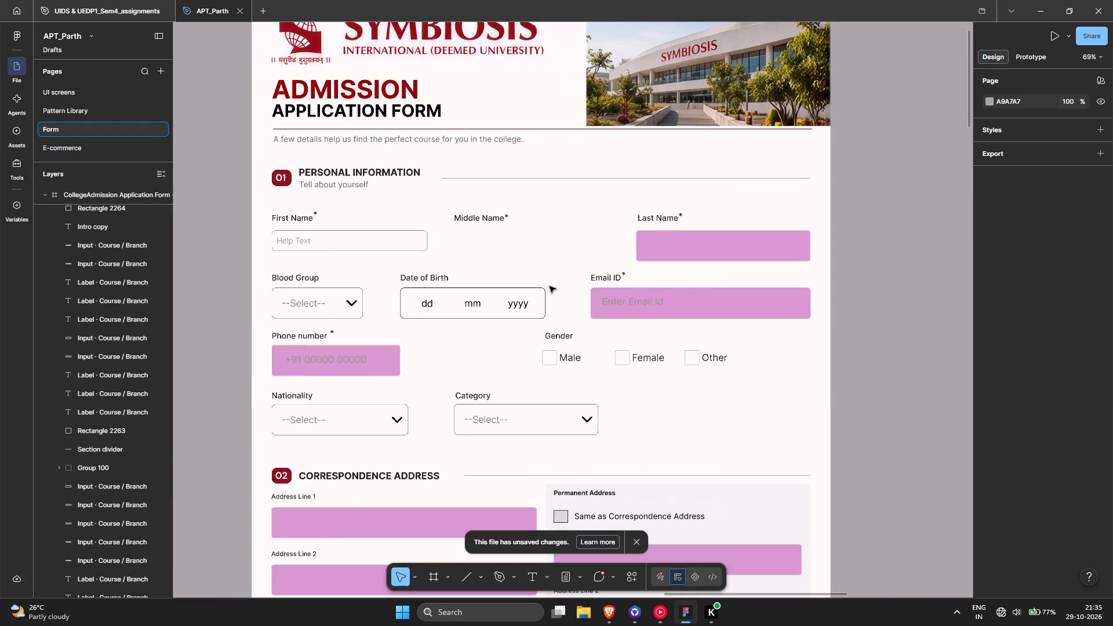
Make the First Name text field in Personal Information slightly taller.
{"action": "scroll", "coordinate": [550, 286], "scroll_direction": "down", "scroll_amount": 3, "text": "ctrl"}
{"action": "scroll", "coordinate": [418, 266], "scroll_direction": "down", "scroll_amount": 4, "text": "ctrl"}
{"action": "middle_click_drag", "start_coordinate": [436, 272], "coordinate": [559, 275]}
{"action": "scroll", "coordinate": [560, 257], "scroll_direction": "up", "scroll_amount": 11, "text": "ctrl"}
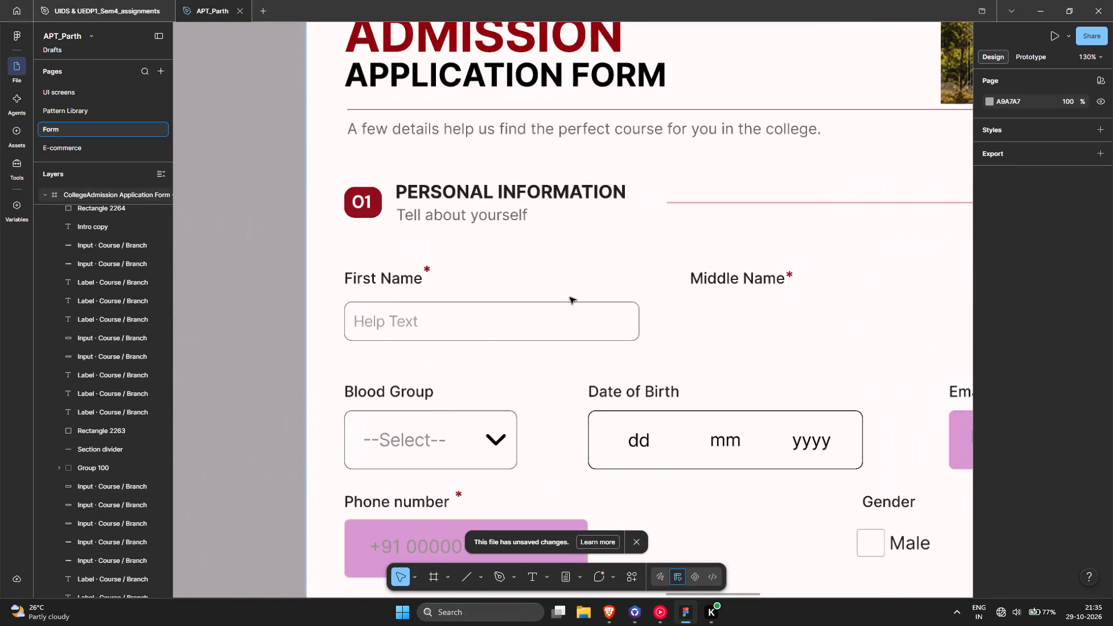
{"action": "left_click", "coordinate": [570, 301]}
{"action": "scroll", "coordinate": [570, 301], "scroll_direction": "up", "scroll_amount": 3, "text": "ctrl"}
{"action": "left_click_drag", "start_coordinate": [566, 303], "coordinate": [566, 294], "text": "alt"}
{"action": "double_click", "coordinate": [322, 332]}
{"action": "scroll", "coordinate": [322, 332], "scroll_direction": "down", "scroll_amount": 4, "text": "ctrl"}
{"action": "middle_click_drag", "start_coordinate": [612, 333], "coordinate": [542, 329]}
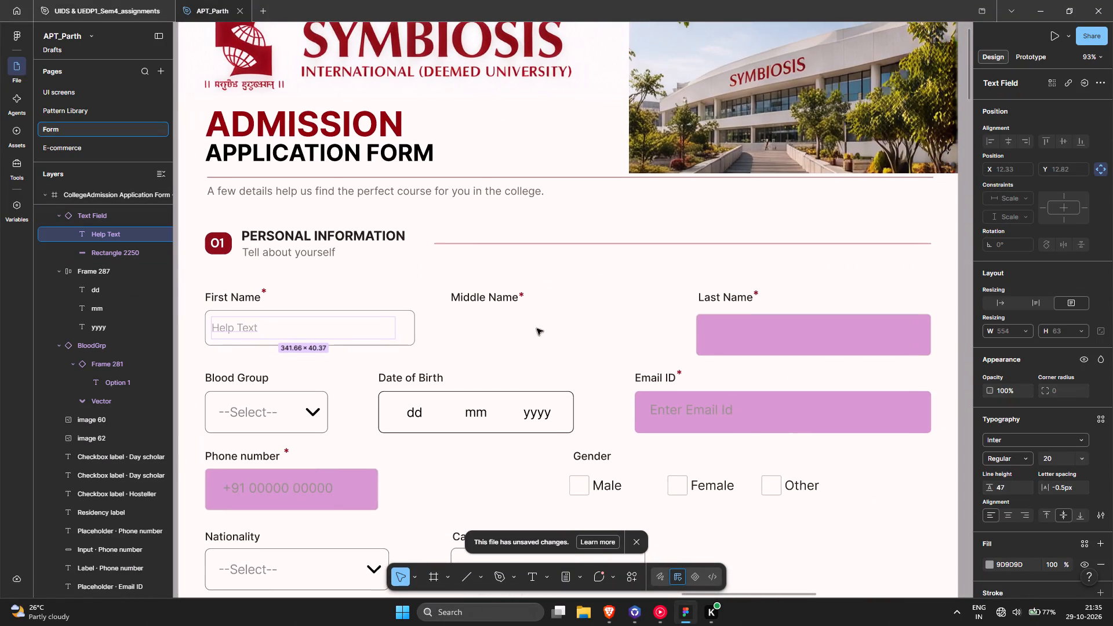
{"action": "left_click", "coordinate": [448, 354]}
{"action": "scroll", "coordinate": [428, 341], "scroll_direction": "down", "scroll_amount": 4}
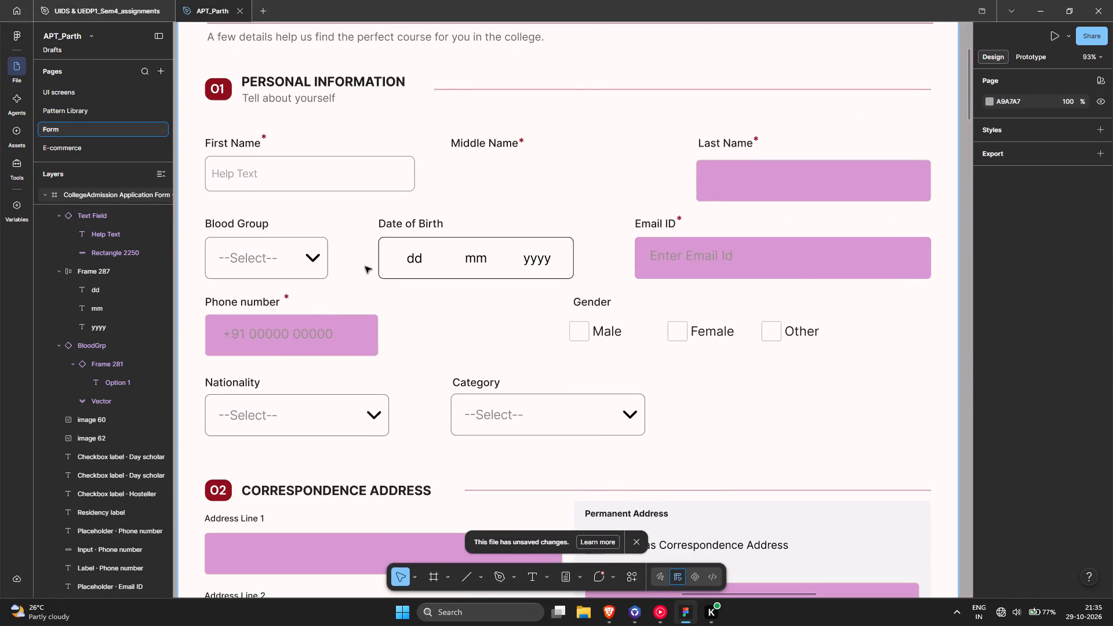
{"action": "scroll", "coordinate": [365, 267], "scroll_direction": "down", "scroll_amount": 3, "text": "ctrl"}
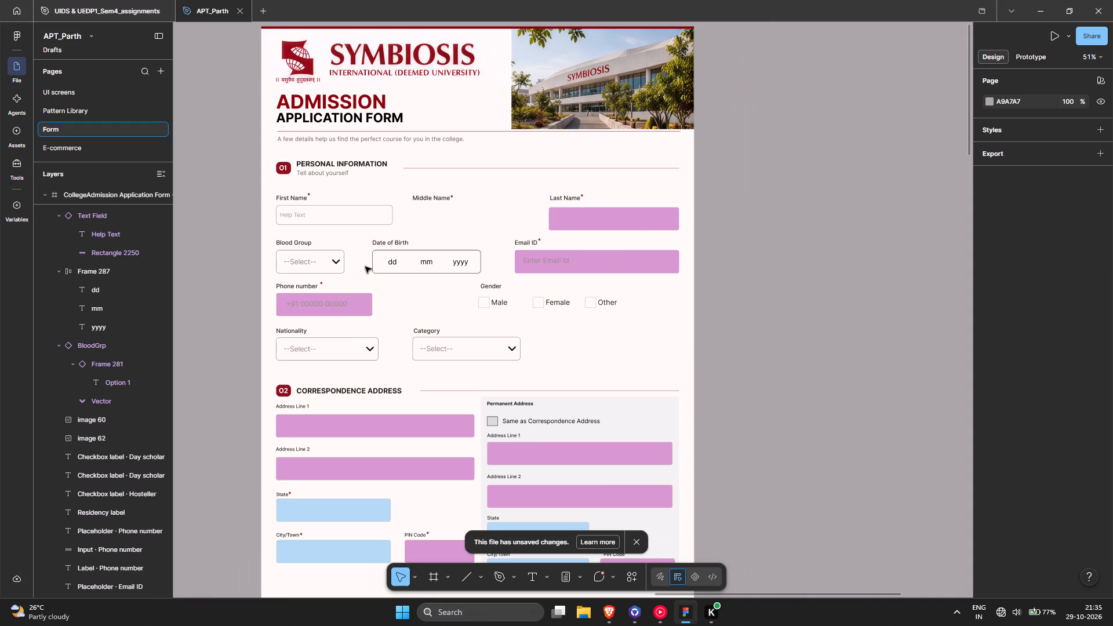
Connect the computer to the Airtel_ManWiFi wireless network from the system's quick settings.
{"action": "left_click", "coordinate": [1021, 610]}
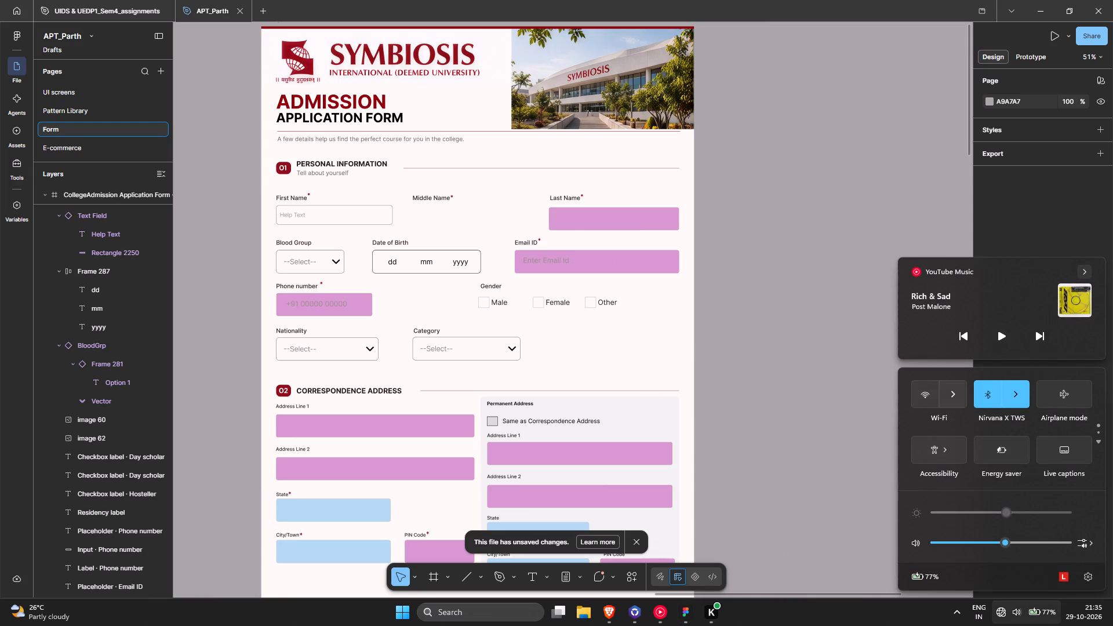
{"action": "left_click", "coordinate": [914, 401]}
{"action": "left_click", "coordinate": [944, 399]}
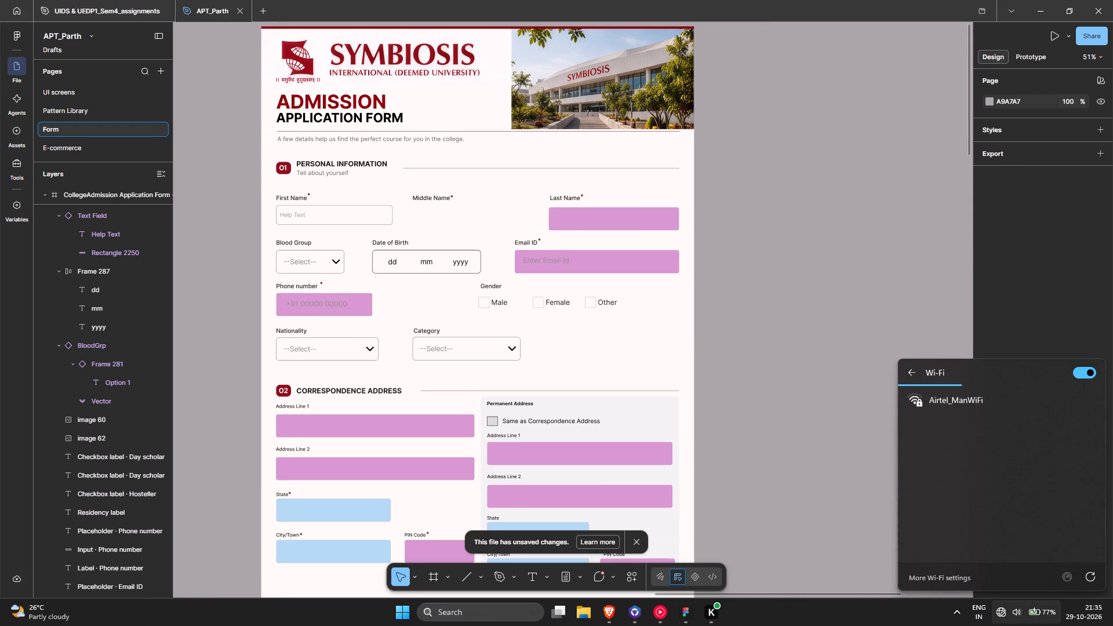
{"action": "left_click", "coordinate": [944, 399]}
{"action": "left_click", "coordinate": [1095, 438]}
{"action": "left_click", "coordinate": [1047, 459]}
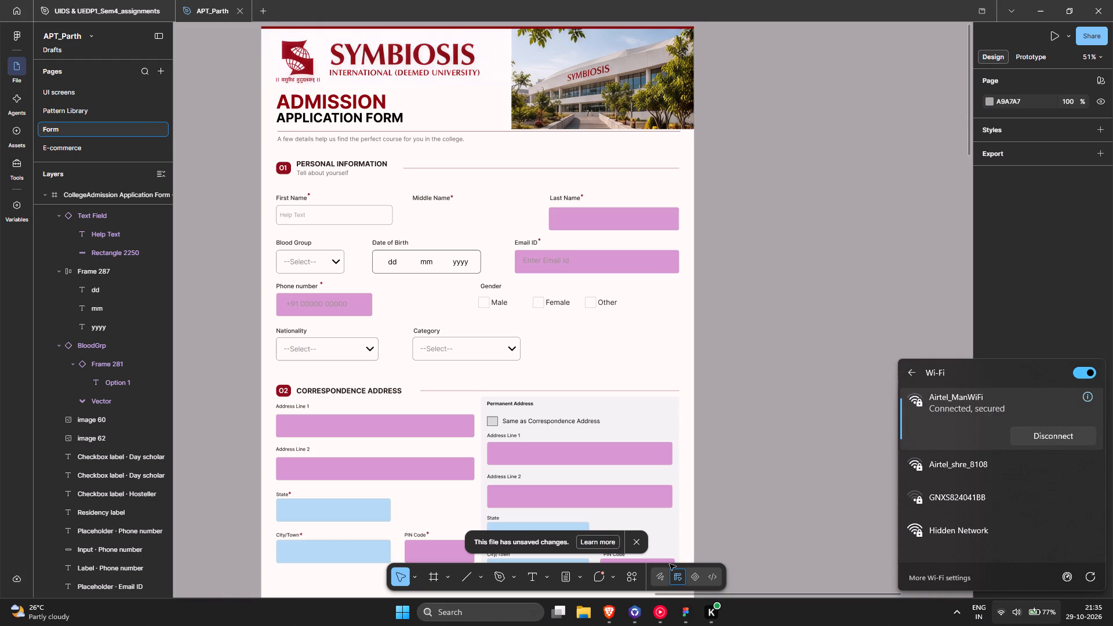
Switch to YouTube Music, resume playback of Rich & Sad, and minimise the player window to return to the form.
{"action": "left_click", "coordinate": [651, 613]}
{"action": "left_click", "coordinate": [463, 489]}
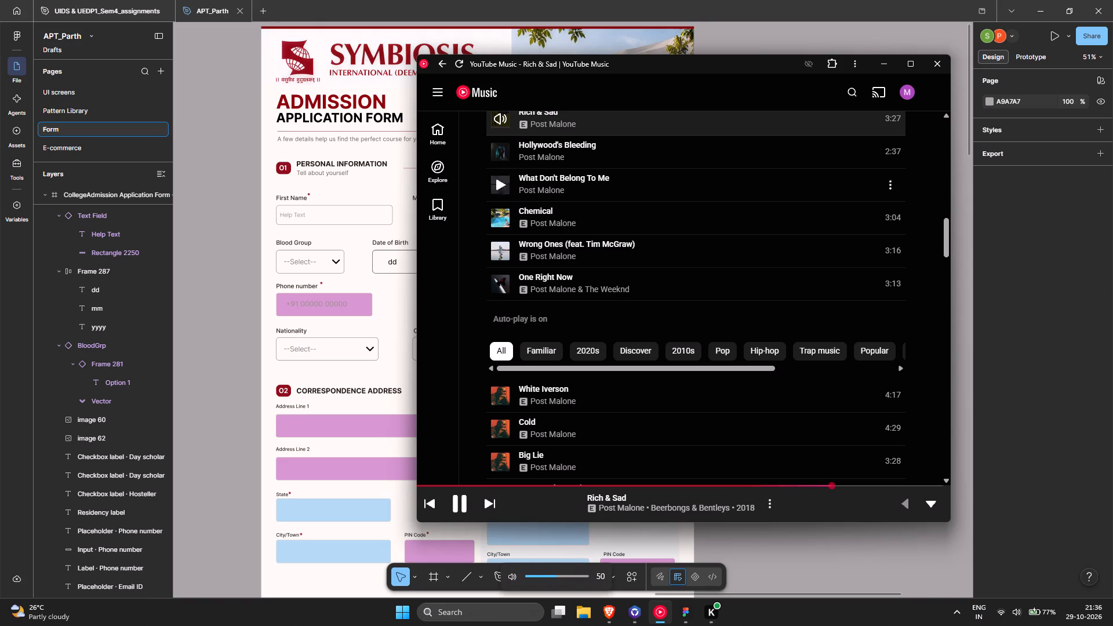
{"action": "left_click", "coordinate": [887, 66]}
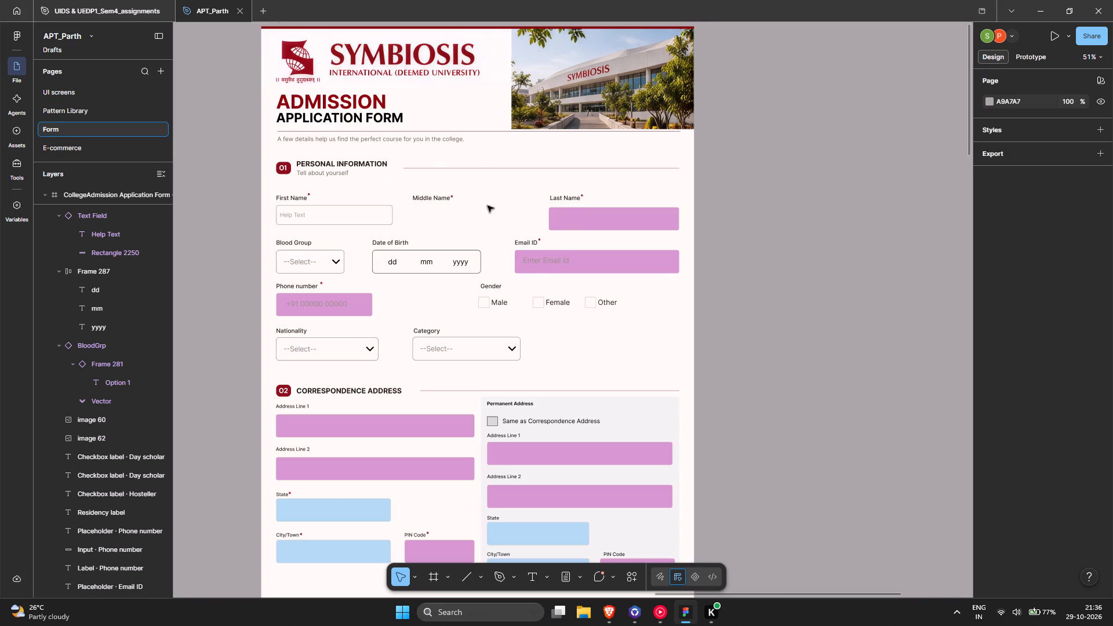
Examine the layout of the Personal Information and Correspondence Address sections, close up and as a whole.
{"action": "scroll", "coordinate": [488, 206], "scroll_direction": "down", "scroll_amount": 8, "text": "ctrl"}
{"action": "scroll", "coordinate": [484, 233], "scroll_direction": "up", "scroll_amount": 10, "text": "ctrl"}
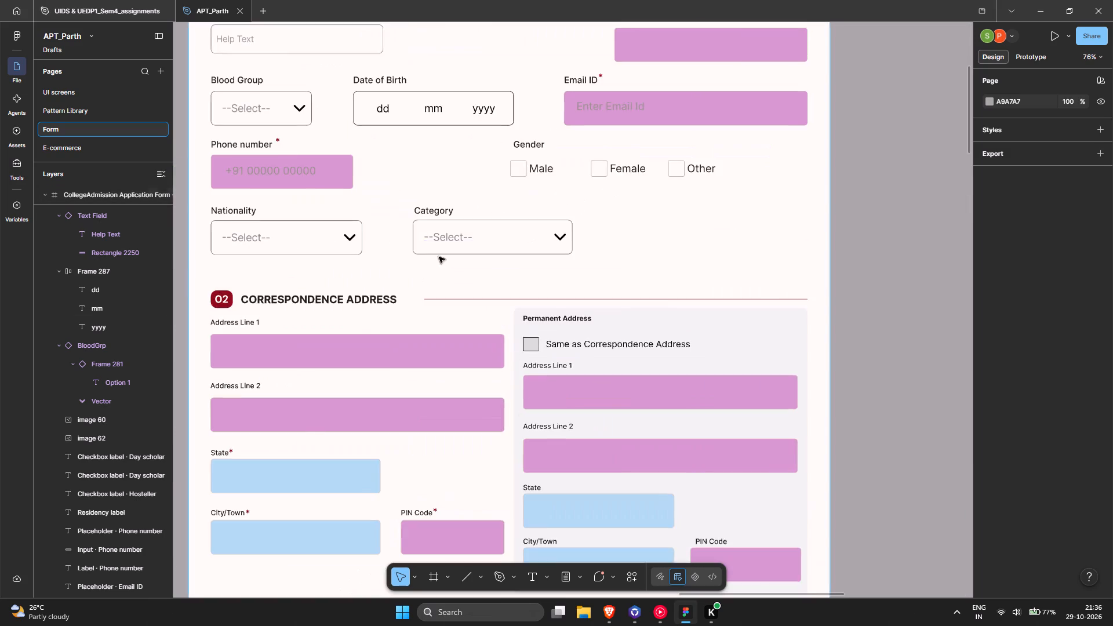
{"action": "scroll", "coordinate": [397, 268], "scroll_direction": "up", "scroll_amount": 6}
{"action": "scroll", "coordinate": [403, 268], "scroll_direction": "down", "scroll_amount": 3, "text": "ctrl"}
{"action": "middle_click_drag", "start_coordinate": [421, 271], "coordinate": [558, 213]}
{"action": "scroll", "coordinate": [528, 303], "scroll_direction": "up", "scroll_amount": 5, "text": "ctrl"}
{"action": "scroll", "coordinate": [531, 315], "scroll_direction": "down", "scroll_amount": 3, "text": "ctrl"}
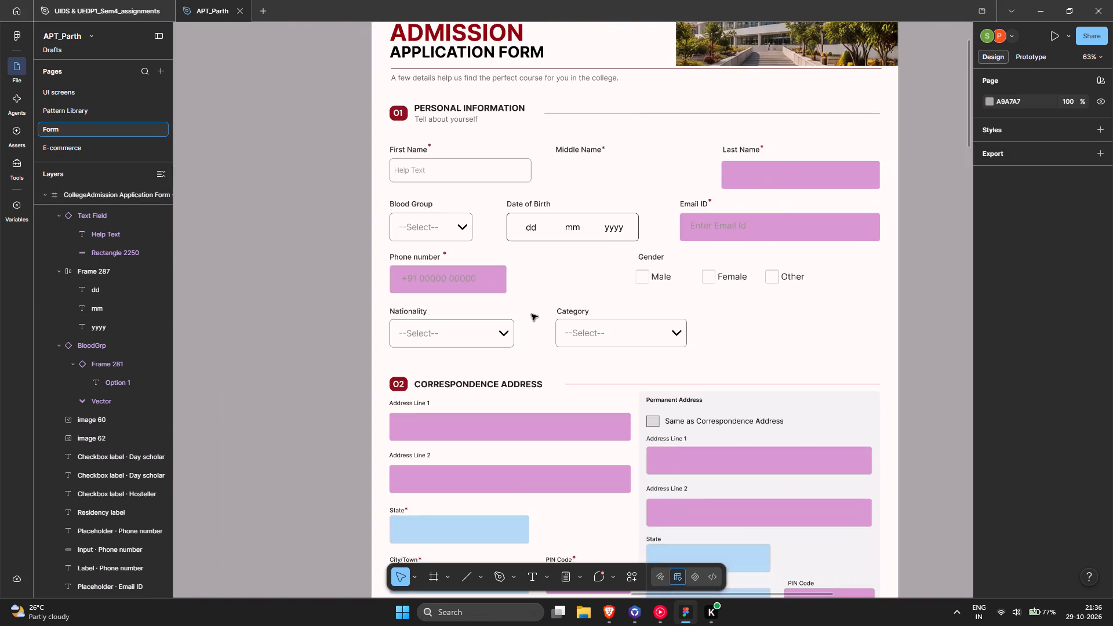
{"action": "middle_click_drag", "start_coordinate": [541, 311], "coordinate": [666, 178]}
{"action": "scroll", "coordinate": [665, 178], "scroll_direction": "down", "scroll_amount": 2, "text": "ctrl"}
{"action": "middle_click_drag", "start_coordinate": [686, 189], "coordinate": [578, 241]}
{"action": "scroll", "coordinate": [610, 232], "scroll_direction": "up", "scroll_amount": 5, "text": "ctrl"}
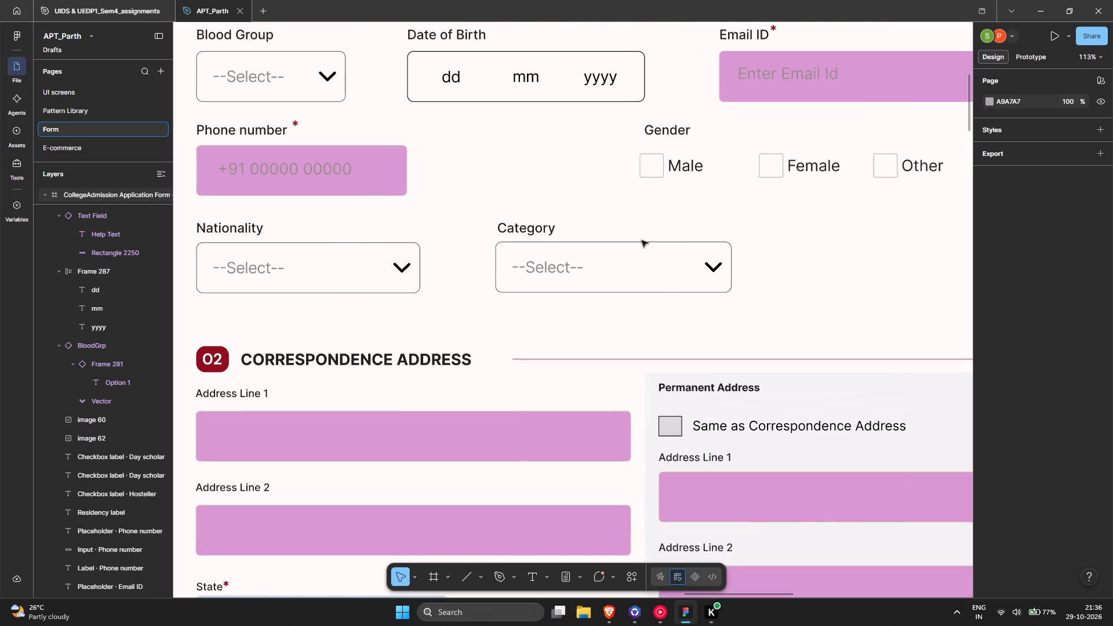
{"action": "scroll", "coordinate": [487, 252], "scroll_direction": "down", "scroll_amount": 3, "text": "ctrl"}
Show the layout guides and check how the Personal Information fields line up with the grid columns.
{"action": "key", "text": "shift+g"}
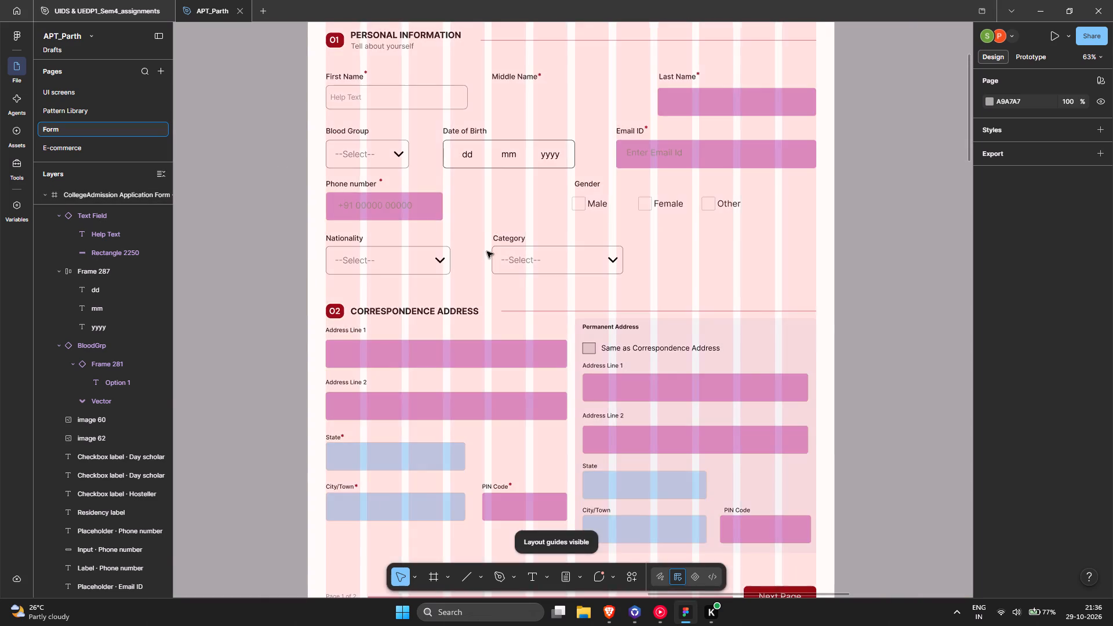
{"action": "scroll", "coordinate": [504, 248], "scroll_direction": "up", "scroll_amount": 6, "text": "ctrl"}
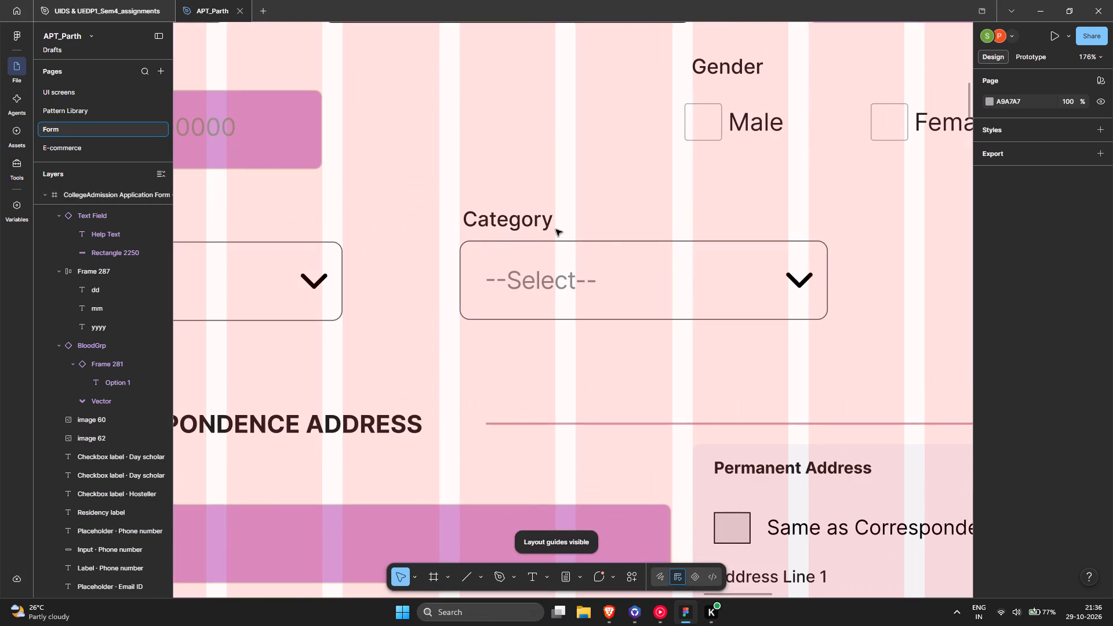
{"action": "scroll", "coordinate": [555, 233], "scroll_direction": "down", "scroll_amount": 3, "text": "ctrl"}
{"action": "scroll", "coordinate": [411, 252], "scroll_direction": "up", "scroll_amount": 13, "text": "ctrl"}
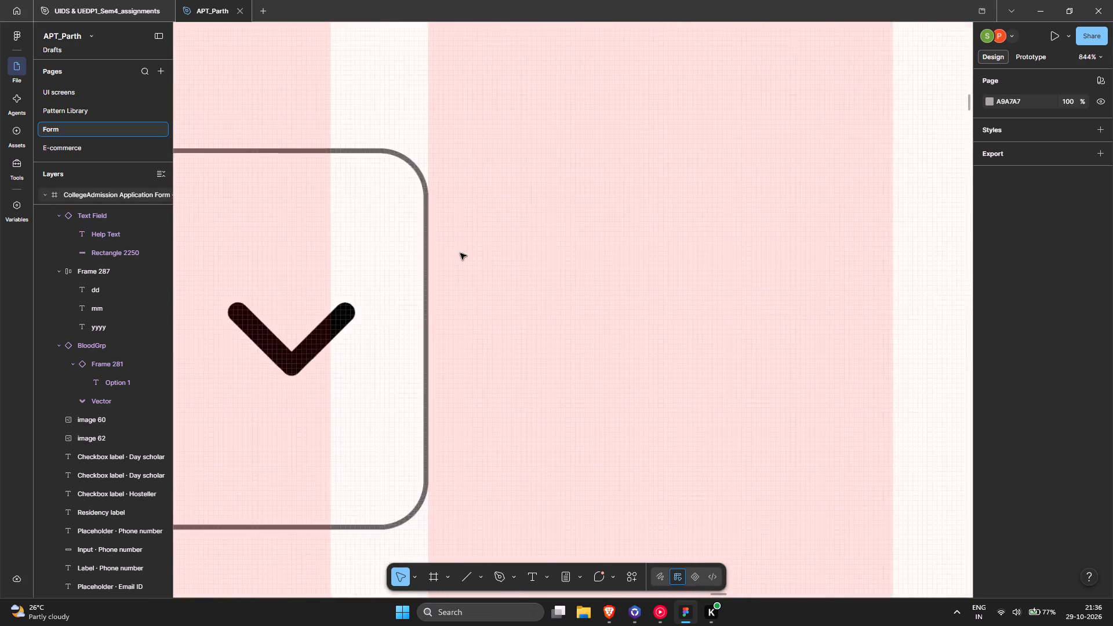
{"action": "scroll", "coordinate": [460, 253], "scroll_direction": "up", "scroll_amount": 3, "text": "ctrl"}
{"action": "scroll", "coordinate": [422, 257], "scroll_direction": "down", "scroll_amount": 13, "text": "ctrl"}
{"action": "scroll", "coordinate": [503, 256], "scroll_direction": "down", "scroll_amount": 6, "text": "ctrl"}
{"action": "scroll", "coordinate": [540, 199], "scroll_direction": "up", "scroll_amount": 3, "text": "ctrl"}
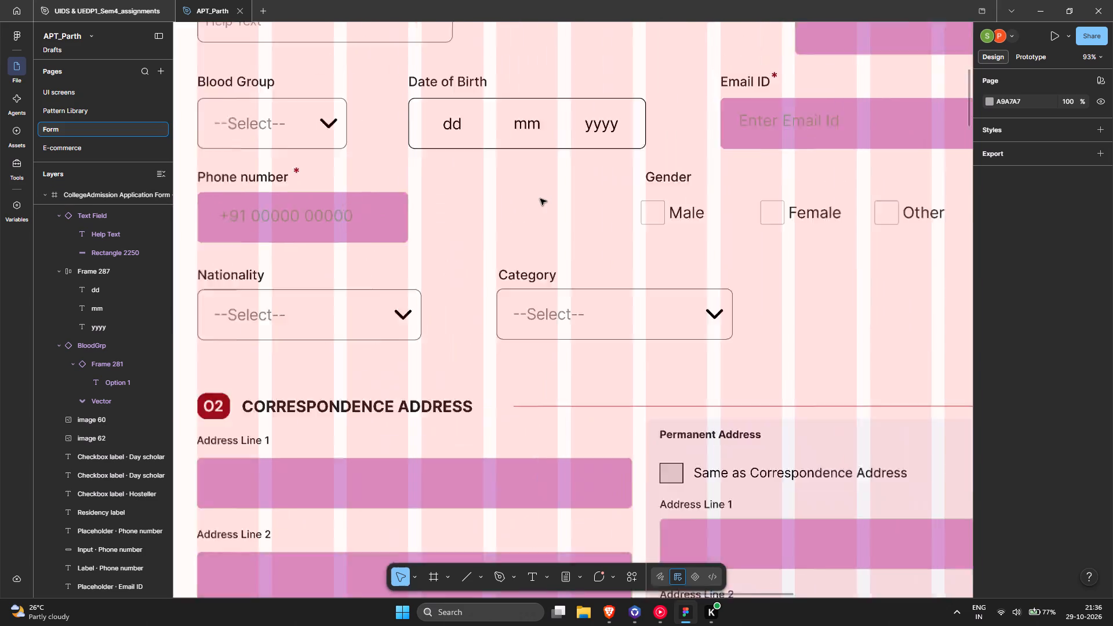
{"action": "scroll", "coordinate": [540, 199], "scroll_direction": "up", "scroll_amount": 2, "text": "ctrl"}
{"action": "scroll", "coordinate": [540, 199], "scroll_direction": "up", "scroll_amount": 4}
{"action": "scroll", "coordinate": [501, 246], "scroll_direction": "down", "scroll_amount": 3, "text": "ctrl"}
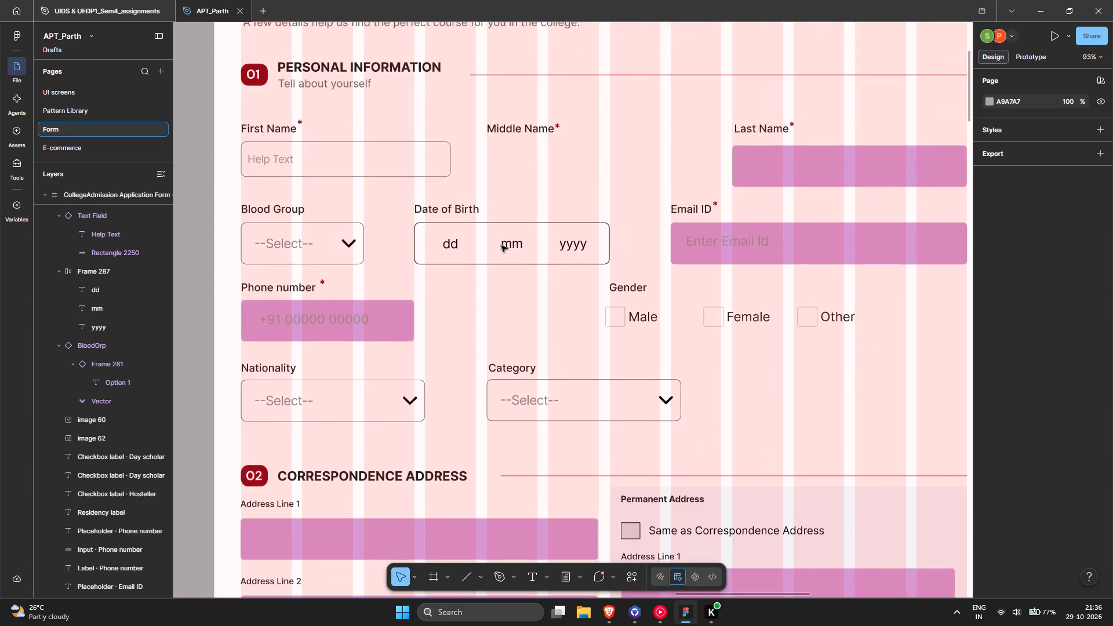
{"action": "middle_click_drag", "start_coordinate": [529, 248], "coordinate": [683, 229]}
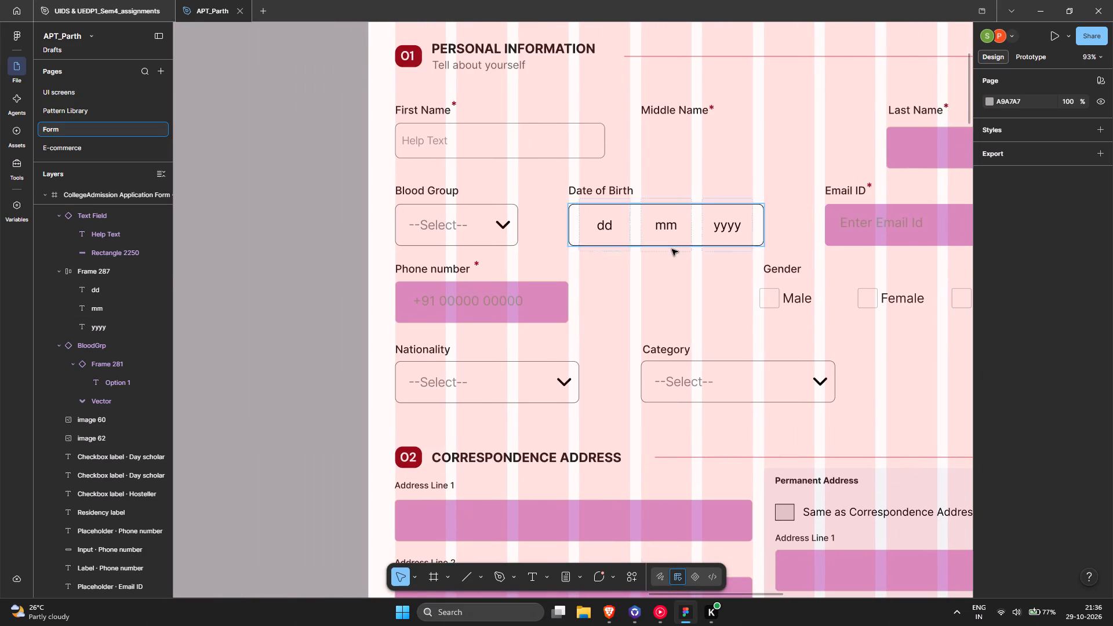
{"action": "middle_click_drag", "start_coordinate": [661, 260], "coordinate": [464, 270]}
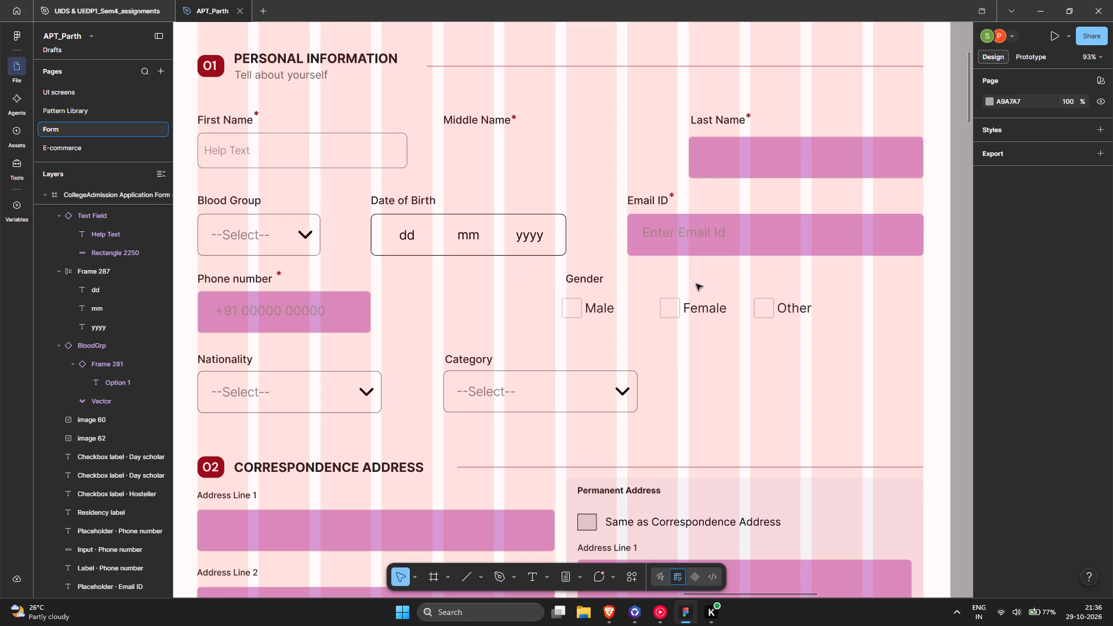
Examine how the Date of Birth, Gender, Email ID and other Personal Information fields align with the column layout guides.
{"action": "key", "text": "shift+g"}
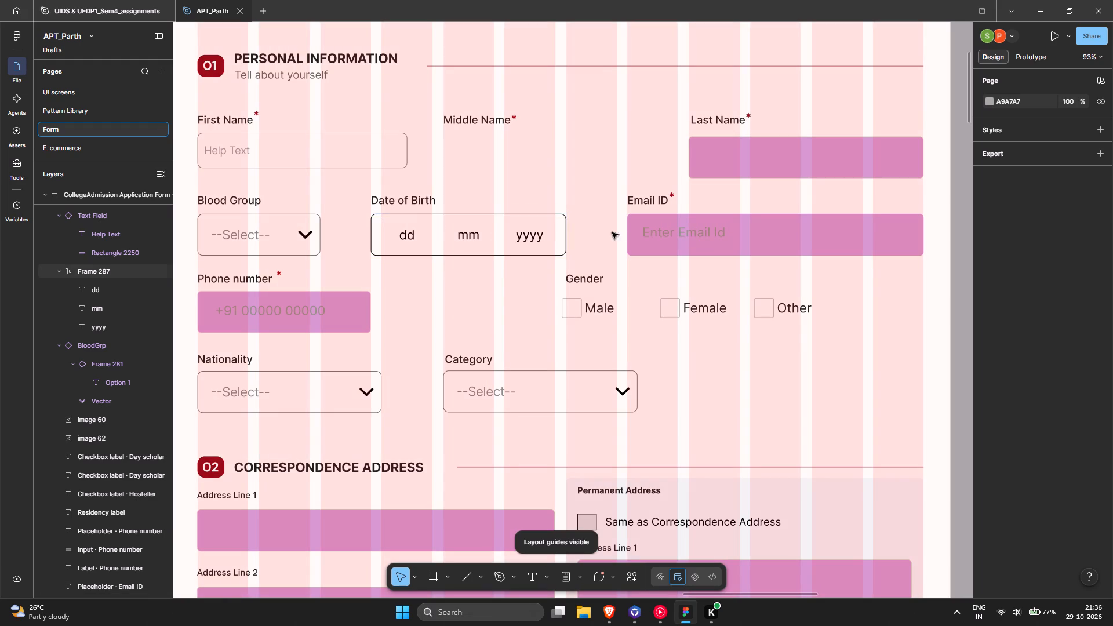
{"action": "scroll", "coordinate": [281, 230], "scroll_direction": "up", "scroll_amount": 5, "text": "ctrl"}
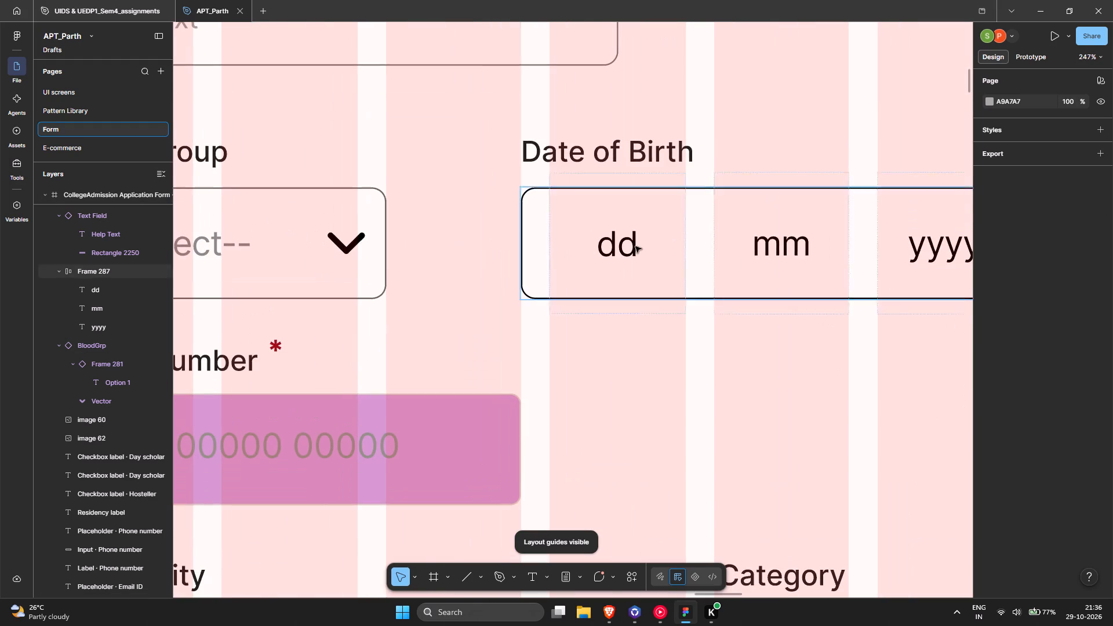
{"action": "scroll", "coordinate": [636, 246], "scroll_direction": "down", "scroll_amount": 3, "text": "ctrl"}
{"action": "middle_click_drag", "start_coordinate": [644, 248], "coordinate": [321, 243]}
{"action": "scroll", "coordinate": [540, 233], "scroll_direction": "down", "scroll_amount": 1, "text": "ctrl"}
{"action": "scroll", "coordinate": [667, 152], "scroll_direction": "up", "scroll_amount": 2, "text": "ctrl"}
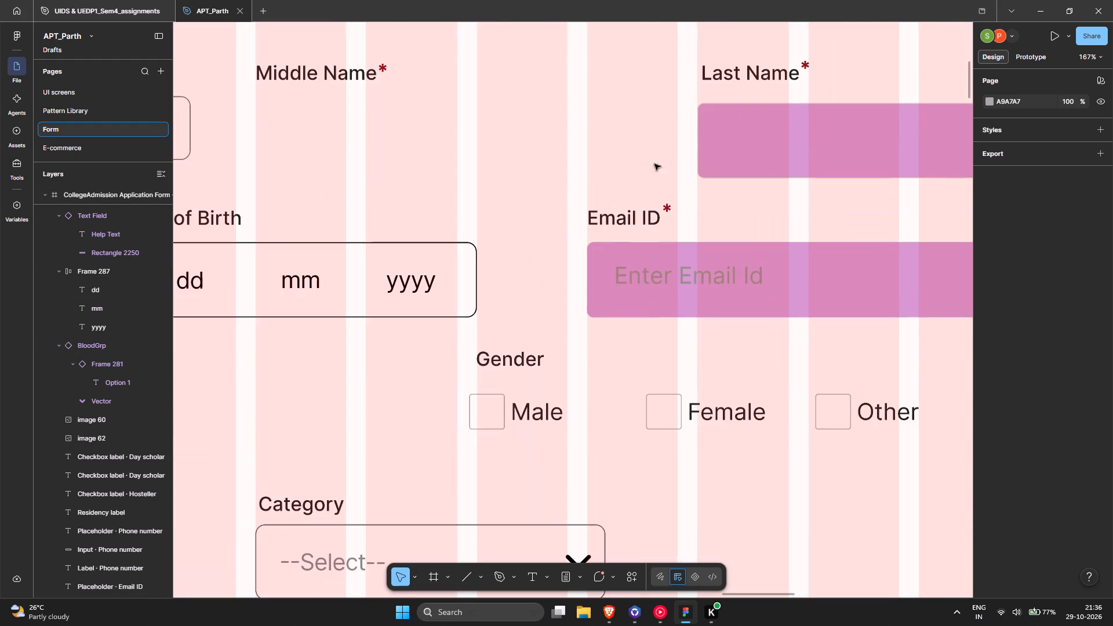
{"action": "middle_click_drag", "start_coordinate": [568, 203], "coordinate": [739, 169]}
{"action": "scroll", "coordinate": [739, 169], "scroll_direction": "down", "scroll_amount": 2, "text": "ctrl"}
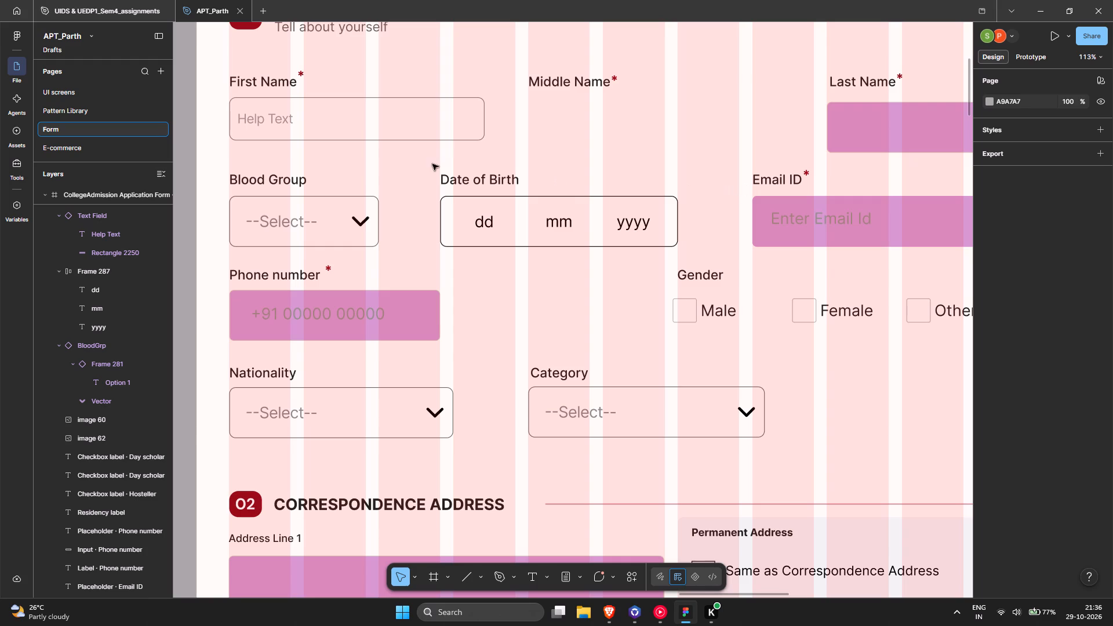
{"action": "scroll", "coordinate": [588, 174], "scroll_direction": "down", "scroll_amount": 2, "text": "ctrl"}
{"action": "middle_click_drag", "start_coordinate": [583, 176], "coordinate": [488, 180]}
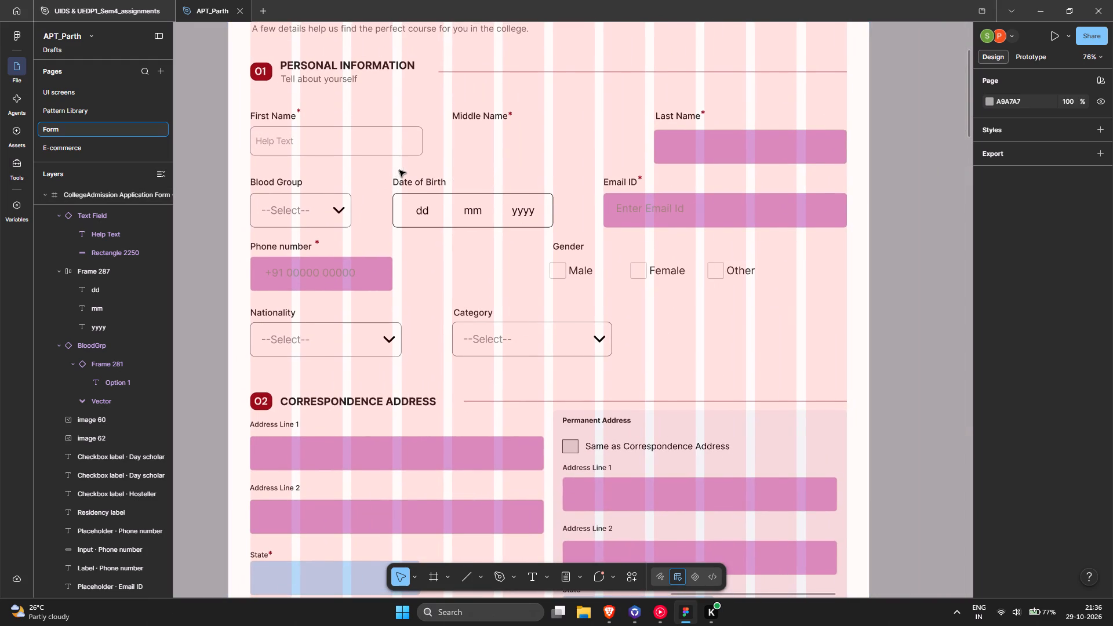
Narrow the First Name text field so its end lines up with the Nationality dropdown and the column grid.
{"action": "left_click", "coordinate": [423, 141]}
{"action": "left_click_drag", "start_coordinate": [423, 141], "coordinate": [395, 141]}
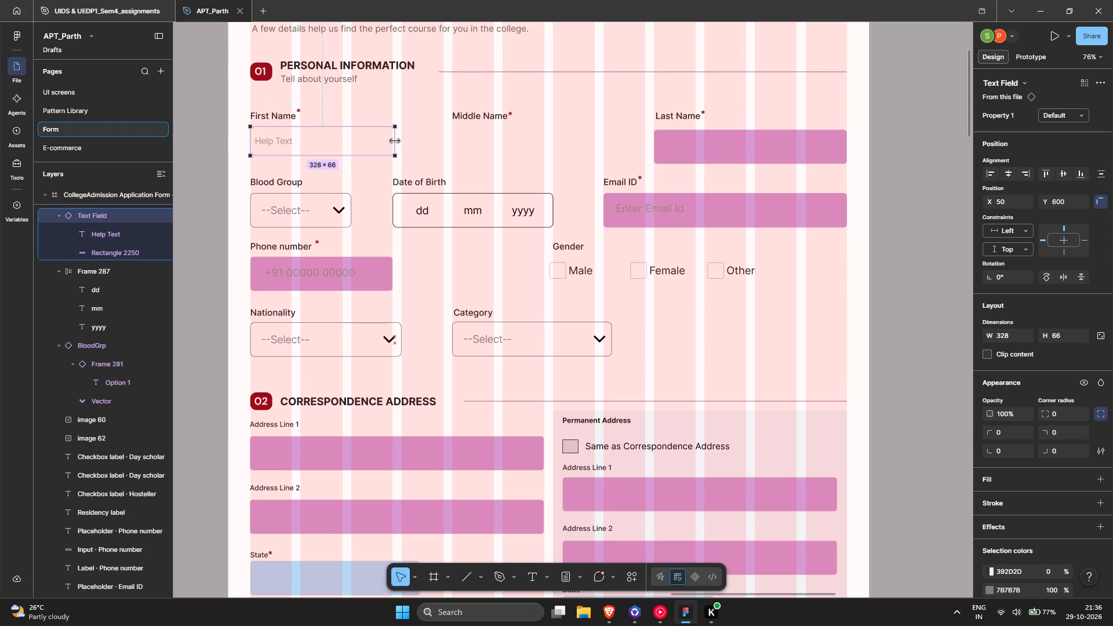
{"action": "left_click_drag", "start_coordinate": [395, 141], "coordinate": [401, 140]}
{"action": "left_click", "coordinate": [422, 143]}
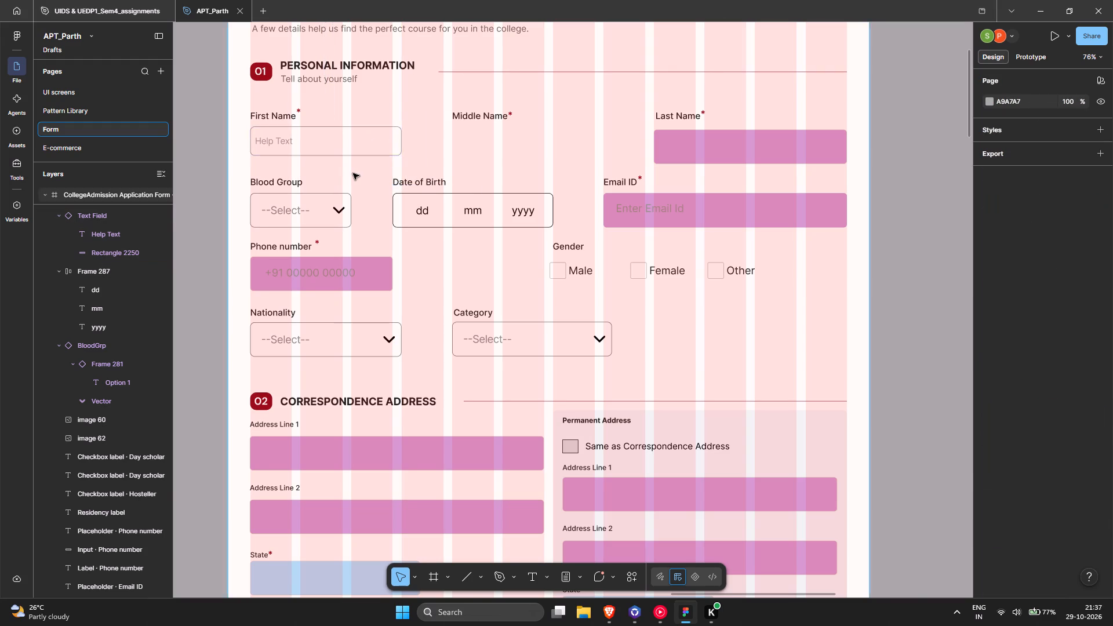
Widen the Phone number input to 343 so it matches the Nationality dropdown's width.
{"action": "scroll", "coordinate": [353, 173], "scroll_direction": "down", "scroll_amount": 4, "text": "ctrl"}
{"action": "middle_click_drag", "start_coordinate": [363, 177], "coordinate": [654, 241]}
{"action": "scroll", "coordinate": [661, 231], "scroll_direction": "up", "scroll_amount": 6, "text": "ctrl"}
{"action": "scroll", "coordinate": [565, 253], "scroll_direction": "down", "scroll_amount": 1}
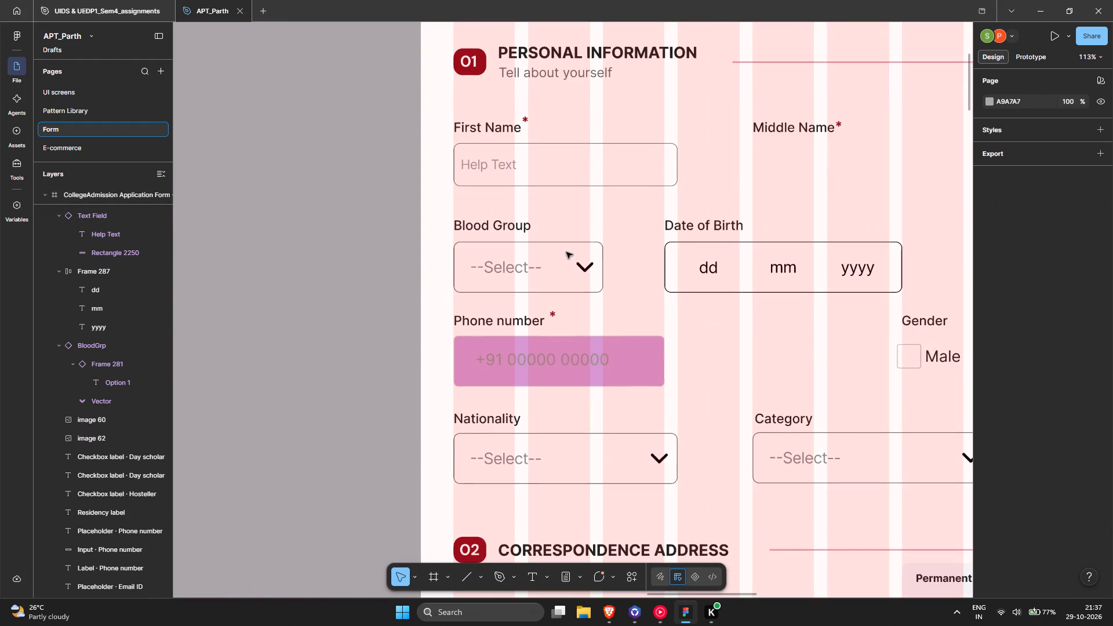
{"action": "scroll", "coordinate": [593, 249], "scroll_direction": "down", "scroll_amount": 1, "text": "ctrl"}
{"action": "middle_click_drag", "start_coordinate": [600, 247], "coordinate": [461, 238]}
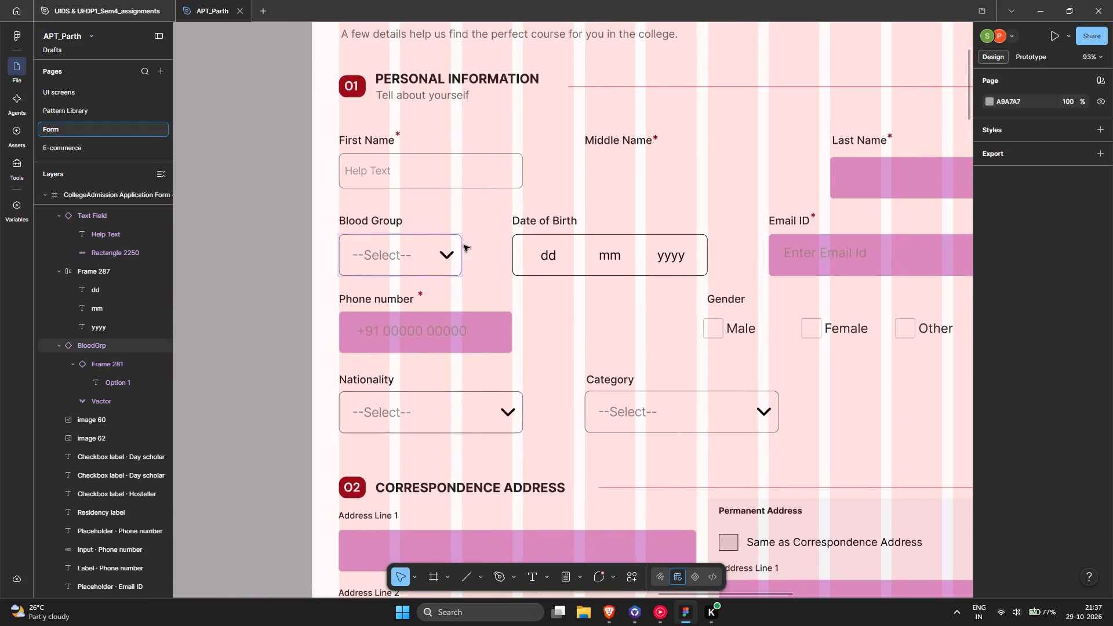
{"action": "scroll", "coordinate": [490, 245], "scroll_direction": "down", "scroll_amount": 2}
{"action": "left_click", "coordinate": [497, 259]}
{"action": "left_click", "coordinate": [505, 250]}
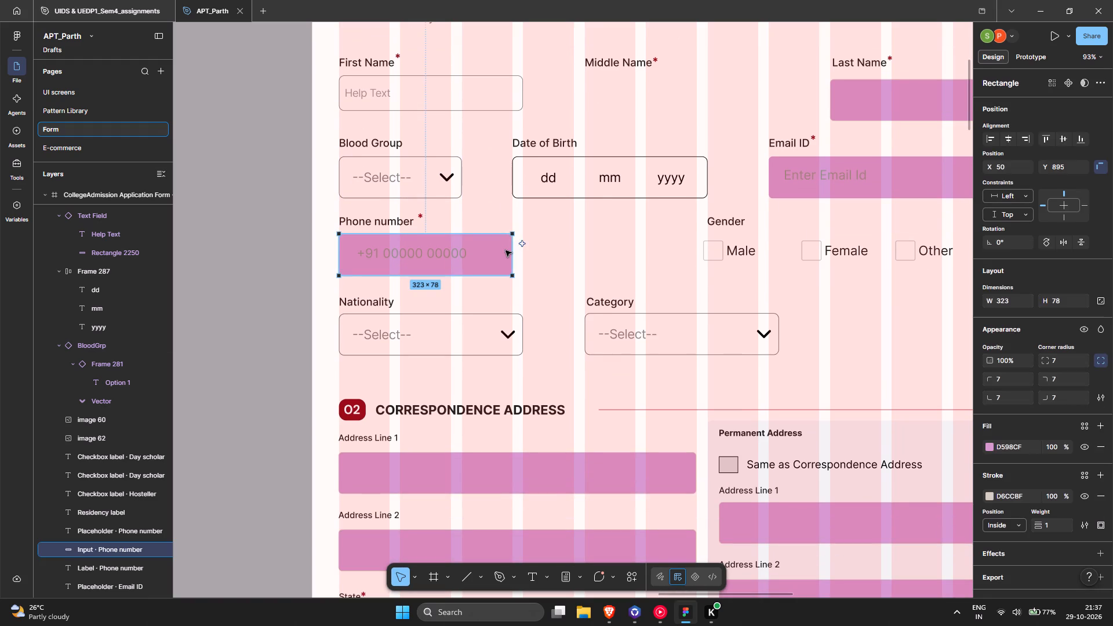
{"action": "key", "text": "ctrl+z"}
{"action": "left_click_drag", "start_coordinate": [509, 250], "coordinate": [523, 250]}
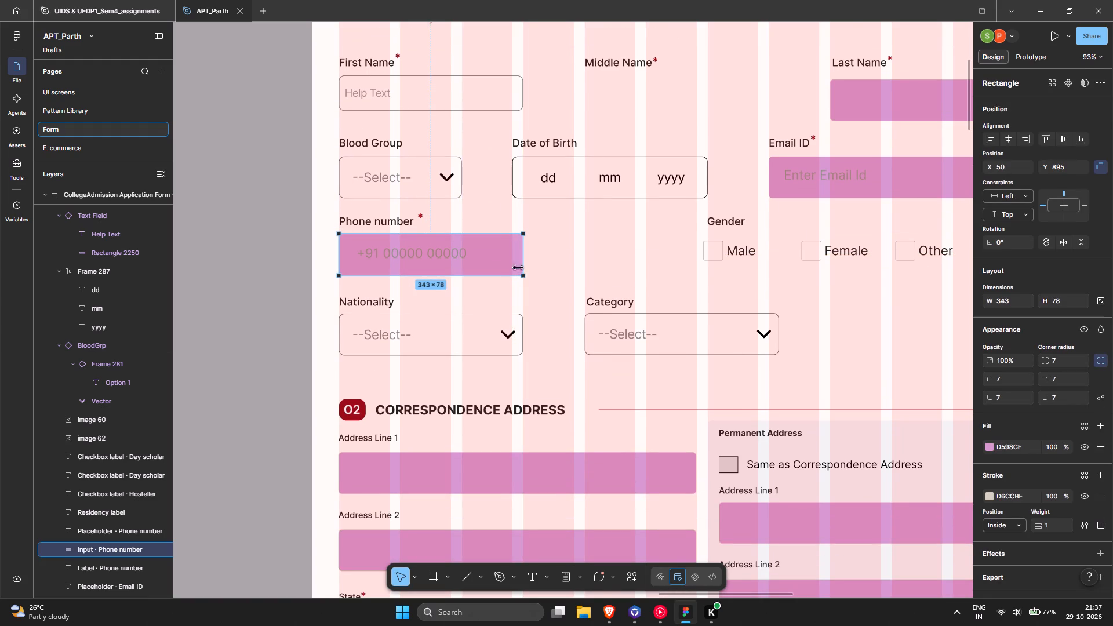
Check the Category dropdown's width against the grid columns and look over the dropdown component sets beside the form pages.
{"action": "scroll", "coordinate": [518, 325], "scroll_direction": "down", "scroll_amount": 2}
{"action": "middle_click_drag", "start_coordinate": [711, 288], "coordinate": [602, 303]}
{"action": "scroll", "coordinate": [504, 268], "scroll_direction": "up", "scroll_amount": 4, "text": "ctrl"}
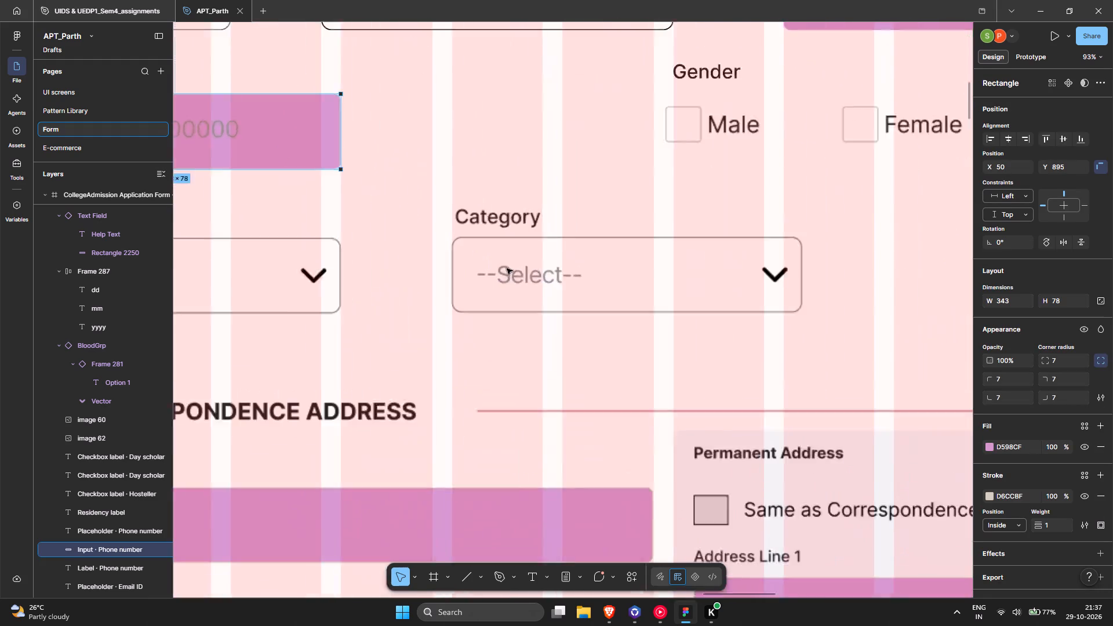
{"action": "scroll", "coordinate": [845, 253], "scroll_direction": "down", "scroll_amount": 2, "text": "ctrl"}
{"action": "left_click", "coordinate": [851, 247]}
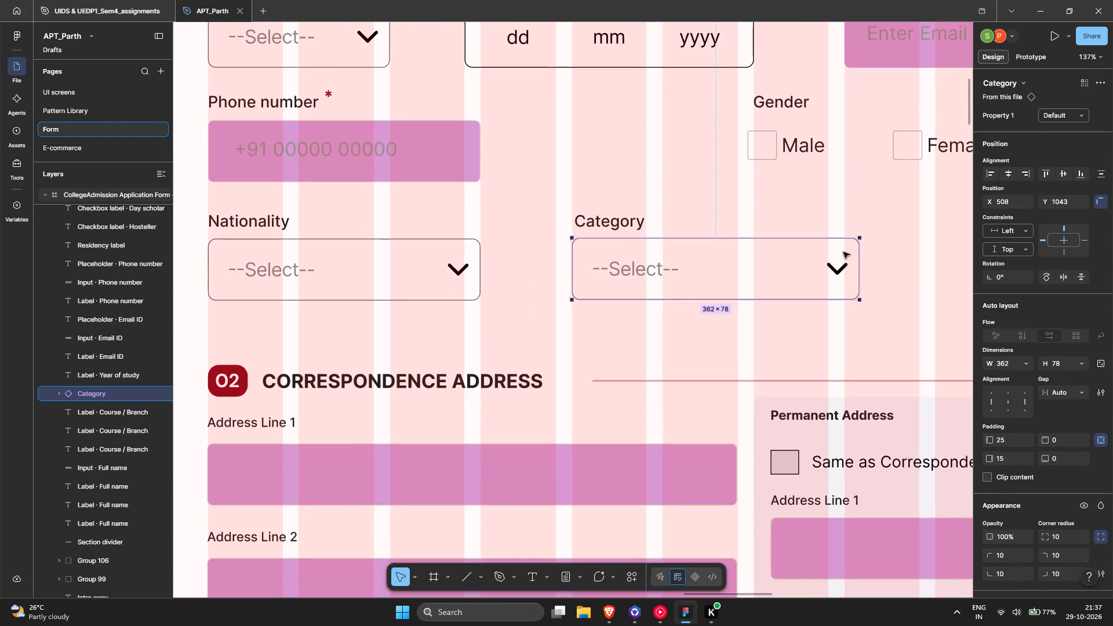
{"action": "scroll", "coordinate": [843, 252], "scroll_direction": "down", "scroll_amount": 5, "text": "ctrl"}
{"action": "scroll", "coordinate": [735, 265], "scroll_direction": "down", "scroll_amount": 9}
{"action": "middle_click_drag", "start_coordinate": [432, 264], "coordinate": [763, 55]}
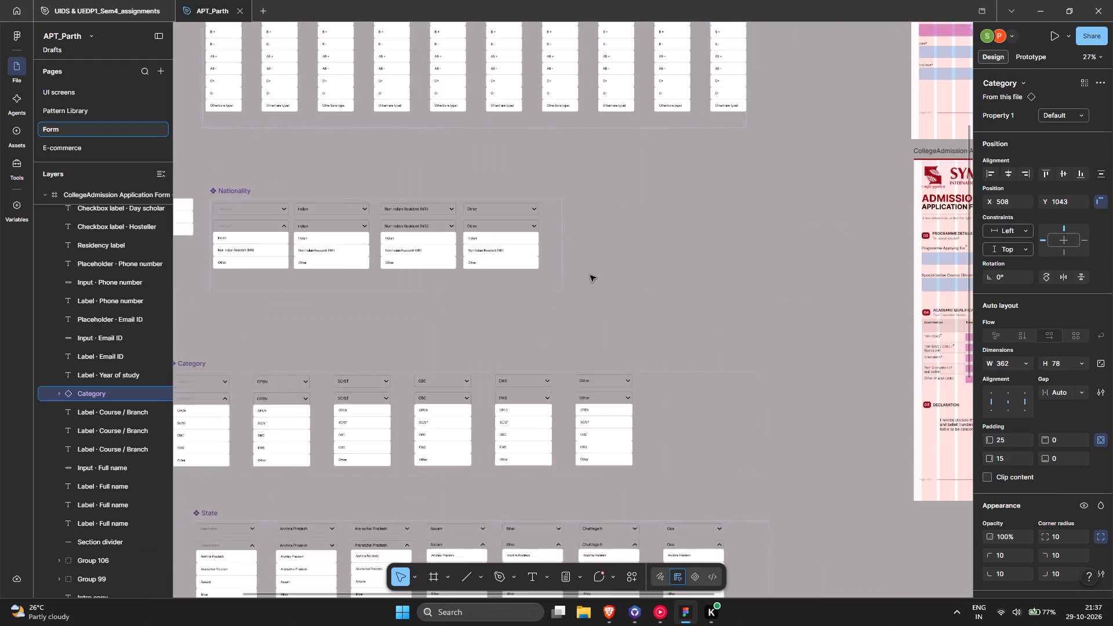
{"action": "scroll", "coordinate": [574, 297], "scroll_direction": "up", "scroll_amount": 1}
{"action": "middle_click_drag", "start_coordinate": [587, 284], "coordinate": [814, 67]}
{"action": "scroll", "coordinate": [641, 293], "scroll_direction": "down", "scroll_amount": 1}
{"action": "scroll", "coordinate": [406, 164], "scroll_direction": "down", "scroll_amount": 5, "text": "ctrl"}
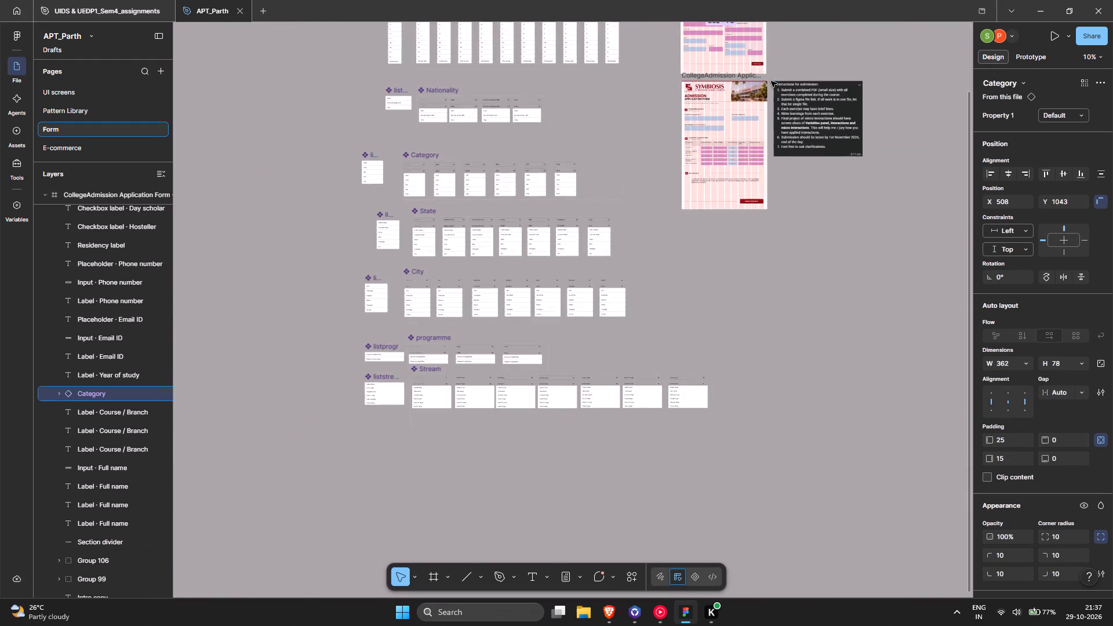
{"action": "scroll", "coordinate": [771, 81], "scroll_direction": "up", "scroll_amount": 15, "text": "ctrl"}
{"action": "scroll", "coordinate": [716, 179], "scroll_direction": "up", "scroll_amount": 17}
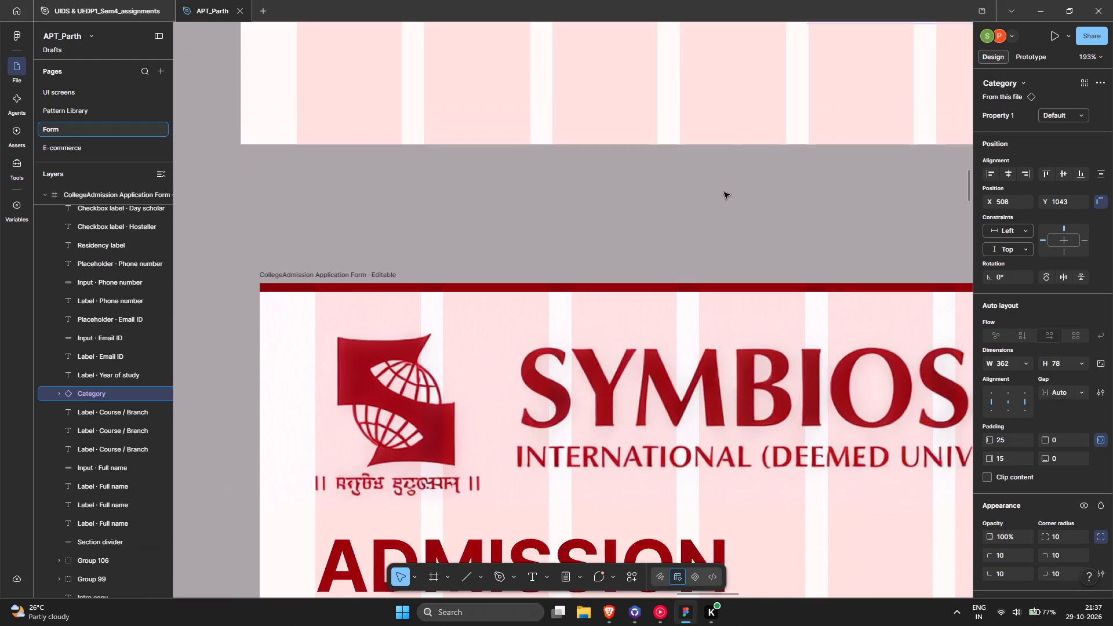
{"action": "scroll", "coordinate": [724, 192], "scroll_direction": "up", "scroll_amount": 11}
{"action": "scroll", "coordinate": [724, 192], "scroll_direction": "down", "scroll_amount": 2, "text": "ctrl"}
{"action": "scroll", "coordinate": [724, 192], "scroll_direction": "up", "scroll_amount": 13}
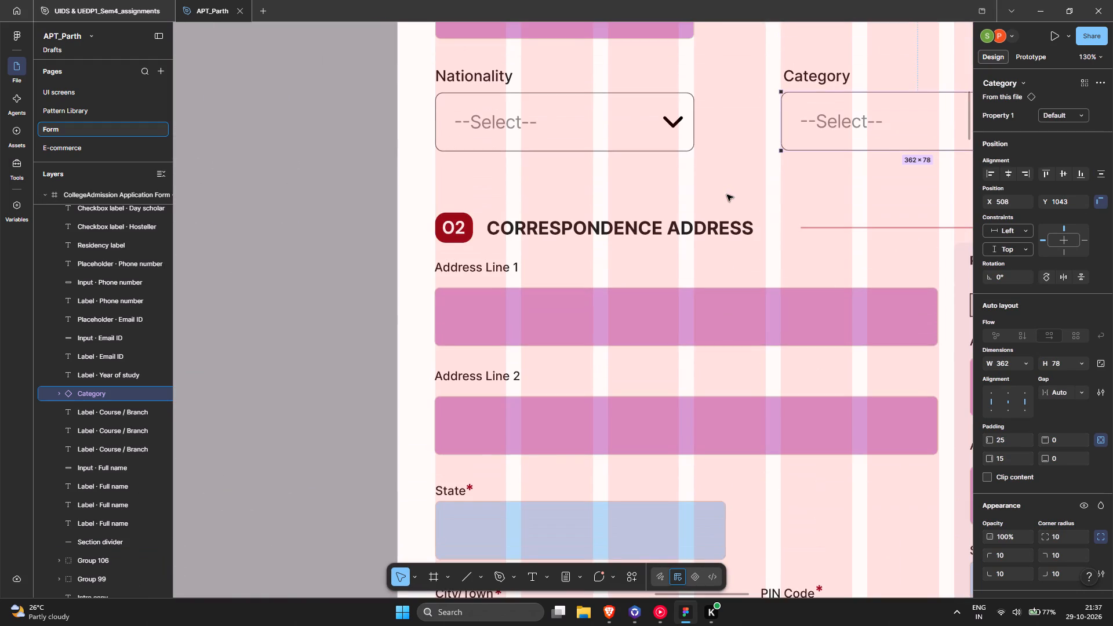
{"action": "middle_click_drag", "start_coordinate": [703, 212], "coordinate": [454, 294]}
{"action": "scroll", "coordinate": [521, 224], "scroll_direction": "up", "scroll_amount": 3, "text": "ctrl"}
{"action": "scroll", "coordinate": [549, 235], "scroll_direction": "down", "scroll_amount": 3}
{"action": "middle_click_drag", "start_coordinate": [430, 342], "coordinate": [307, 482], "text": "ctrl"}
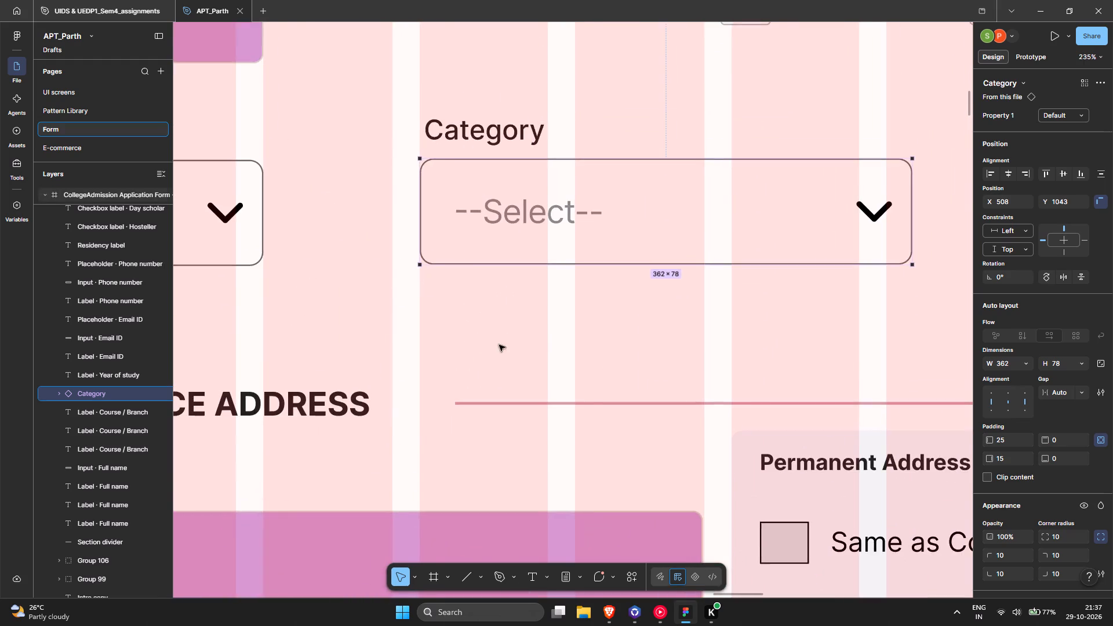
{"action": "scroll", "coordinate": [531, 321], "scroll_direction": "down", "scroll_amount": 1, "text": "ctrl"}
Draw a 343 × 78 reference rectangle over the Category dropdown, starting at its left edge and ending on a grid column line.
{"action": "key", "text": "r"}
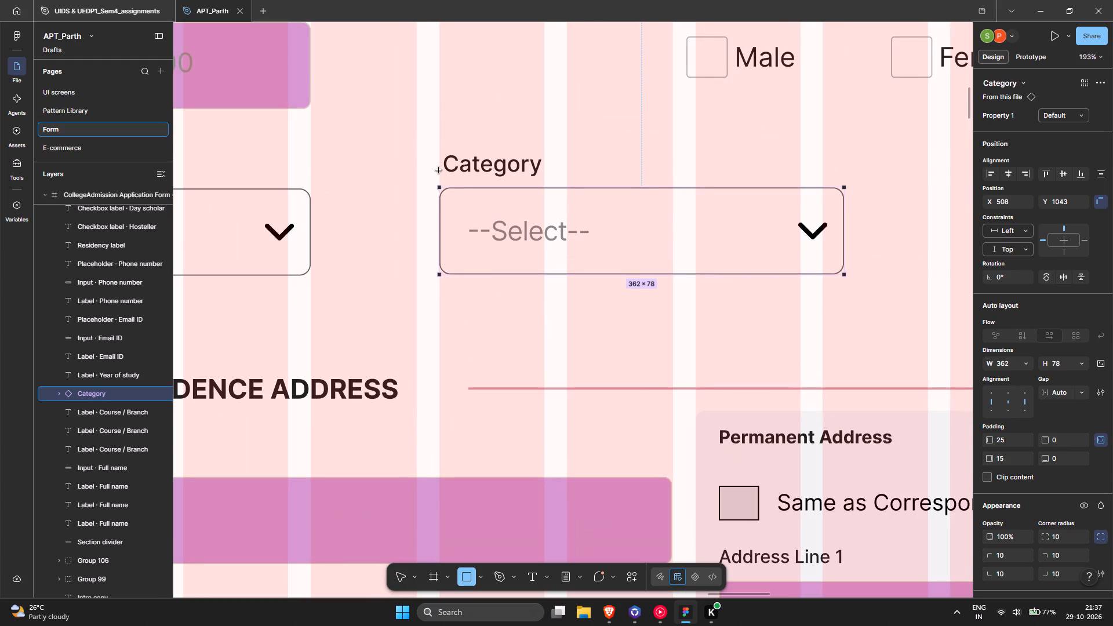
{"action": "left_click_drag", "start_coordinate": [439, 170], "coordinate": [808, 177]}
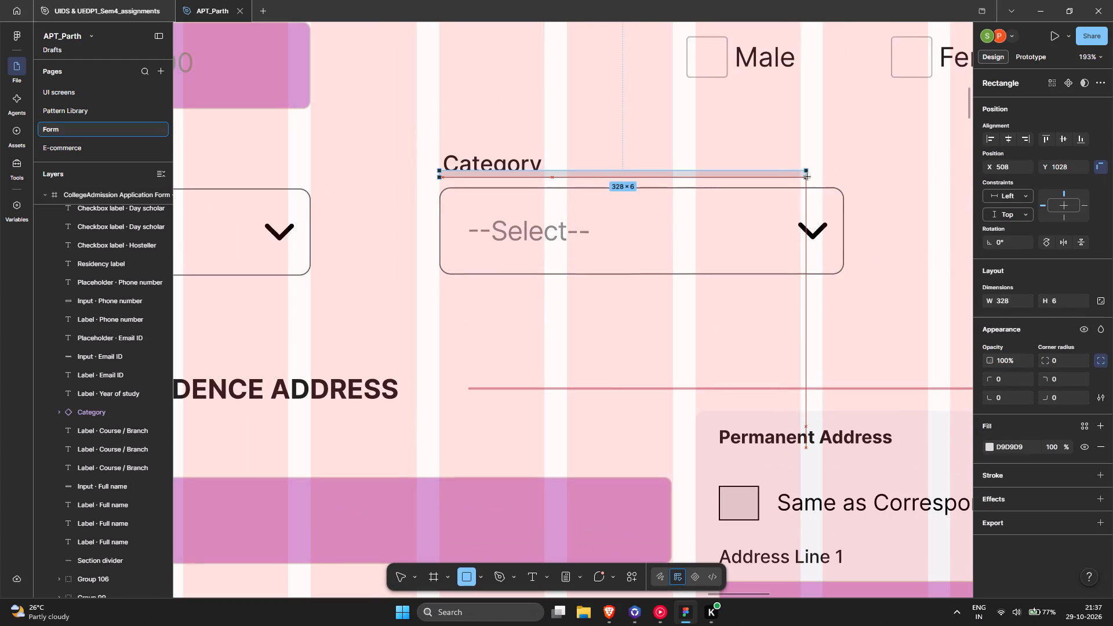
{"action": "left_click_drag", "start_coordinate": [808, 177], "coordinate": [821, 239]}
{"action": "left_click_drag", "start_coordinate": [794, 202], "coordinate": [794, 219]}
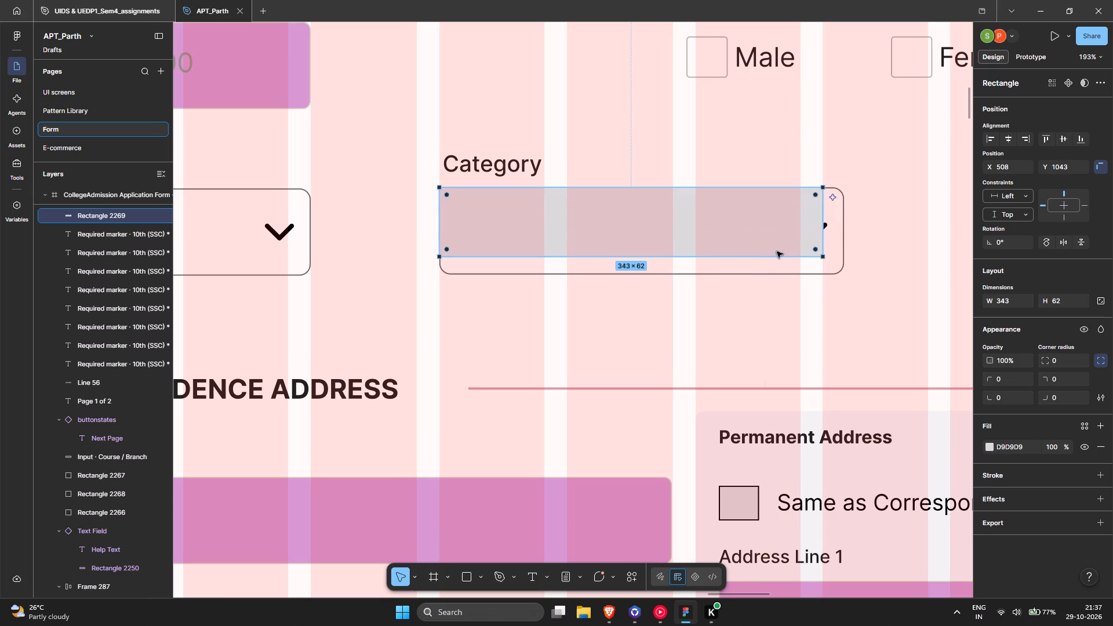
{"action": "left_click_drag", "start_coordinate": [779, 255], "coordinate": [782, 275]}
Move the reference rectangle off the form by cut and paste, placing it directly above the listcategory component with left edges aligned.
{"action": "key", "text": "ctrl+c"}
{"action": "key", "text": "ctrl+c"}
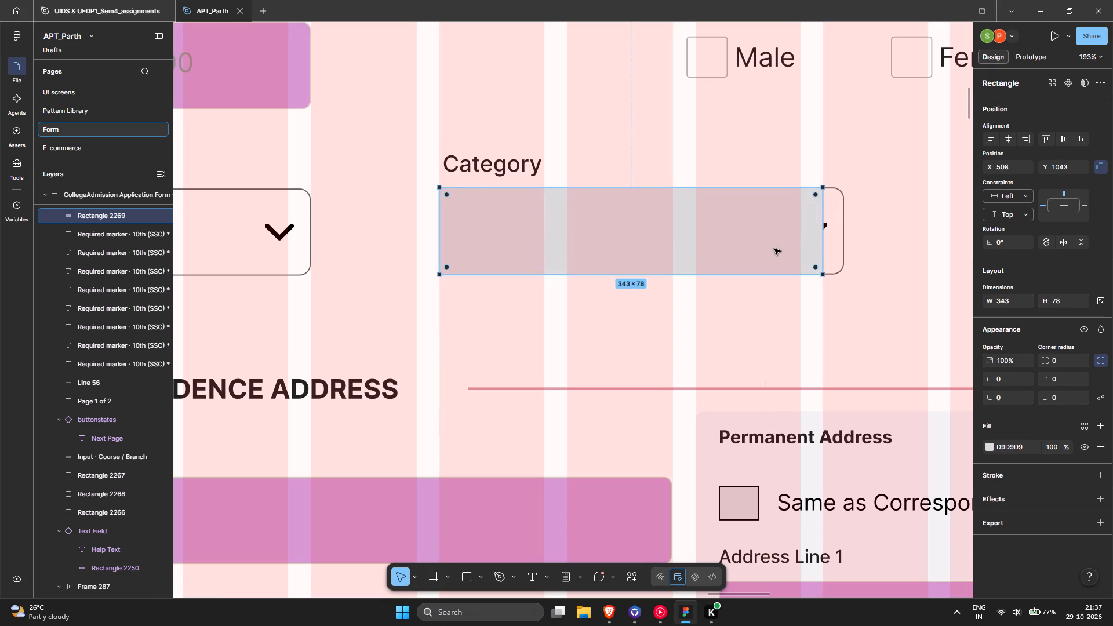
{"action": "key", "text": "ctrl+x"}
{"action": "scroll", "coordinate": [774, 249], "scroll_direction": "down", "scroll_amount": 7, "text": "ctrl"}
{"action": "middle_click_drag", "start_coordinate": [357, 333], "coordinate": [888, 0], "text": "ctrl"}
{"action": "middle_click_drag", "start_coordinate": [665, 339], "coordinate": [998, 114]}
{"action": "middle_click_drag", "start_coordinate": [464, 291], "coordinate": [497, 290]}
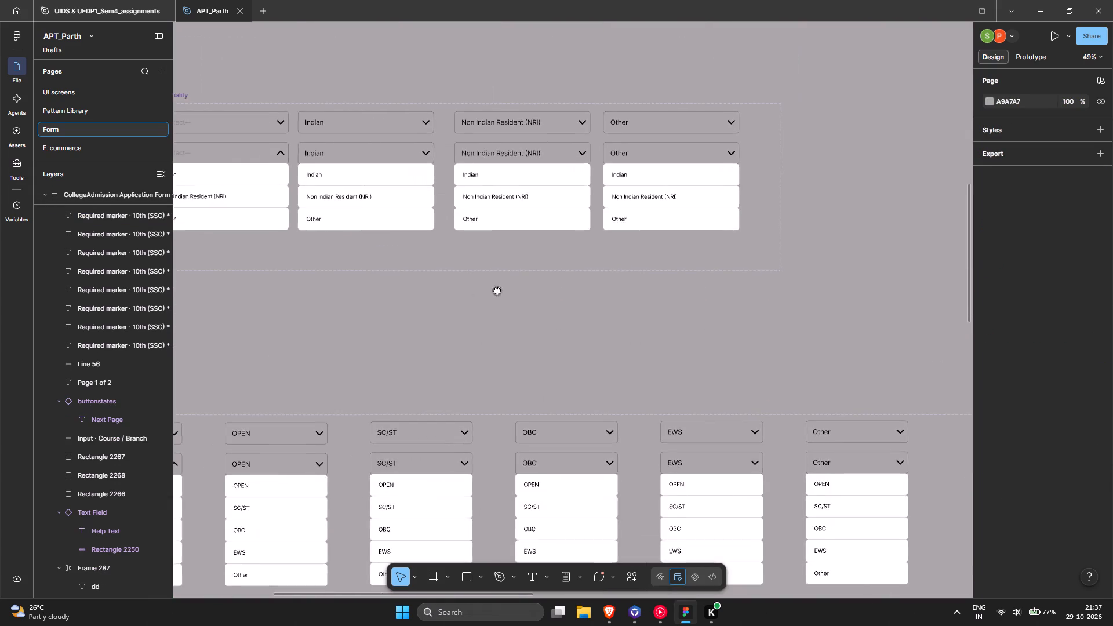
{"action": "middle_click_drag", "start_coordinate": [497, 290], "coordinate": [875, 16]}
{"action": "middle_click_drag", "start_coordinate": [273, 145], "coordinate": [474, 287]}
{"action": "scroll", "coordinate": [446, 238], "scroll_direction": "up", "scroll_amount": 5, "text": "ctrl"}
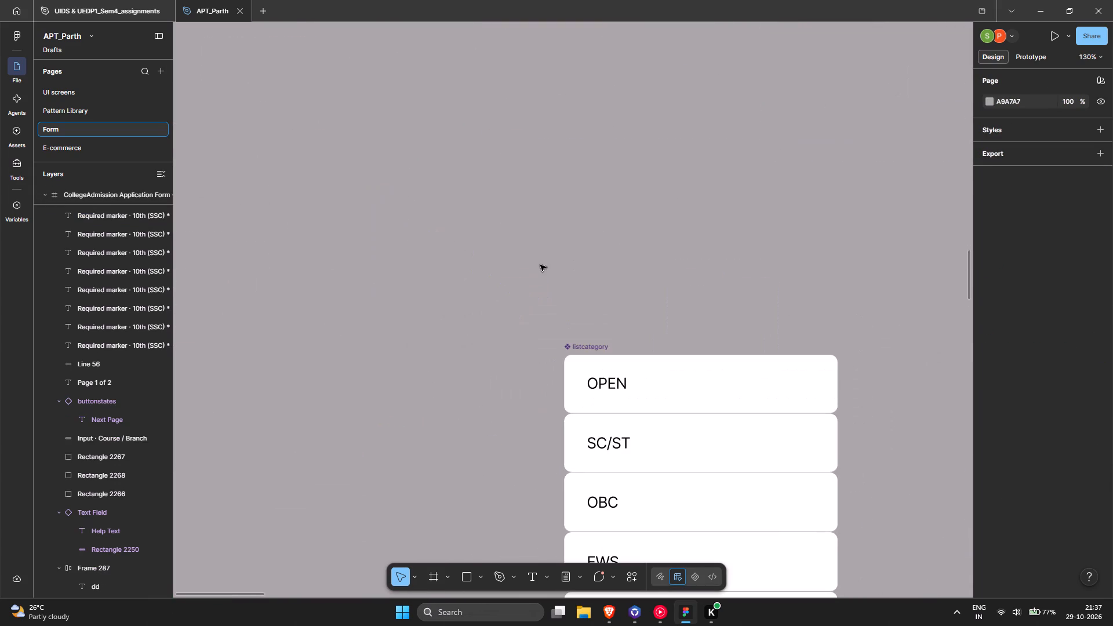
{"action": "key", "text": "ctrl+v"}
{"action": "scroll", "coordinate": [576, 261], "scroll_direction": "down", "scroll_amount": 2}
{"action": "left_click_drag", "start_coordinate": [563, 248], "coordinate": [682, 250]}
{"action": "middle_click_drag", "start_coordinate": [688, 265], "coordinate": [550, 140]}
Narrow the listcategory component and its option rows to 343 wide, matching the reference rectangle above it.
{"action": "left_click", "coordinate": [689, 208]}
{"action": "left_click_drag", "start_coordinate": [702, 221], "coordinate": [696, 223]}
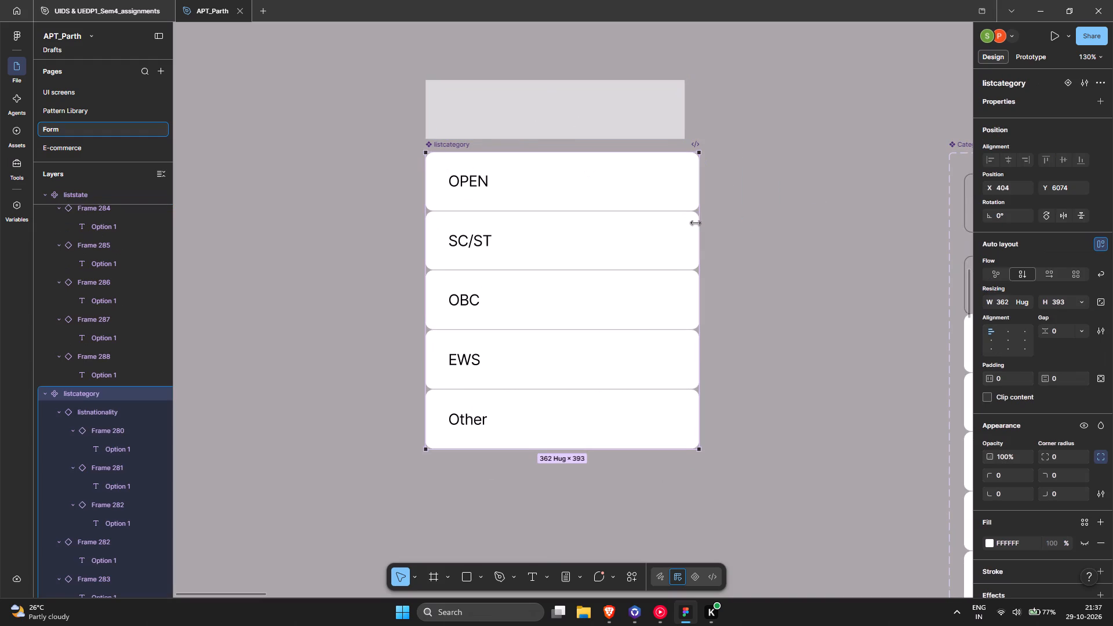
{"action": "left_click_drag", "start_coordinate": [696, 223], "coordinate": [685, 224]}
{"action": "left_click", "coordinate": [694, 225]}
{"action": "left_click_drag", "start_coordinate": [700, 225], "coordinate": [686, 226]}
{"action": "left_click", "coordinate": [686, 345]}
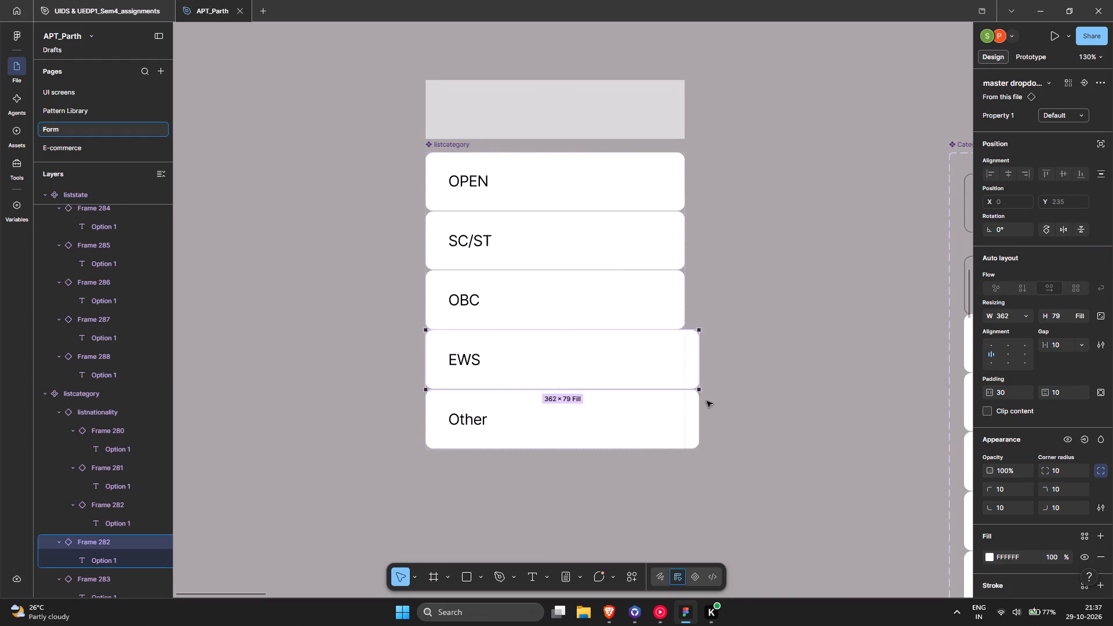
{"action": "left_click_drag", "start_coordinate": [703, 369], "coordinate": [686, 370]}
{"action": "left_click", "coordinate": [699, 408]}
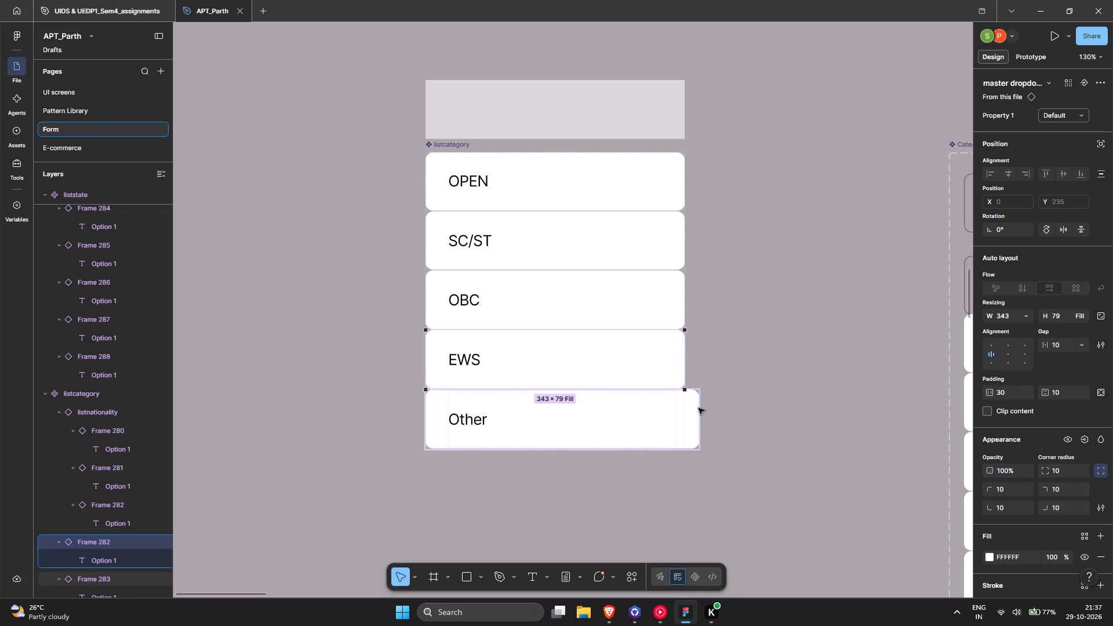
{"action": "left_click_drag", "start_coordinate": [704, 407], "coordinate": [687, 407]}
{"action": "left_click", "coordinate": [693, 408]}
{"action": "left_click_drag", "start_coordinate": [700, 413], "coordinate": [685, 414]}
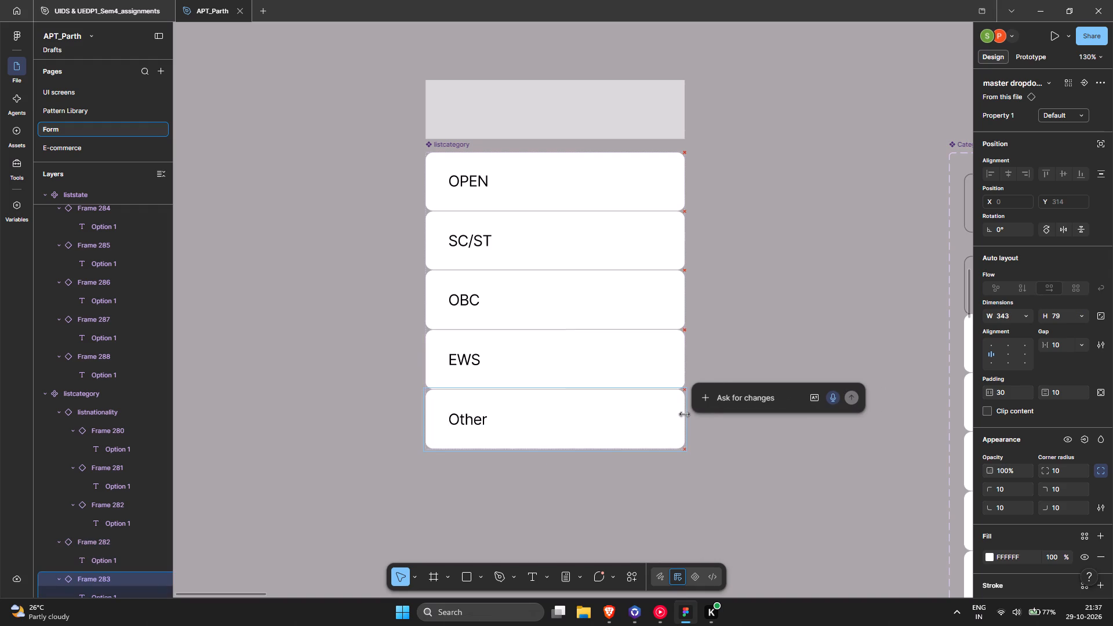
{"action": "left_click_drag", "start_coordinate": [685, 414], "coordinate": [683, 414]}
{"action": "left_click", "coordinate": [744, 425]}
Select the Other, EWS and upper option rows inside listcategory together and change their width resizing setting.
{"action": "double_click", "coordinate": [648, 421]}
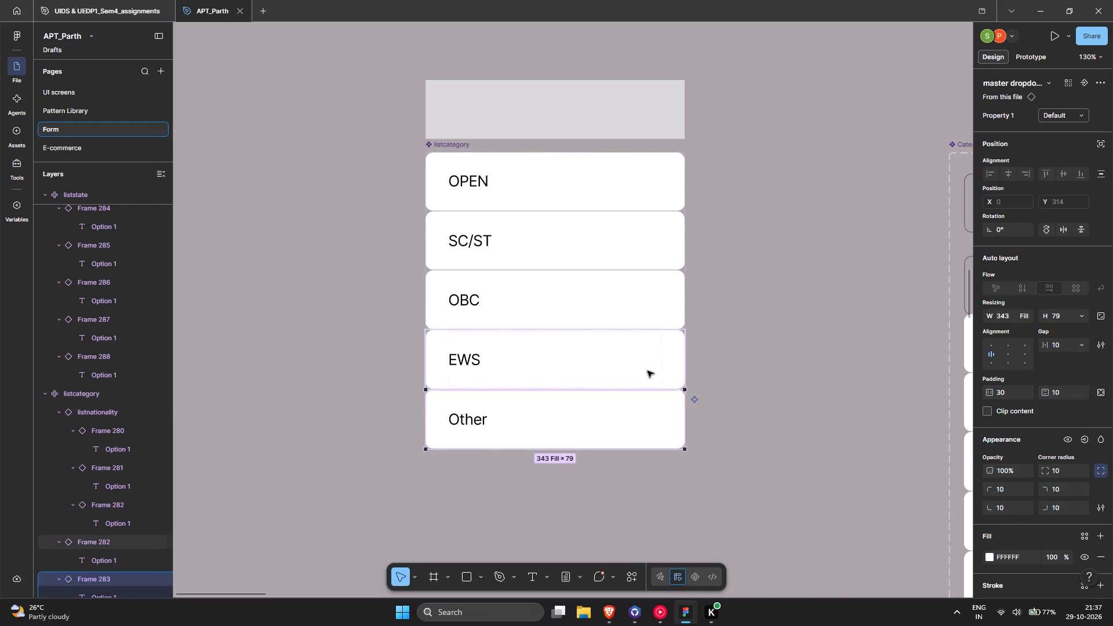
{"action": "left_click", "coordinate": [648, 366], "text": "shift"}
{"action": "left_click", "coordinate": [649, 304], "text": "shift"}
{"action": "left_click", "coordinate": [1025, 277]}
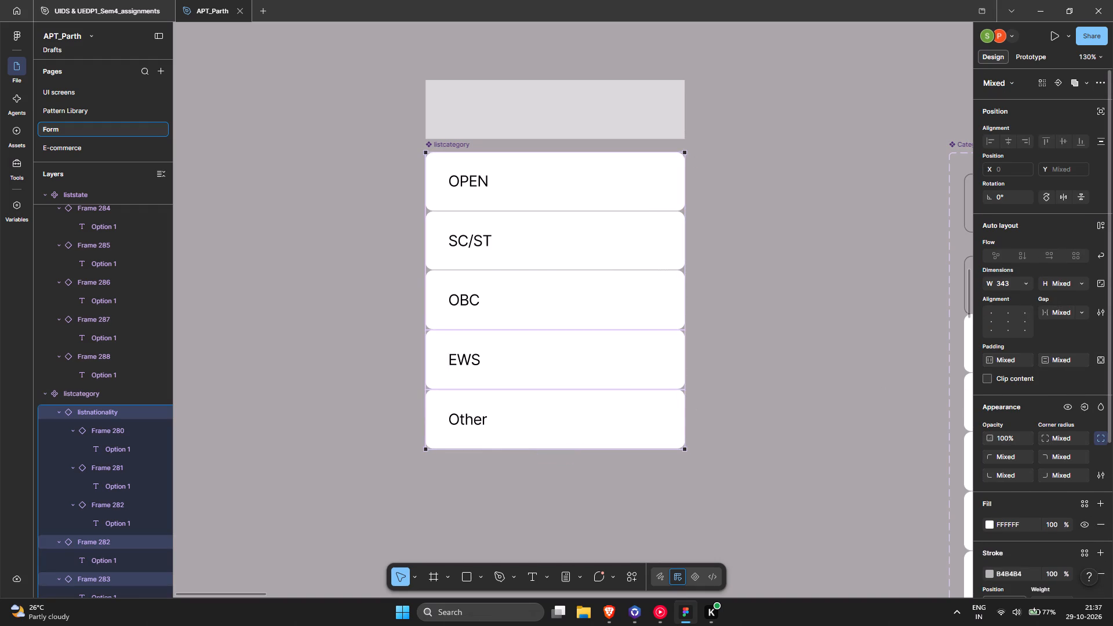
{"action": "left_click", "coordinate": [1015, 311]}
{"action": "left_click", "coordinate": [748, 299]}
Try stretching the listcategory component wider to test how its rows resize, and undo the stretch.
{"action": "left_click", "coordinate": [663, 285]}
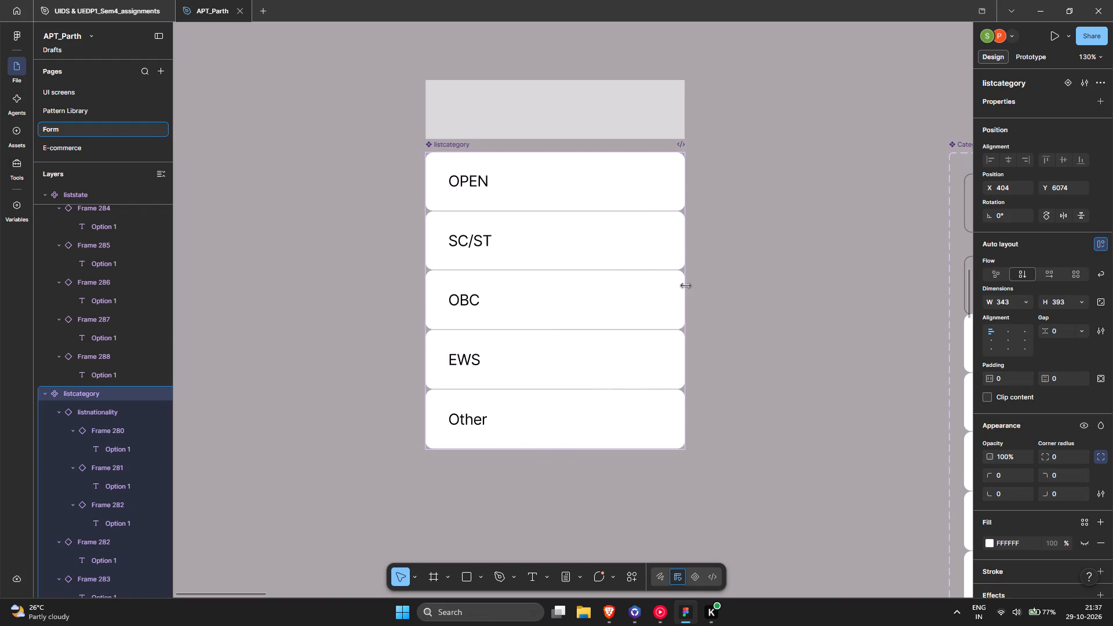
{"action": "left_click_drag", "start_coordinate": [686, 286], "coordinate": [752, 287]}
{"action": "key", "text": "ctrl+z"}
Compare the listcategory component with the Category component set and the neighbouring Nationality, State and City dropdown sets.
{"action": "middle_click_drag", "start_coordinate": [748, 285], "coordinate": [418, 258]}
{"action": "scroll", "coordinate": [414, 257], "scroll_direction": "down", "scroll_amount": 3, "text": "ctrl"}
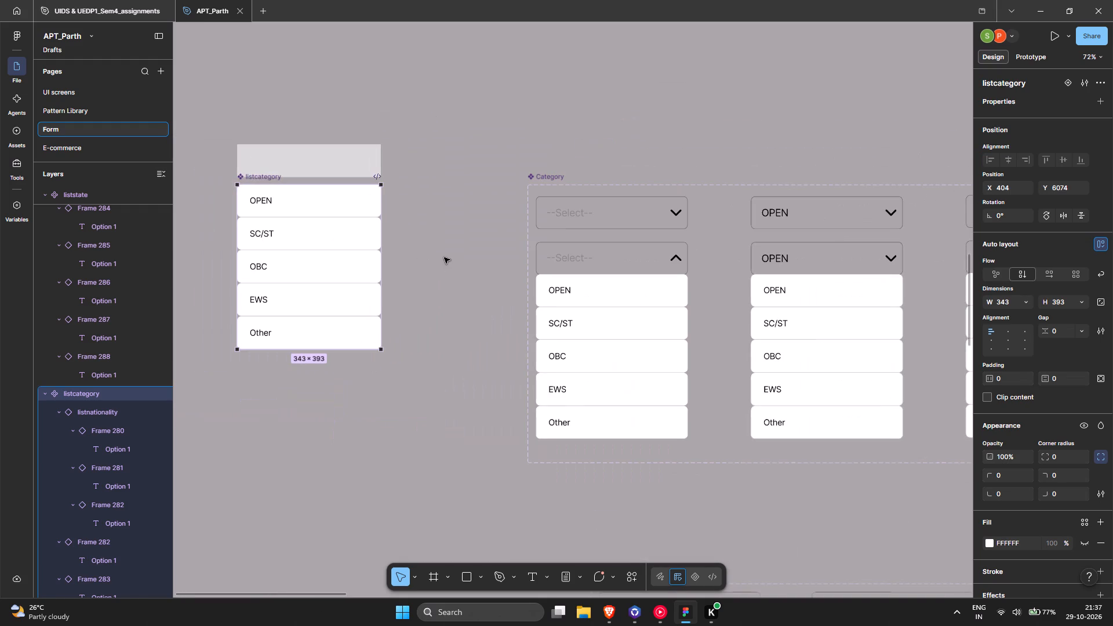
{"action": "left_click", "coordinate": [444, 257]}
{"action": "key", "text": "ctrl+z"}
{"action": "scroll", "coordinate": [450, 268], "scroll_direction": "down", "scroll_amount": 3, "text": "ctrl"}
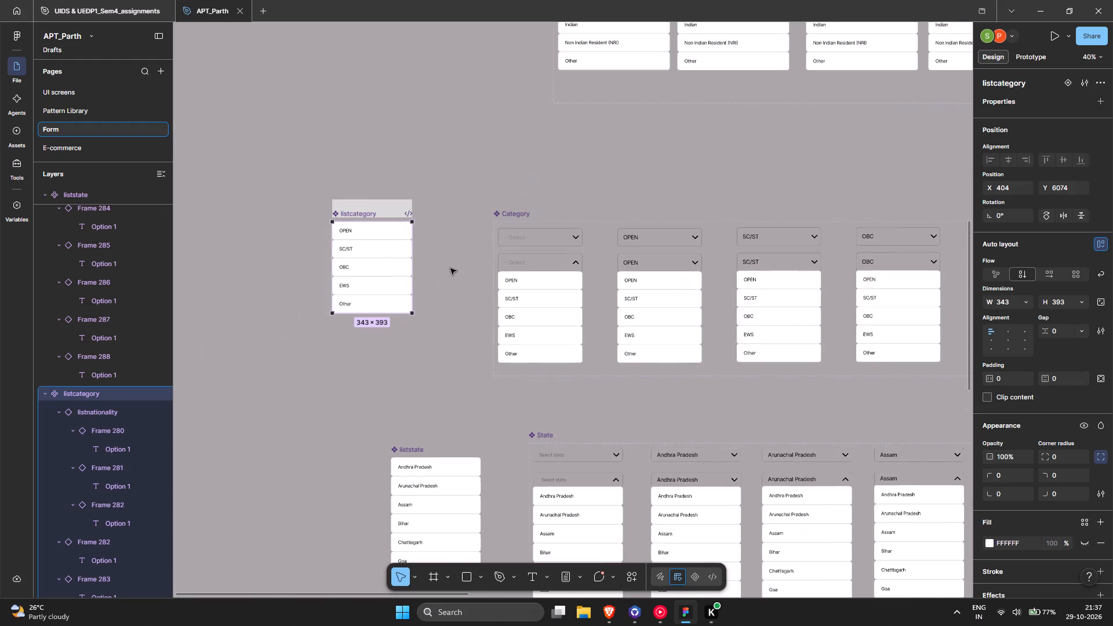
{"action": "left_click", "coordinate": [450, 268]}
{"action": "scroll", "coordinate": [569, 280], "scroll_direction": "down", "scroll_amount": 3, "text": "ctrl"}
{"action": "middle_click_drag", "start_coordinate": [624, 289], "coordinate": [554, 308]}
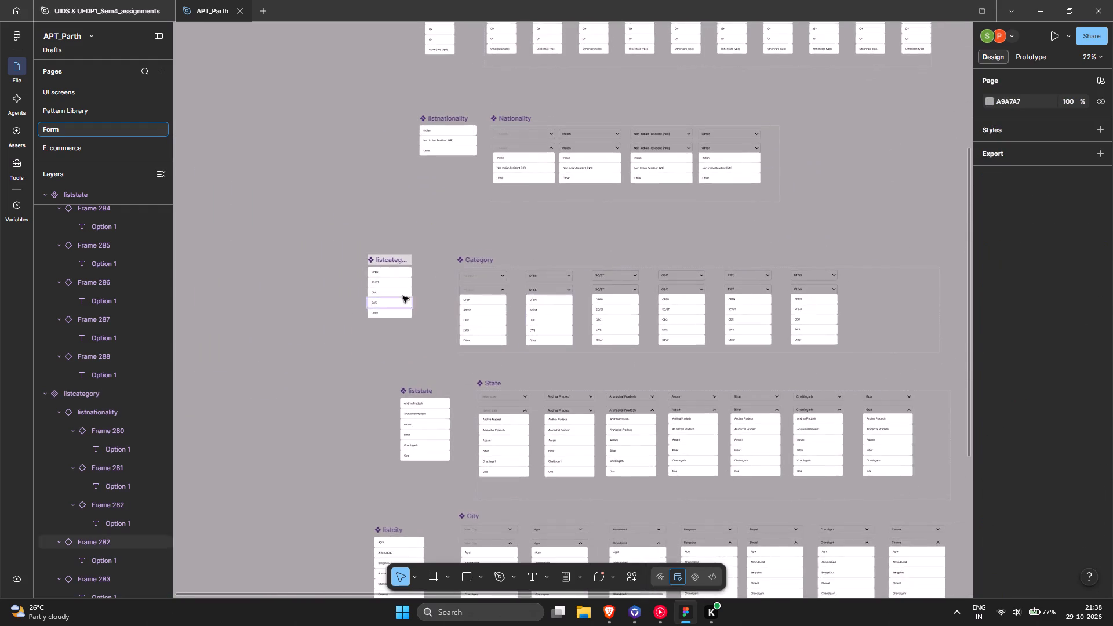
{"action": "scroll", "coordinate": [403, 296], "scroll_direction": "up", "scroll_amount": 8, "text": "ctrl"}
{"action": "key", "text": "ctrl+r"}
{"action": "scroll", "coordinate": [515, 313], "scroll_direction": "down", "scroll_amount": 3, "text": "ctrl"}
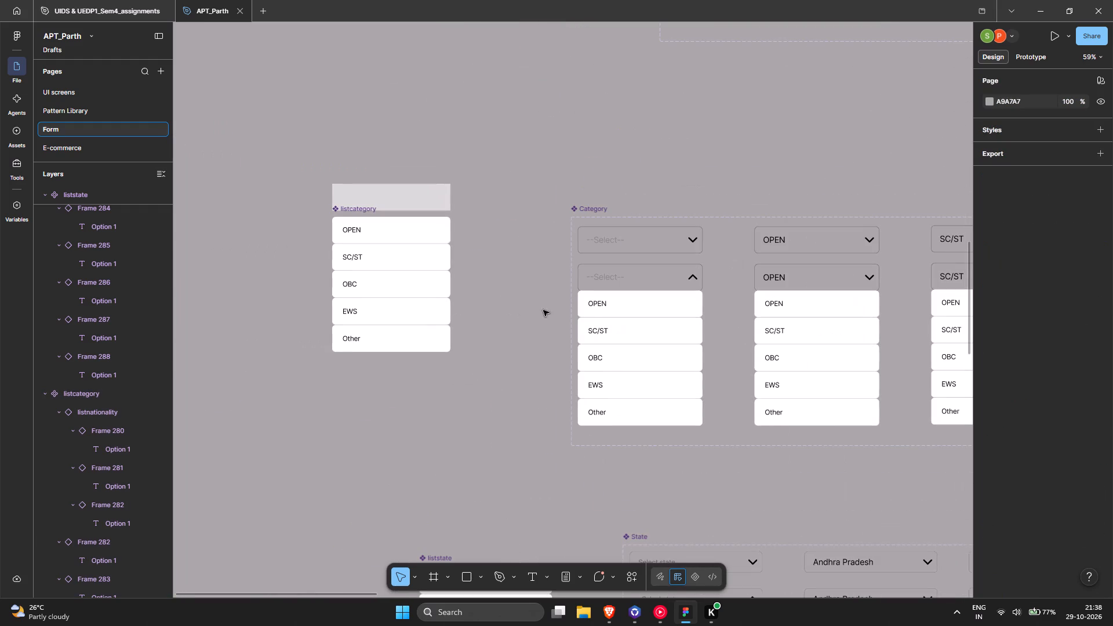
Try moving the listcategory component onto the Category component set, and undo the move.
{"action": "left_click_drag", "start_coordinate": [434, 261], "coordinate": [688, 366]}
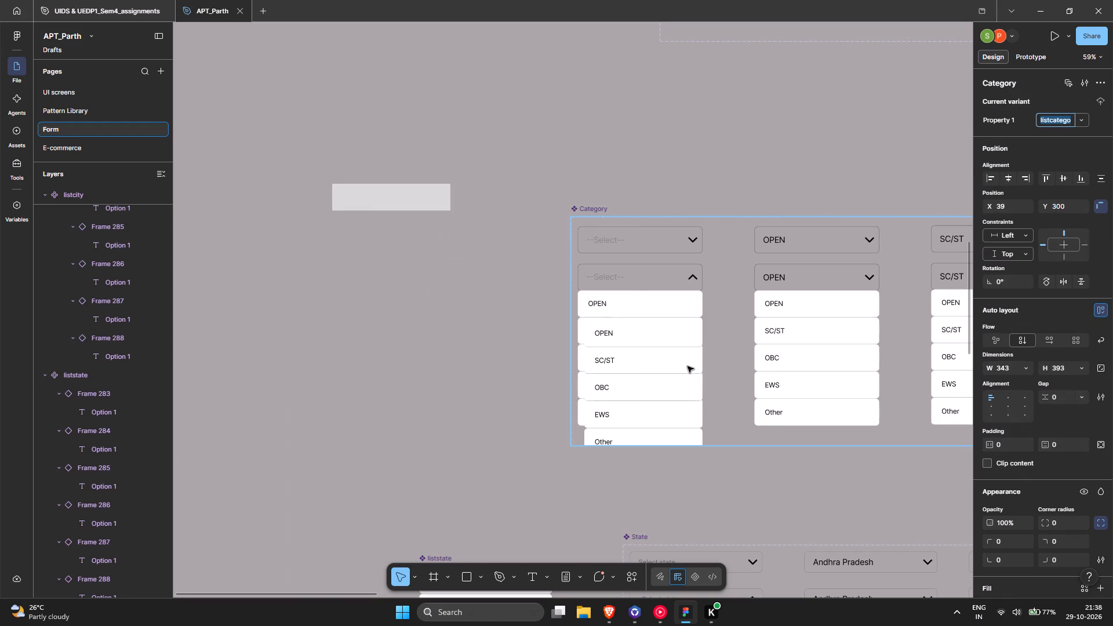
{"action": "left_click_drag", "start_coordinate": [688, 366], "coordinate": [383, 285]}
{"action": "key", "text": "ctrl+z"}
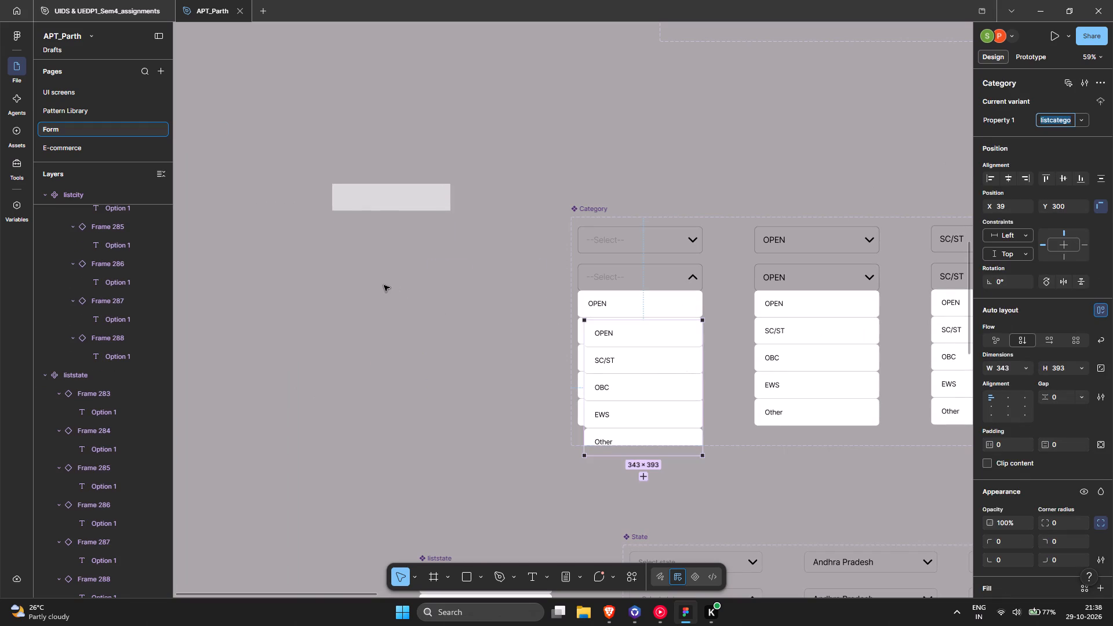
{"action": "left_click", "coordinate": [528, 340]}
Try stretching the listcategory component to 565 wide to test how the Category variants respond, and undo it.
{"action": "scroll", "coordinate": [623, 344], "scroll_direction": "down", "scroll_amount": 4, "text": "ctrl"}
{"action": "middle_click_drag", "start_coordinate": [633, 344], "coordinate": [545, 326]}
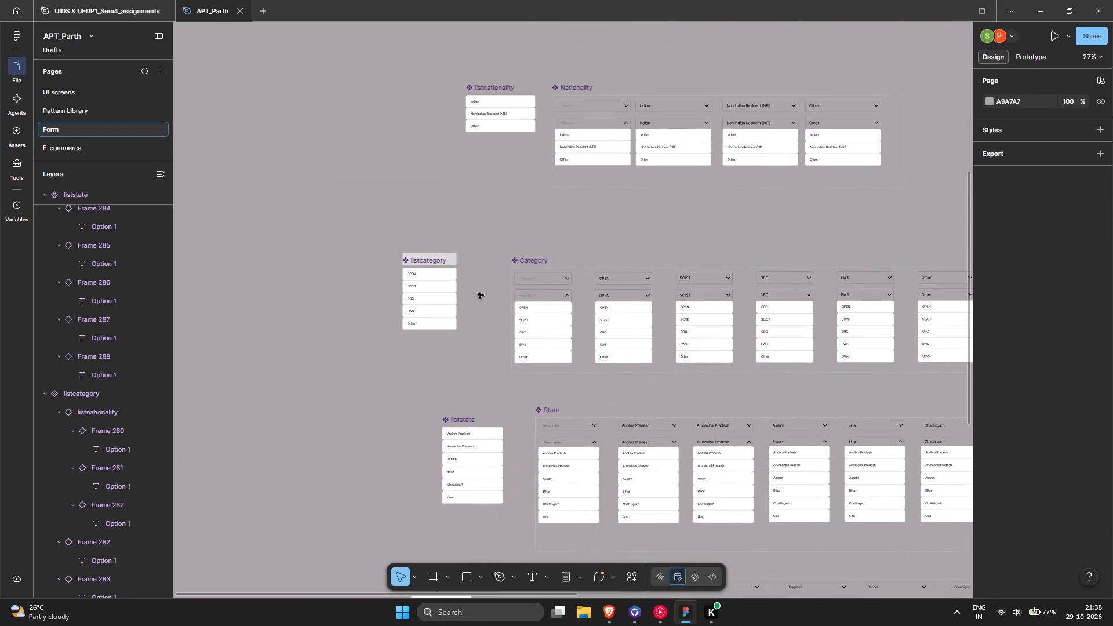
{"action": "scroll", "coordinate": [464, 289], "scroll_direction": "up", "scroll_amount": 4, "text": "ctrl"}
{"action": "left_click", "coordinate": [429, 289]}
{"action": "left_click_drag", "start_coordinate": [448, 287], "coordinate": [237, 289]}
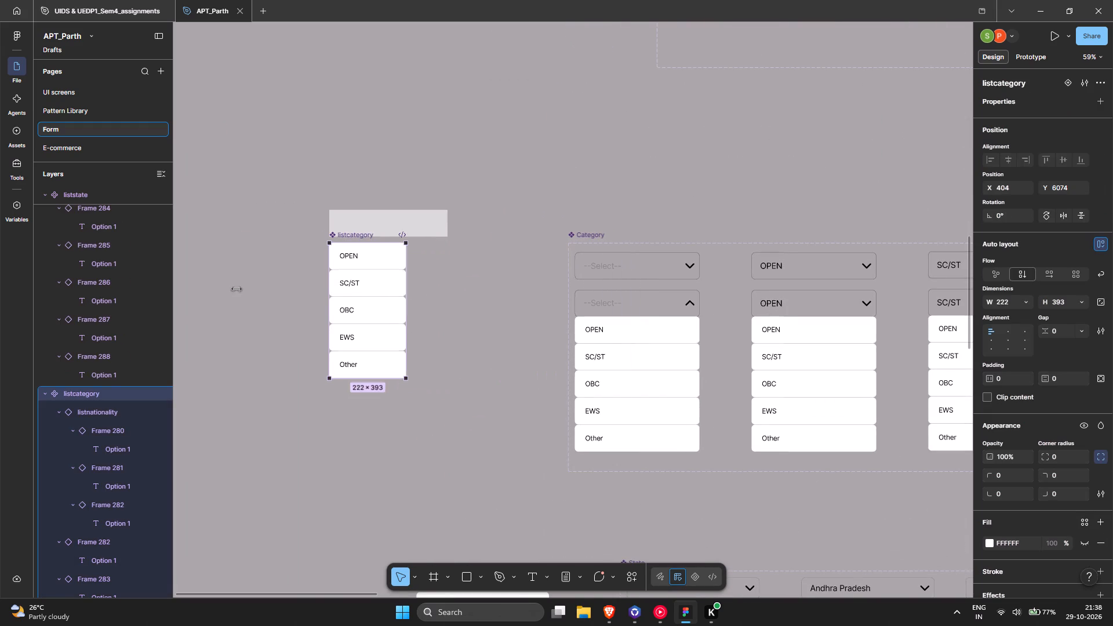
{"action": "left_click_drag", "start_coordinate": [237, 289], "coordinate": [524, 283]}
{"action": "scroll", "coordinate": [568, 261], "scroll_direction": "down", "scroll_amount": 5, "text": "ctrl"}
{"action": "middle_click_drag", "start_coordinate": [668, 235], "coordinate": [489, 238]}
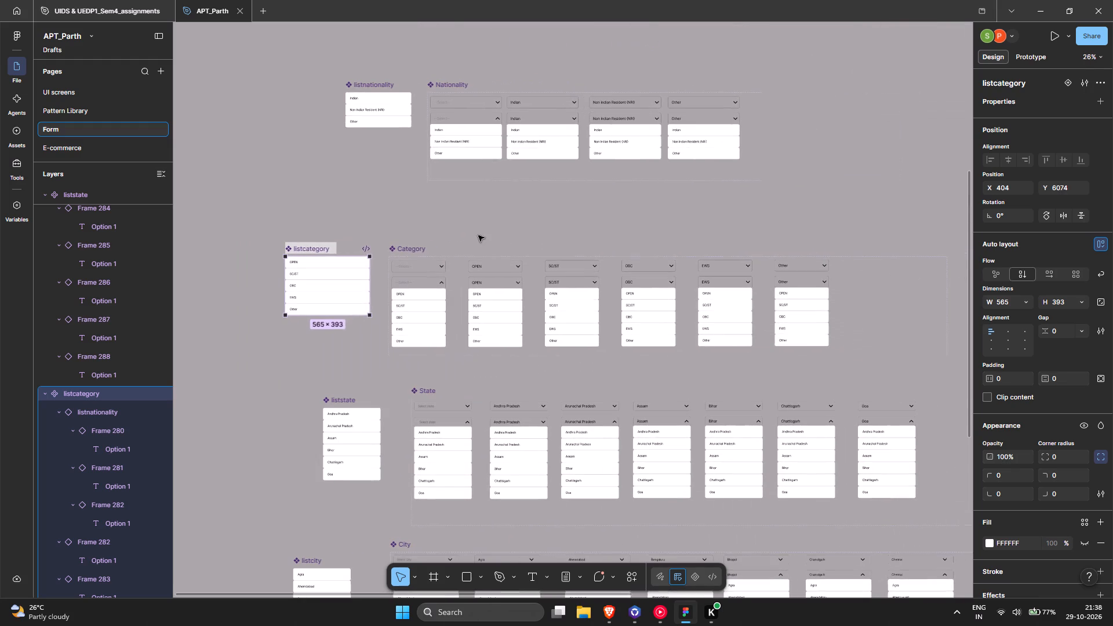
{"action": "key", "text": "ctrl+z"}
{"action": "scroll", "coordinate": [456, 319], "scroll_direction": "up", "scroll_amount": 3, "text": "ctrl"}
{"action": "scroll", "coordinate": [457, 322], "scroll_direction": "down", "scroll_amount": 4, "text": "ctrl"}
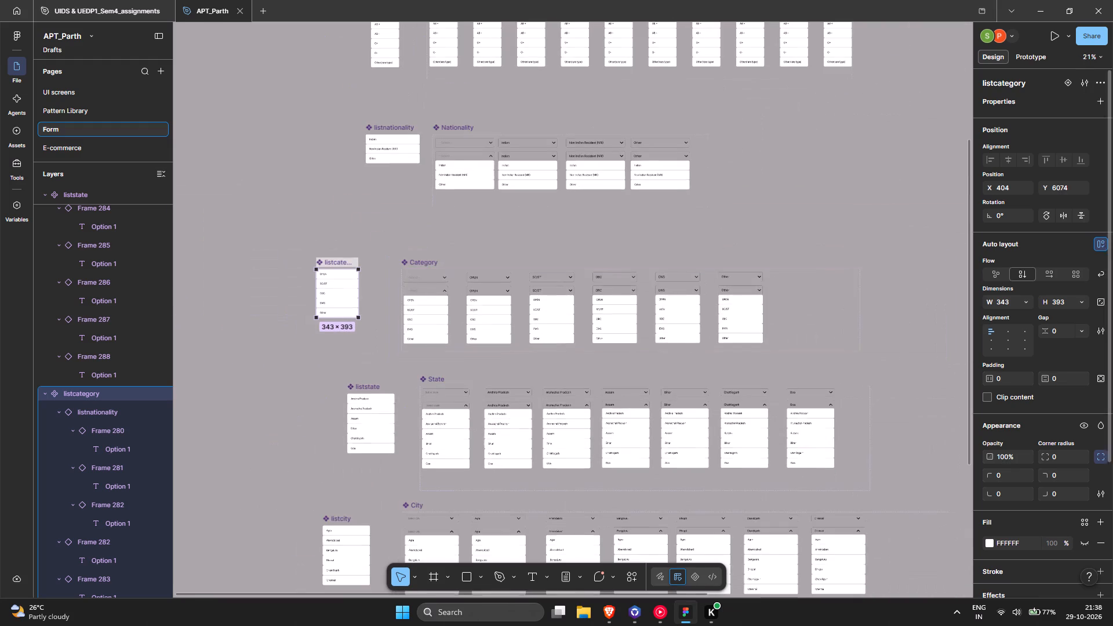
Check who is in the file and look over the UI screens, Pattern Library and Form pages.
{"action": "left_click", "coordinate": [1046, 61]}
{"action": "left_click", "coordinate": [1009, 39]}
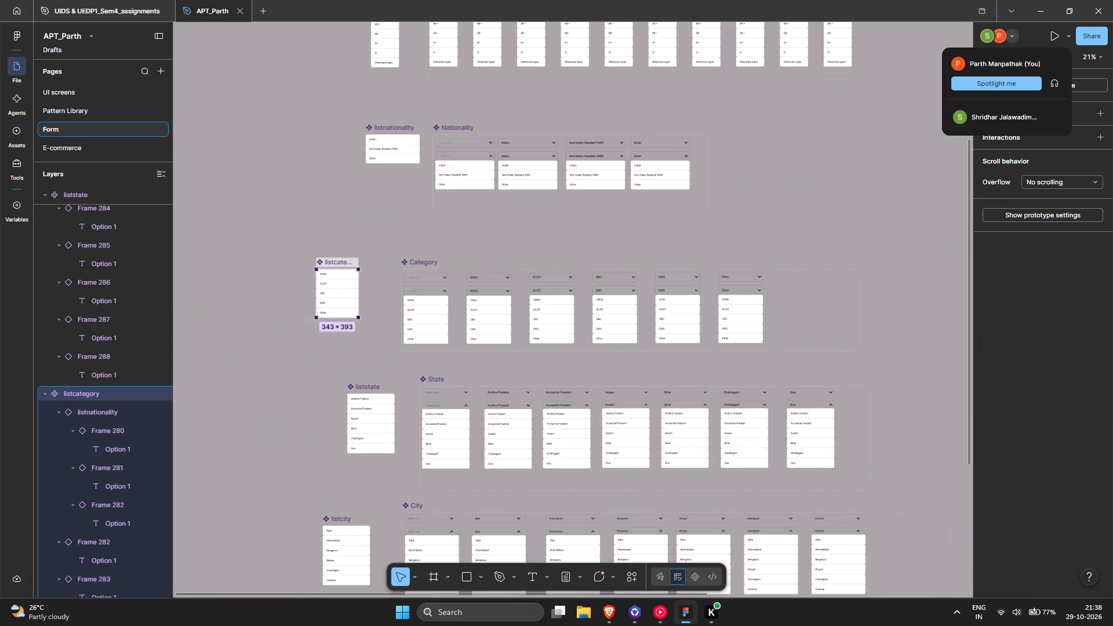
{"action": "left_click", "coordinate": [754, 266]}
{"action": "scroll", "coordinate": [754, 266], "scroll_direction": "down", "scroll_amount": 5, "text": "ctrl"}
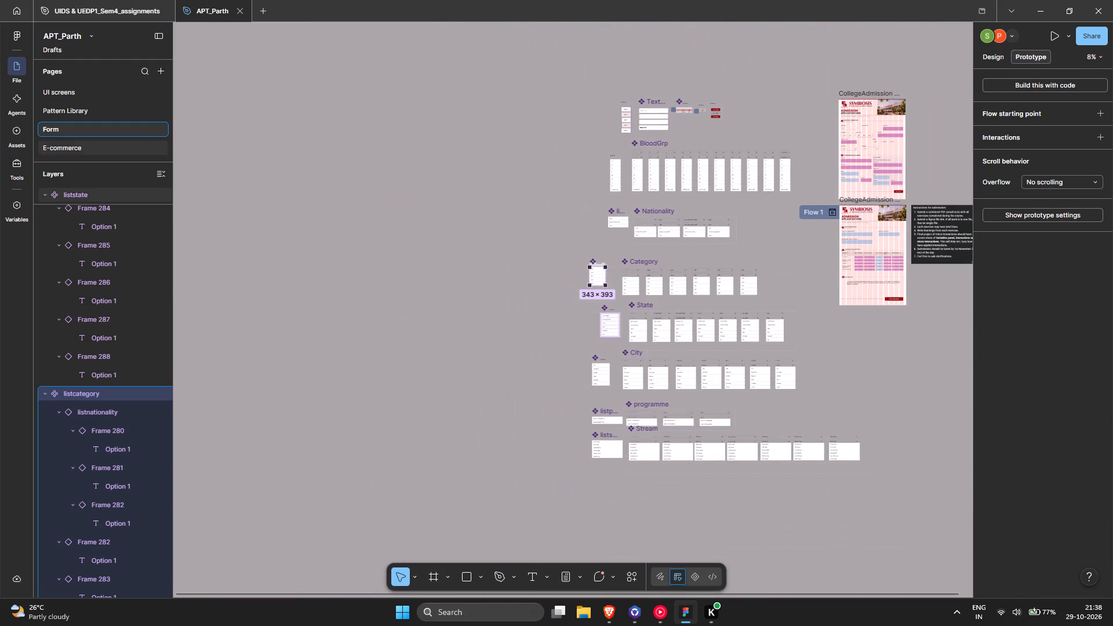
{"action": "scroll", "coordinate": [439, 235], "scroll_direction": "down", "scroll_amount": 3, "text": "ctrl"}
{"action": "middle_click_drag", "start_coordinate": [440, 246], "coordinate": [337, 290]}
{"action": "left_click", "coordinate": [77, 86]}
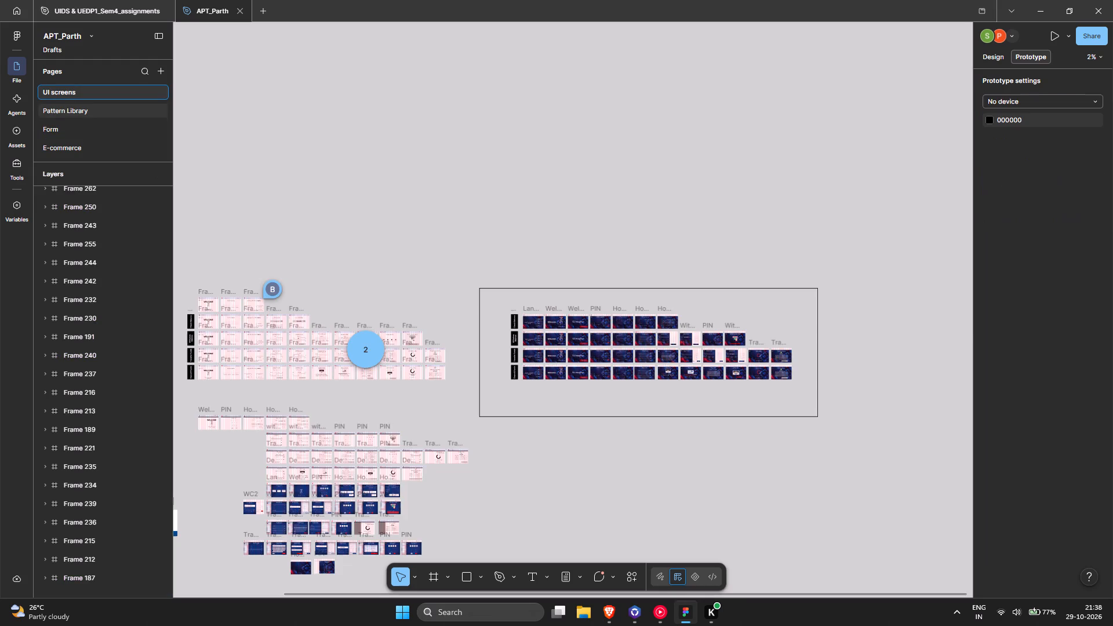
{"action": "left_click", "coordinate": [78, 107]}
{"action": "left_click", "coordinate": [81, 120]}
{"action": "left_click", "coordinate": [81, 128]}
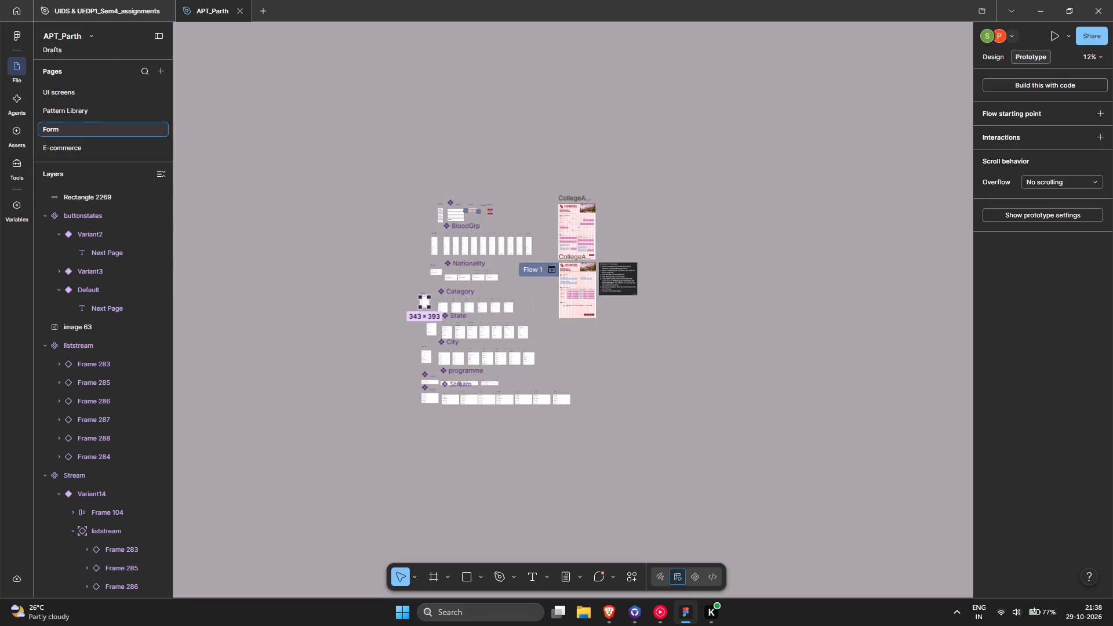
On the E-commerce page, delete the two Graphic T-shirt product card frames, Frame 5 and Frame 114.
{"action": "left_click", "coordinate": [83, 152]}
{"action": "scroll", "coordinate": [394, 334], "scroll_direction": "down", "scroll_amount": 3, "text": "ctrl"}
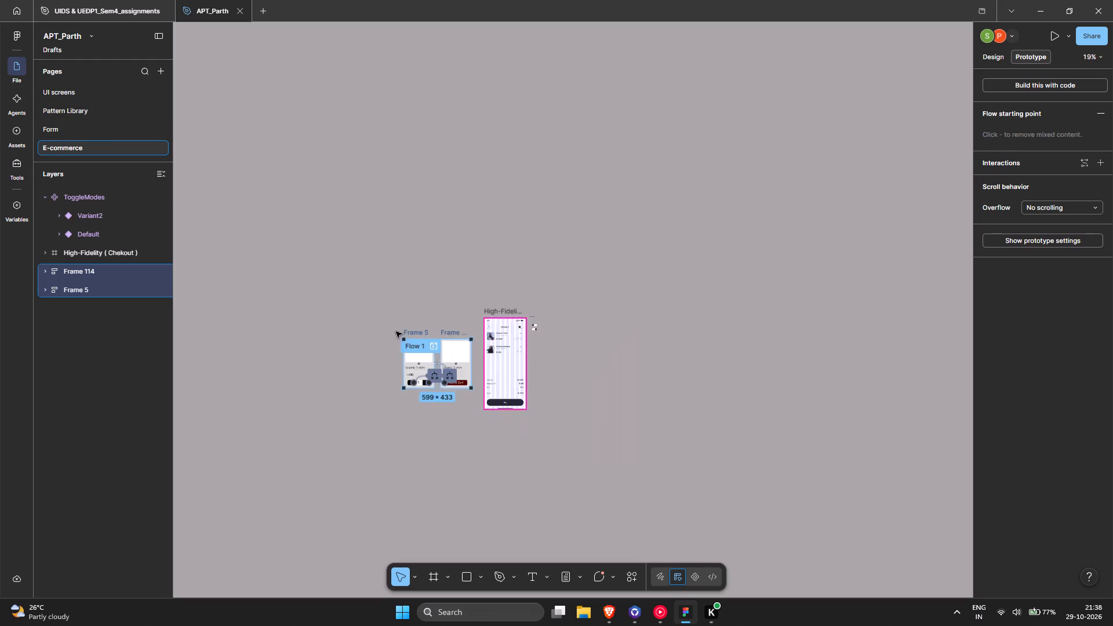
{"action": "scroll", "coordinate": [398, 332], "scroll_direction": "up", "scroll_amount": 5, "text": "ctrl"}
{"action": "left_click_drag", "start_coordinate": [421, 309], "coordinate": [603, 521]}
{"action": "left_click_drag", "start_coordinate": [363, 319], "coordinate": [596, 510]}
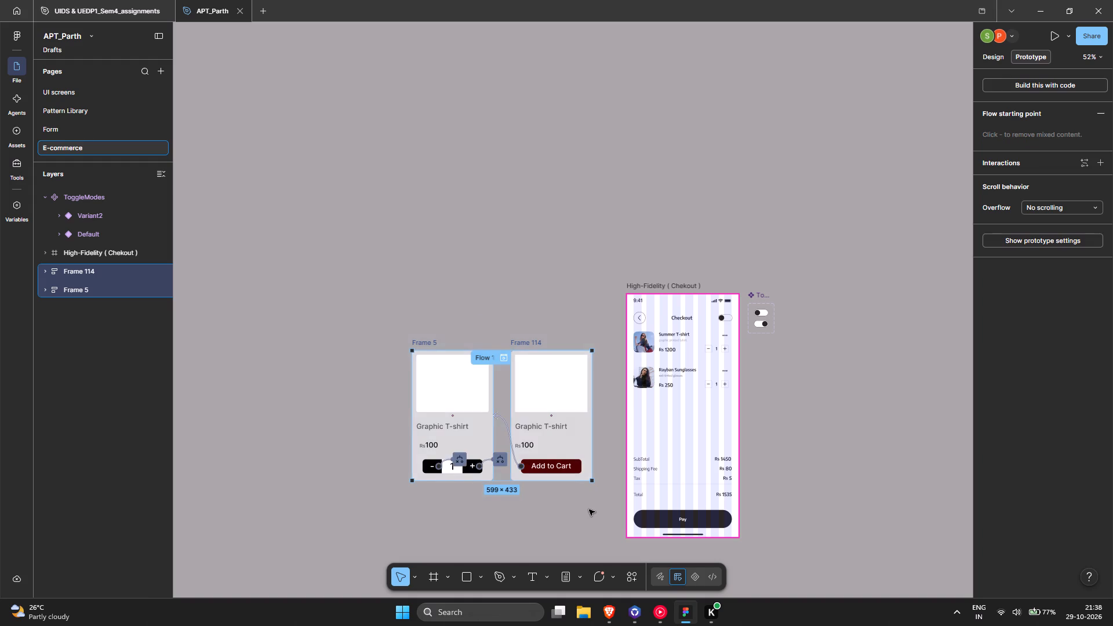
{"action": "key", "text": "Delete"}
Review the Form and Pattern Library pages and the dark-themed ATM flows on the UI screens page.
{"action": "scroll", "coordinate": [242, 313], "scroll_direction": "down", "scroll_amount": 1, "text": "ctrl"}
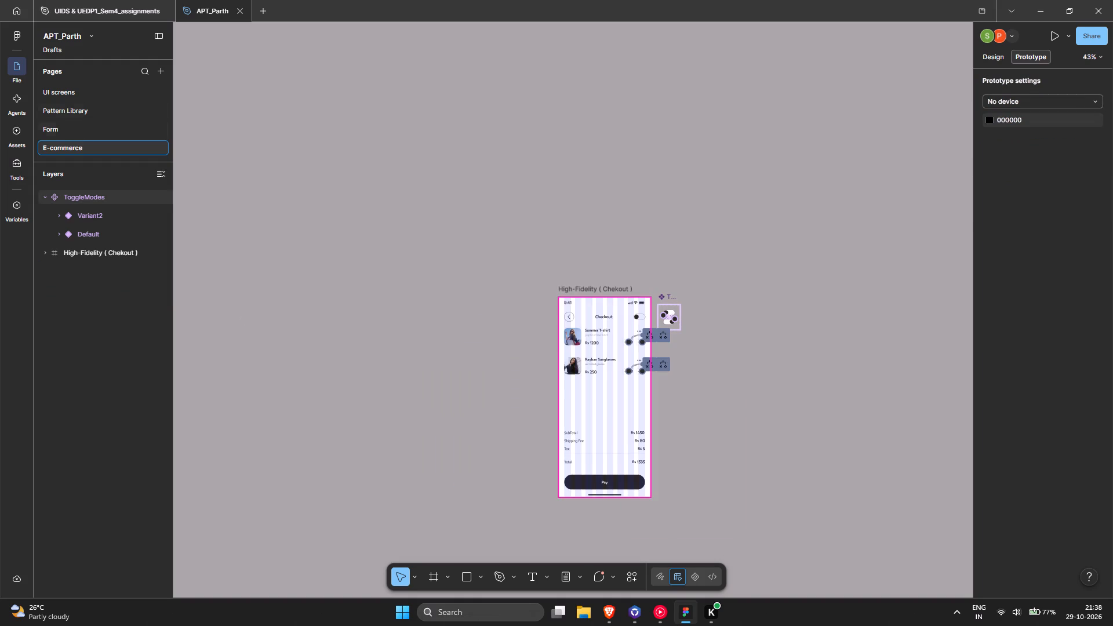
{"action": "left_click", "coordinate": [74, 125]}
{"action": "scroll", "coordinate": [443, 221], "scroll_direction": "up", "scroll_amount": 4, "text": "ctrl"}
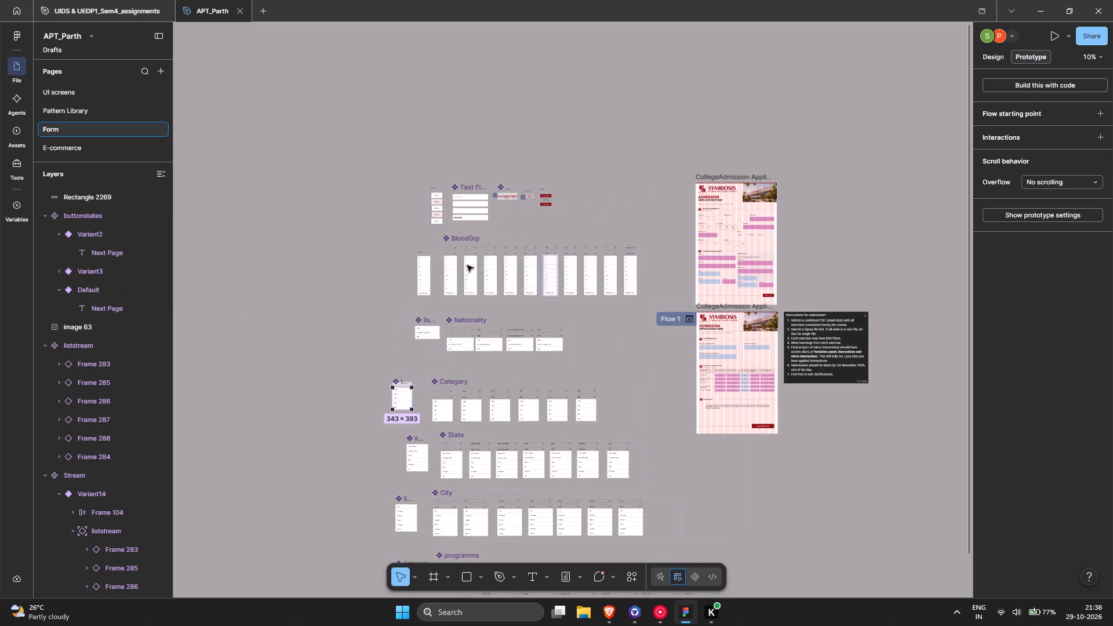
{"action": "left_click", "coordinate": [107, 102]}
{"action": "left_click", "coordinate": [107, 105]}
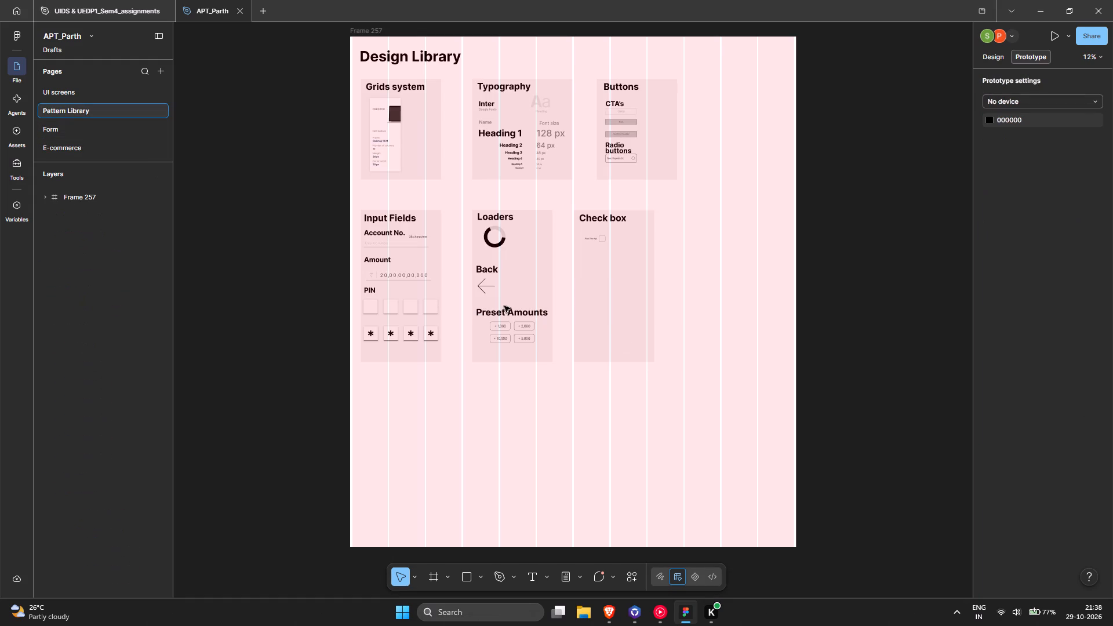
{"action": "left_click", "coordinate": [104, 93]}
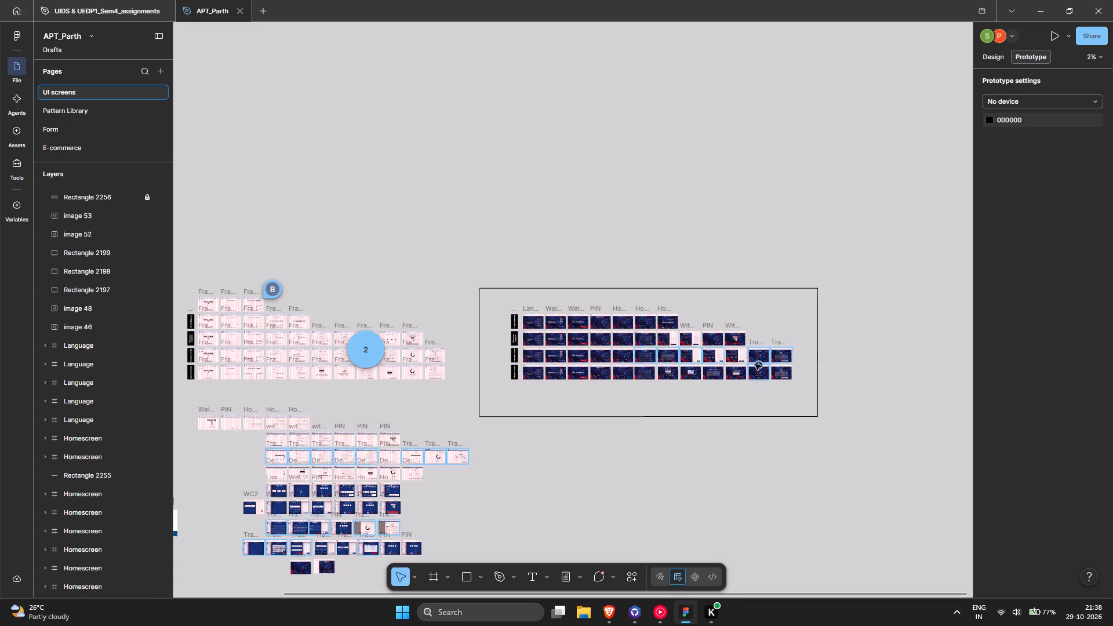
{"action": "scroll", "coordinate": [298, 345], "scroll_direction": "down", "scroll_amount": 4}
{"action": "middle_click_drag", "start_coordinate": [365, 356], "coordinate": [564, 372], "text": "ctrl"}
{"action": "scroll", "coordinate": [565, 372], "scroll_direction": "down", "scroll_amount": 2, "text": "ctrl"}
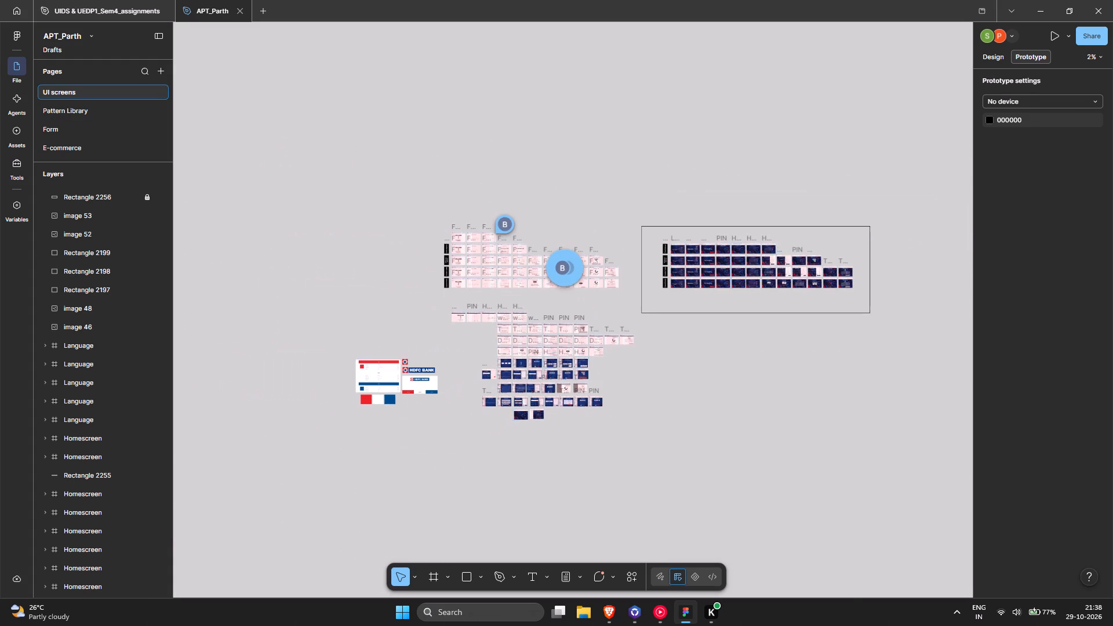
{"action": "scroll", "coordinate": [570, 279], "scroll_direction": "up", "scroll_amount": 4, "text": "ctrl"}
{"action": "scroll", "coordinate": [581, 330], "scroll_direction": "down", "scroll_amount": 1}
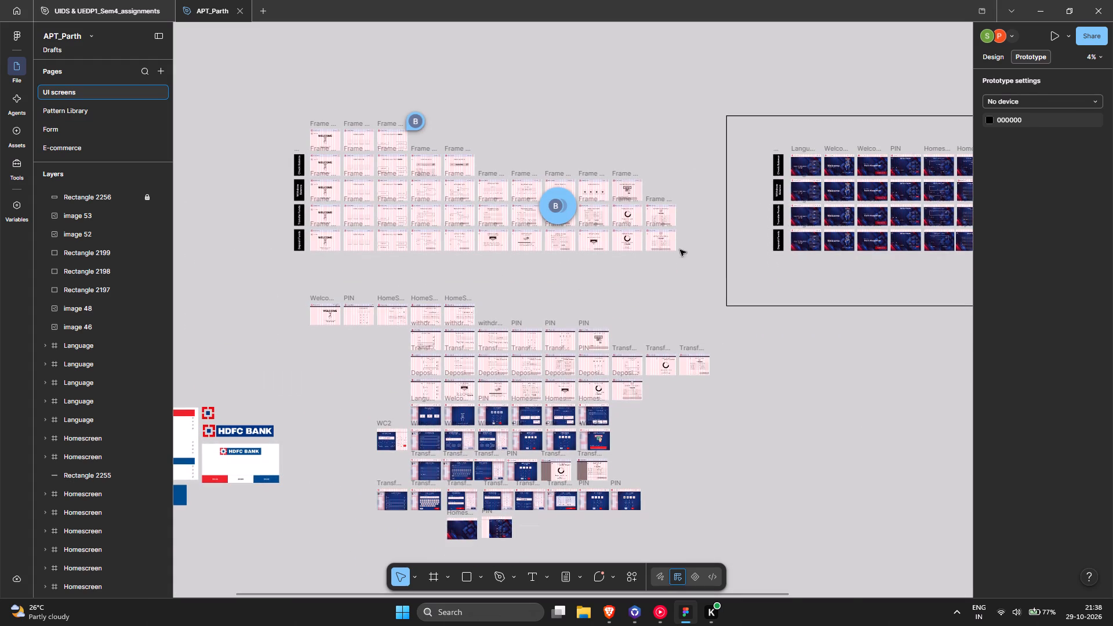
{"action": "middle_click_drag", "start_coordinate": [714, 249], "coordinate": [401, 291]}
{"action": "scroll", "coordinate": [585, 246], "scroll_direction": "up", "scroll_amount": 4, "text": "ctrl"}
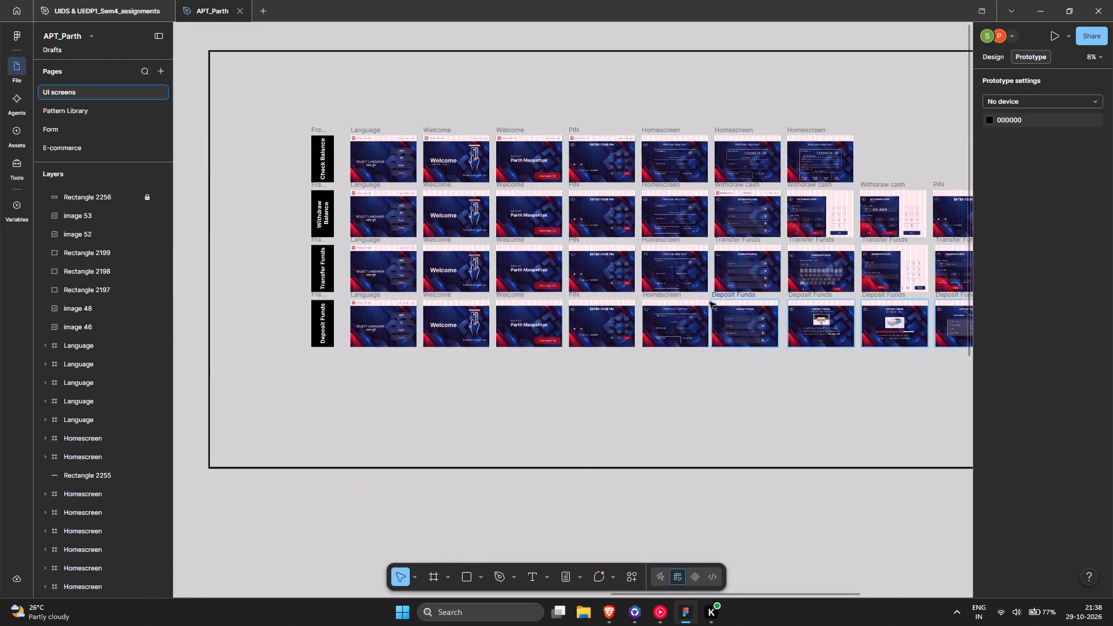
{"action": "middle_click_drag", "start_coordinate": [696, 304], "coordinate": [391, 287]}
{"action": "scroll", "coordinate": [666, 323], "scroll_direction": "up", "scroll_amount": 5, "text": "ctrl"}
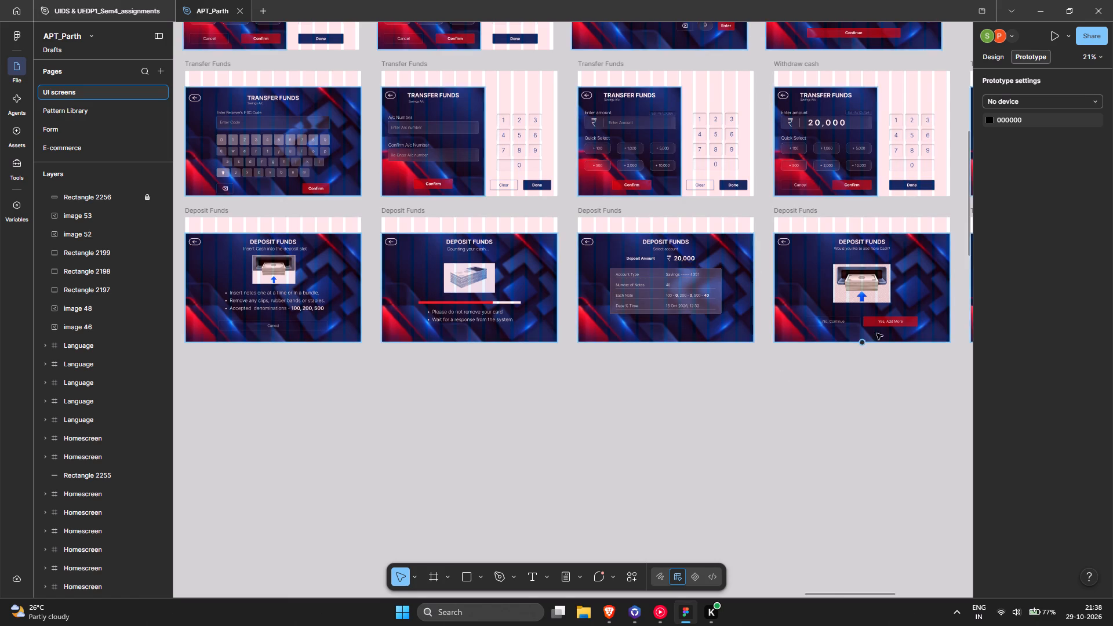
On the dark Deposit Funds screen asking about more cash, replace the outlined button's label with "Yes, Add More", cutting its old text.
{"action": "scroll", "coordinate": [906, 324], "scroll_direction": "up", "scroll_amount": 8, "text": "ctrl"}
{"action": "scroll", "coordinate": [827, 328], "scroll_direction": "down", "scroll_amount": 4, "text": "ctrl"}
{"action": "middle_click_drag", "start_coordinate": [835, 330], "coordinate": [731, 334]}
{"action": "triple_click", "coordinate": [740, 325]}
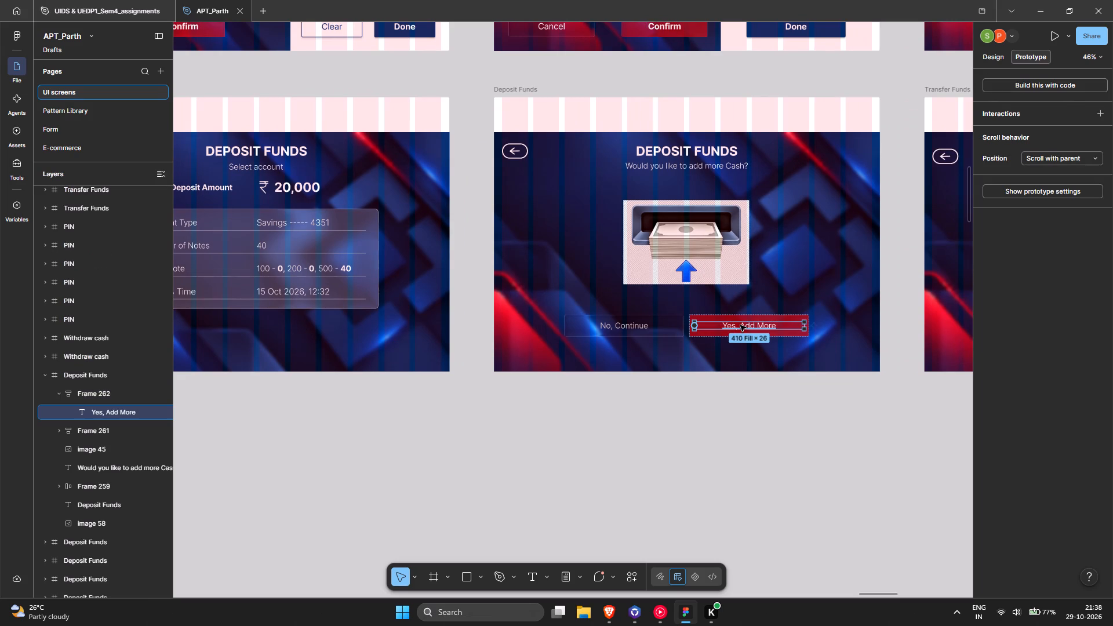
{"action": "double_click", "coordinate": [740, 325]}
{"action": "key", "text": "ctrl+c"}
{"action": "triple_click", "coordinate": [629, 326]}
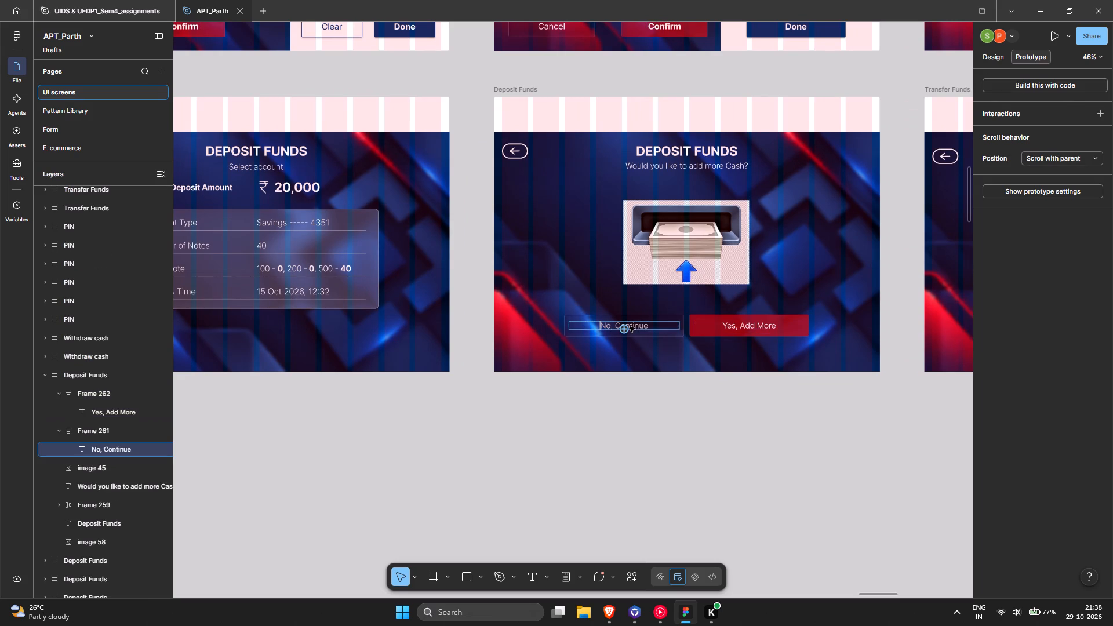
{"action": "triple_click", "coordinate": [640, 325]}
{"action": "left_click", "coordinate": [592, 326]}
{"action": "key", "text": "ctrl+v"}
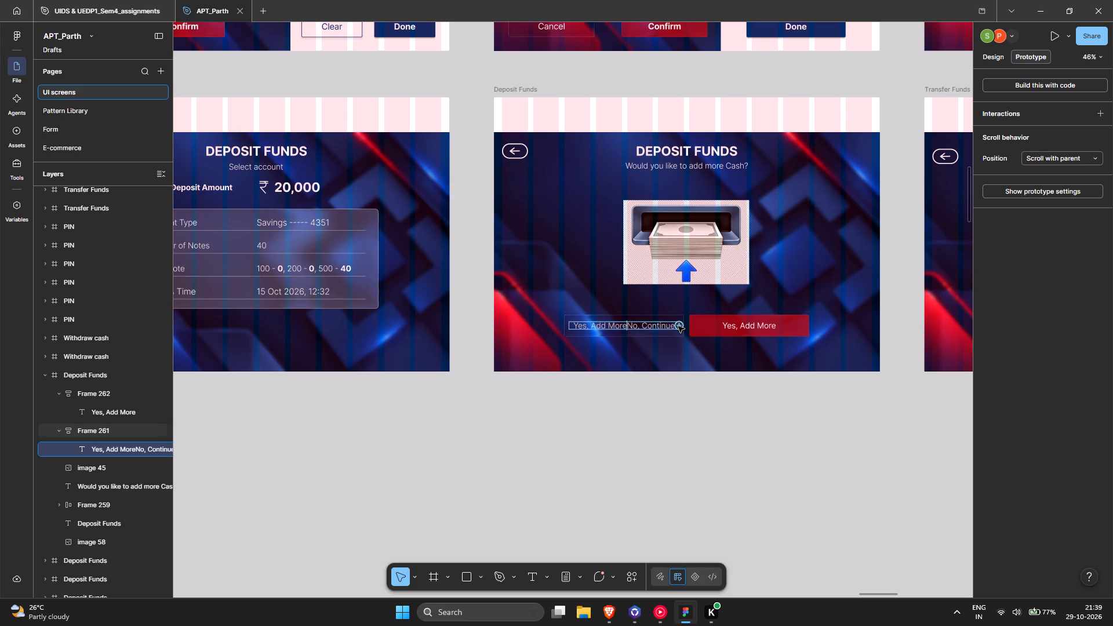
{"action": "key", "text": "ctrl+shift+Right"}
{"action": "key", "text": "ctrl+shift+Right"}
{"action": "key", "text": "ctrl+x"}
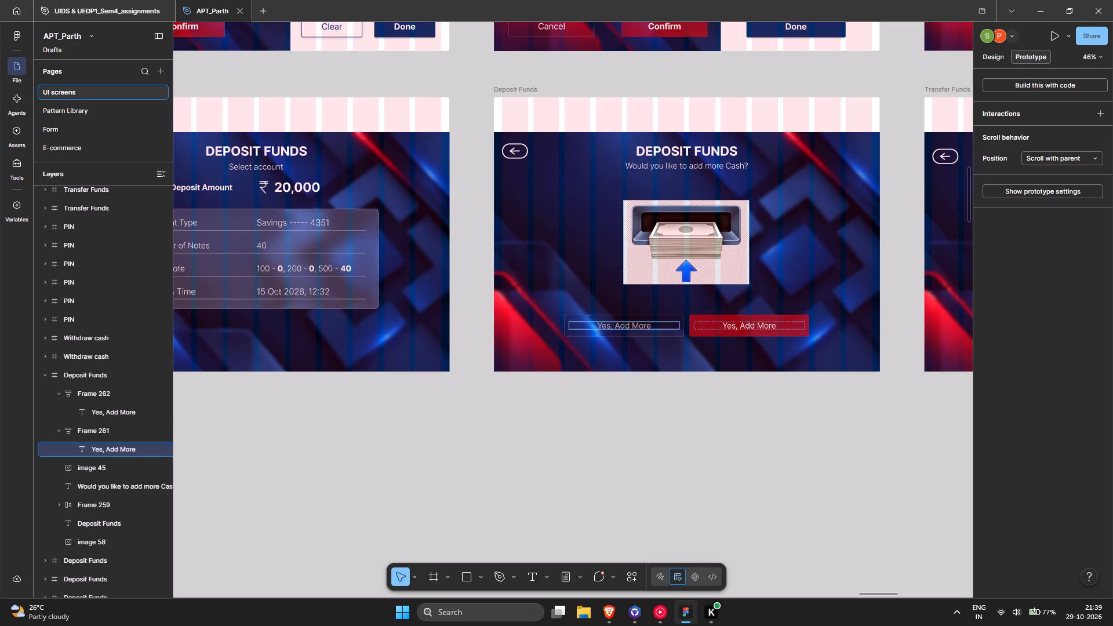
Replace the filled red button's label on the same Deposit Funds screen with the cut text "No, Continue".
{"action": "triple_click", "coordinate": [753, 326]}
{"action": "triple_click", "coordinate": [762, 326]}
{"action": "left_click", "coordinate": [763, 326]}
{"action": "key", "text": "ctrl+v"}
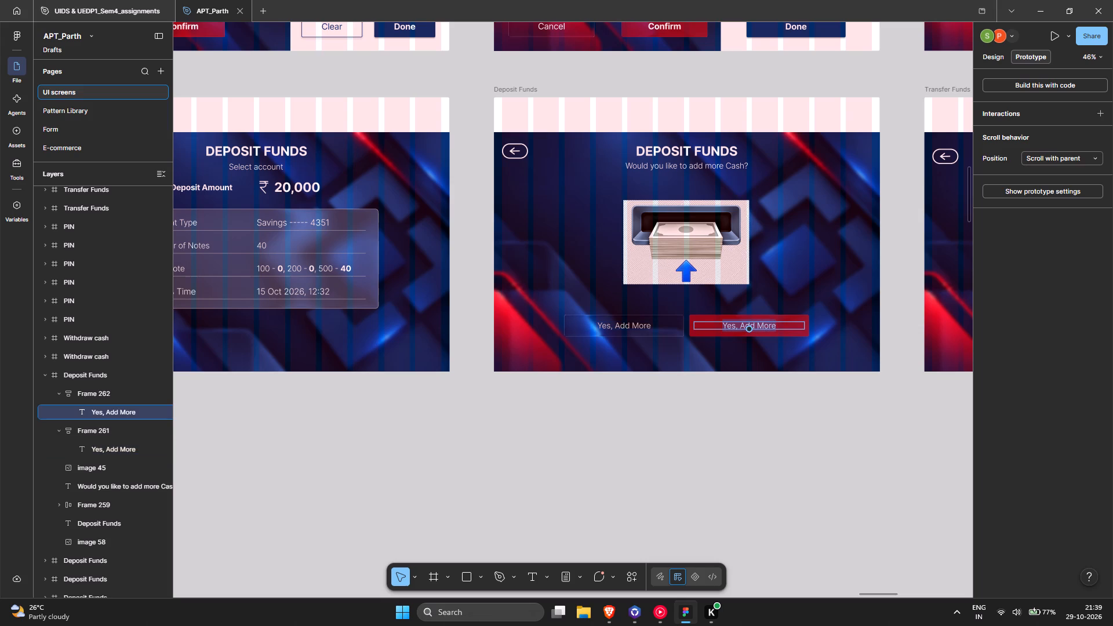
{"action": "left_click", "coordinate": [776, 390]}
{"action": "left_click", "coordinate": [777, 390]}
Hide the layout guides on the UI screens page.
{"action": "scroll", "coordinate": [744, 351], "scroll_direction": "down", "scroll_amount": 1, "text": "ctrl"}
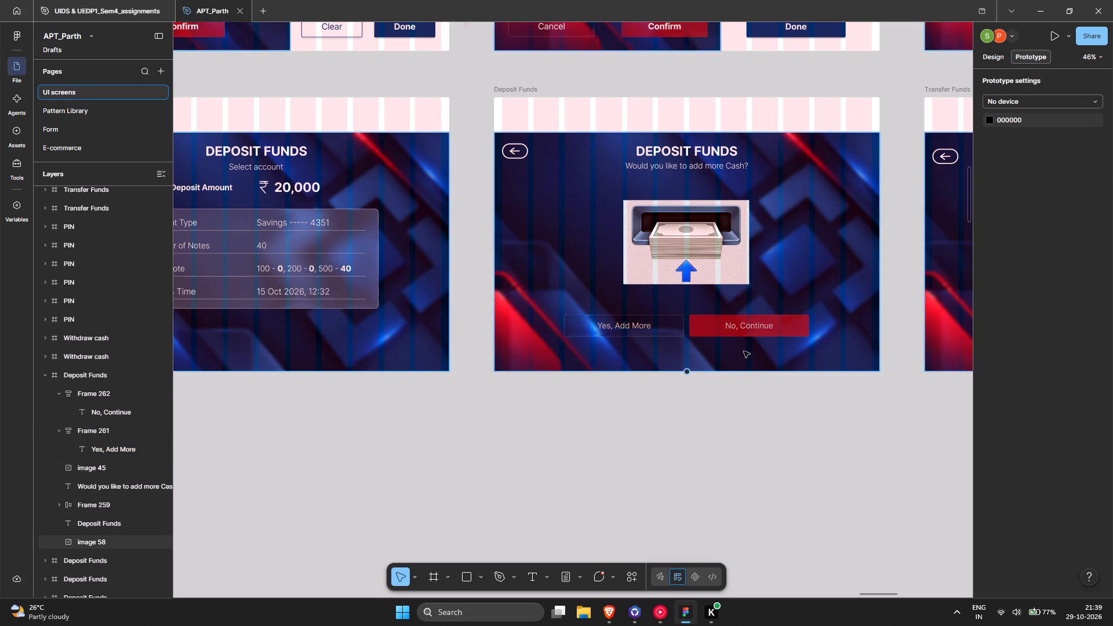
{"action": "middle_click_drag", "start_coordinate": [736, 355], "coordinate": [516, 380]}
{"action": "key", "text": "shift+g"}
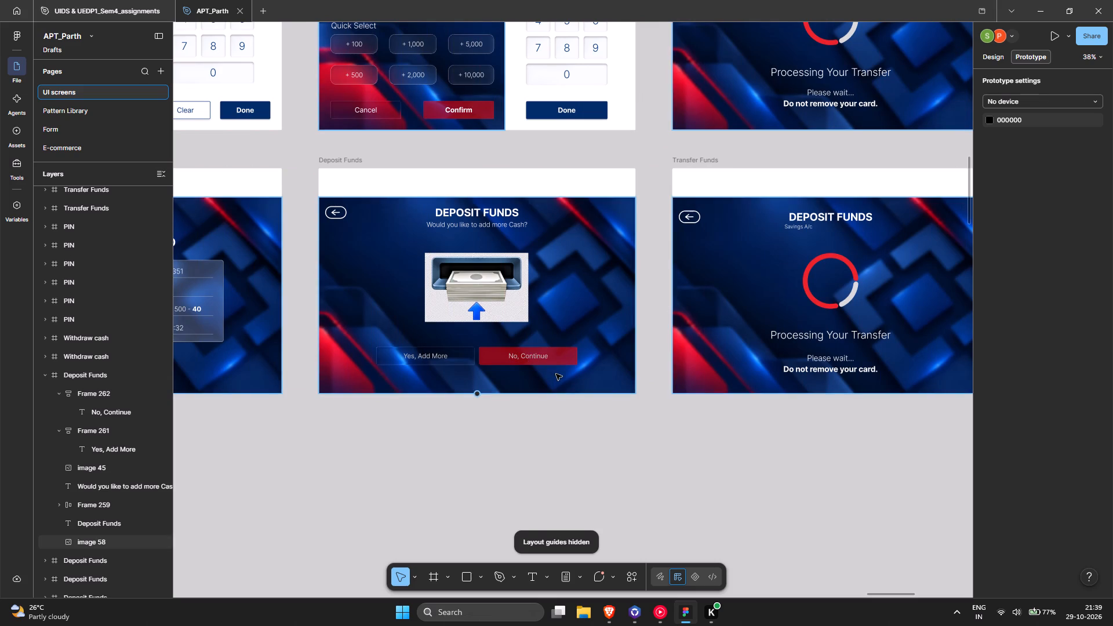
Examine the remaining dark transfer and deposit screens, including the processing and success screens, and the overall UI screens layout.
{"action": "scroll", "coordinate": [576, 424], "scroll_direction": "down", "scroll_amount": 2, "text": "ctrl"}
{"action": "middle_click_drag", "start_coordinate": [648, 427], "coordinate": [382, 394]}
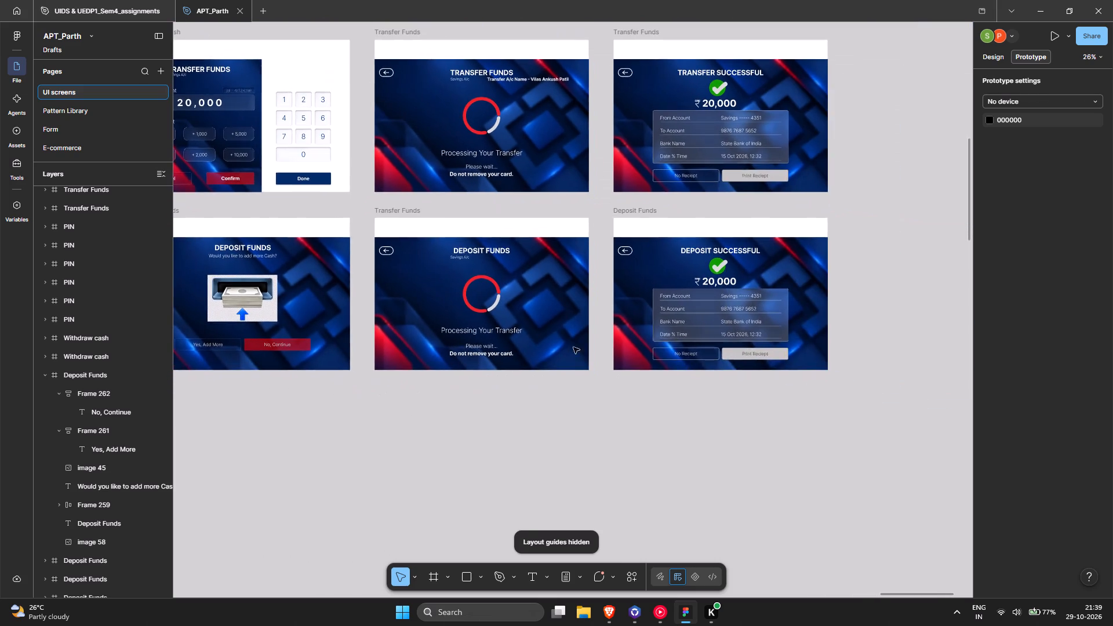
{"action": "scroll", "coordinate": [745, 285], "scroll_direction": "up", "scroll_amount": 4, "text": "ctrl"}
{"action": "scroll", "coordinate": [747, 285], "scroll_direction": "down", "scroll_amount": 3, "text": "ctrl"}
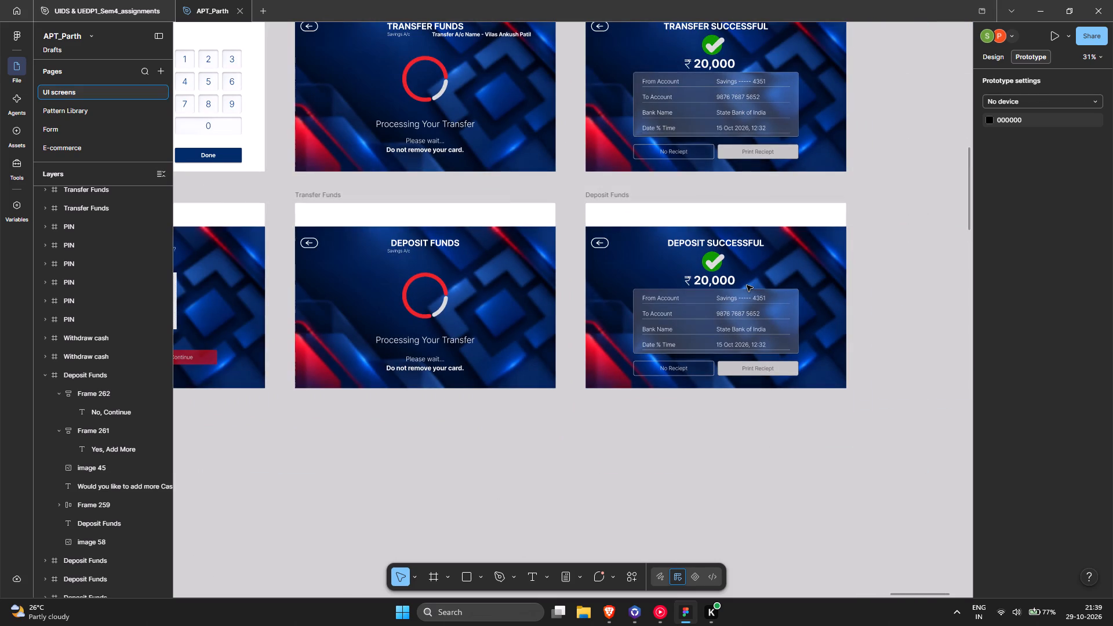
{"action": "scroll", "coordinate": [748, 302], "scroll_direction": "down", "scroll_amount": 2, "text": "ctrl"}
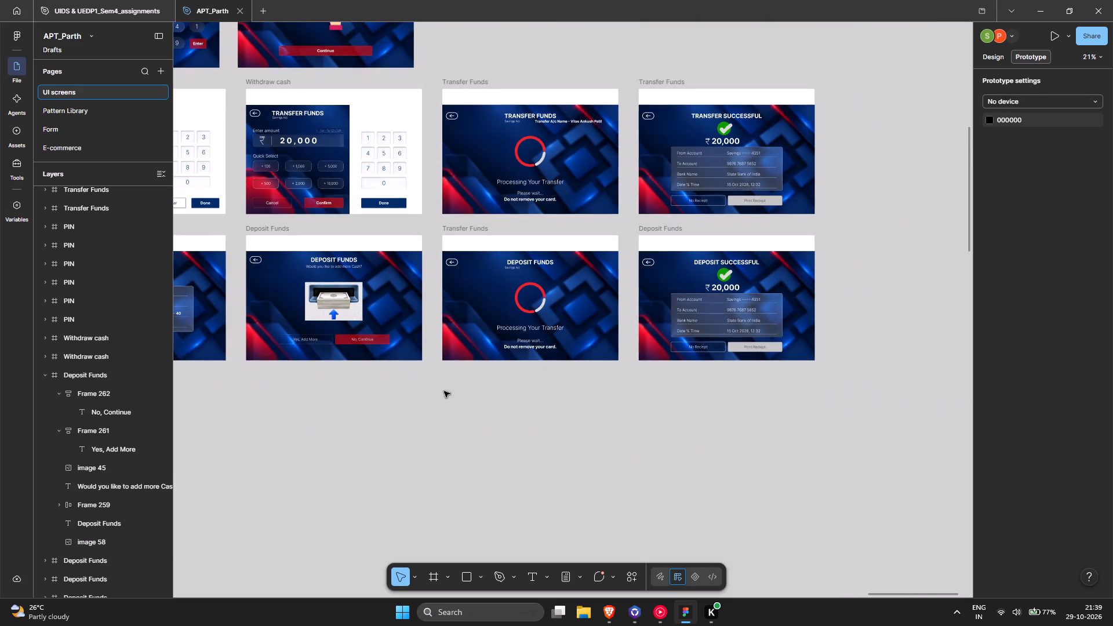
{"action": "middle_click_drag", "start_coordinate": [508, 391], "coordinate": [951, 360]}
{"action": "scroll", "coordinate": [630, 308], "scroll_direction": "down", "scroll_amount": 5, "text": "ctrl"}
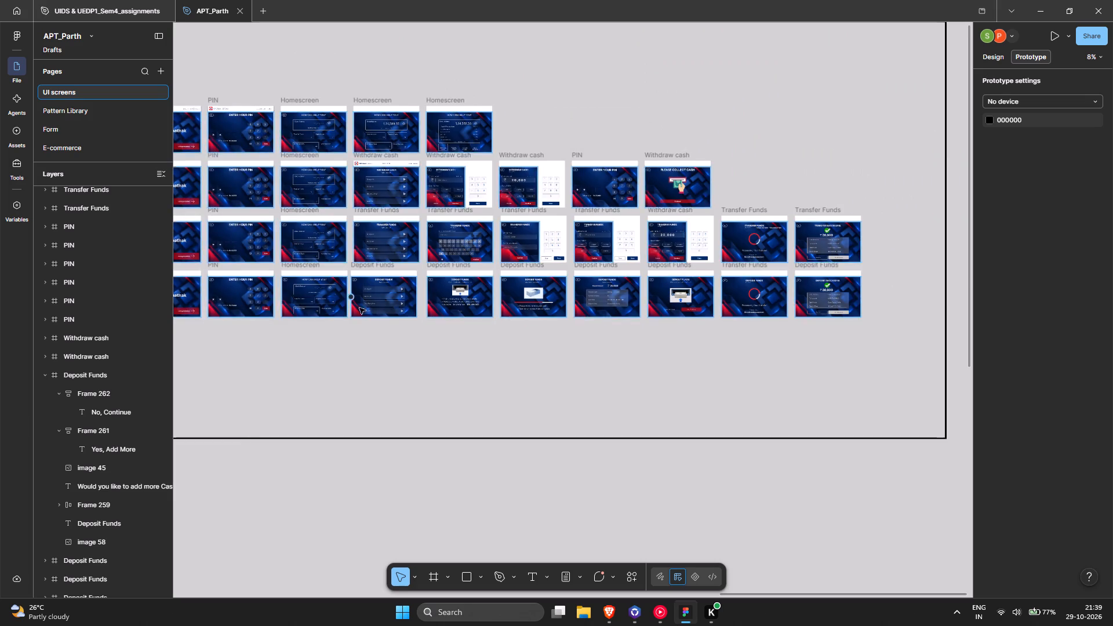
{"action": "middle_click_drag", "start_coordinate": [365, 307], "coordinate": [794, 243]}
{"action": "scroll", "coordinate": [794, 243], "scroll_direction": "down", "scroll_amount": 3, "text": "ctrl"}
{"action": "scroll", "coordinate": [525, 311], "scroll_direction": "down", "scroll_amount": 2, "text": "ctrl"}
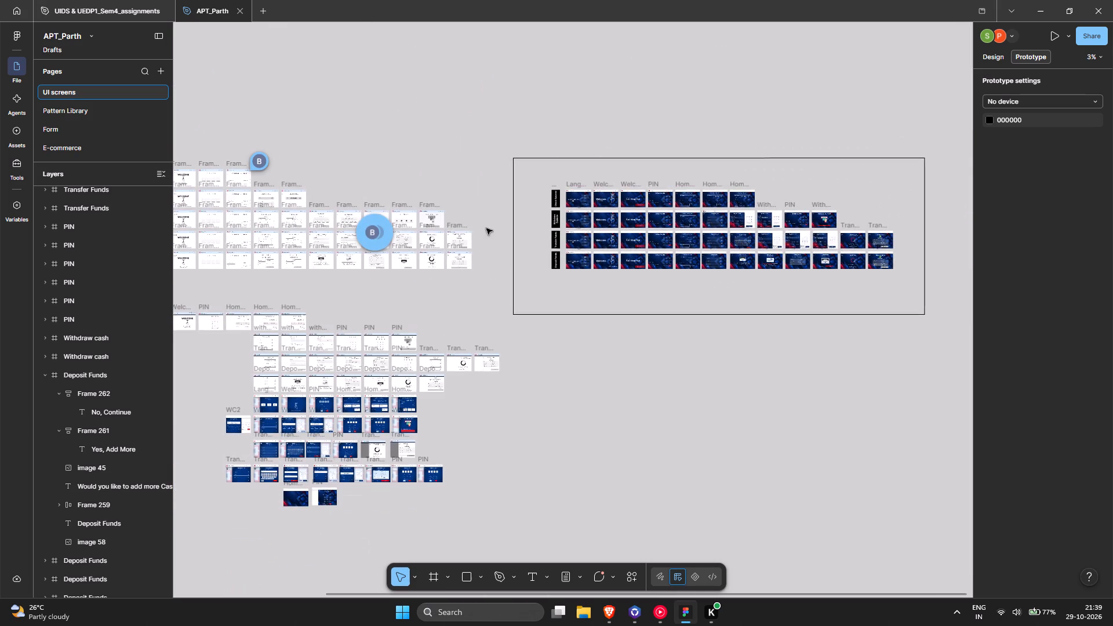
{"action": "scroll", "coordinate": [402, 286], "scroll_direction": "down", "scroll_amount": 2}
{"action": "middle_click_drag", "start_coordinate": [426, 284], "coordinate": [665, 292], "text": "ctrl"}
Open the list of people in the file.
{"action": "left_click", "coordinate": [1001, 40]}
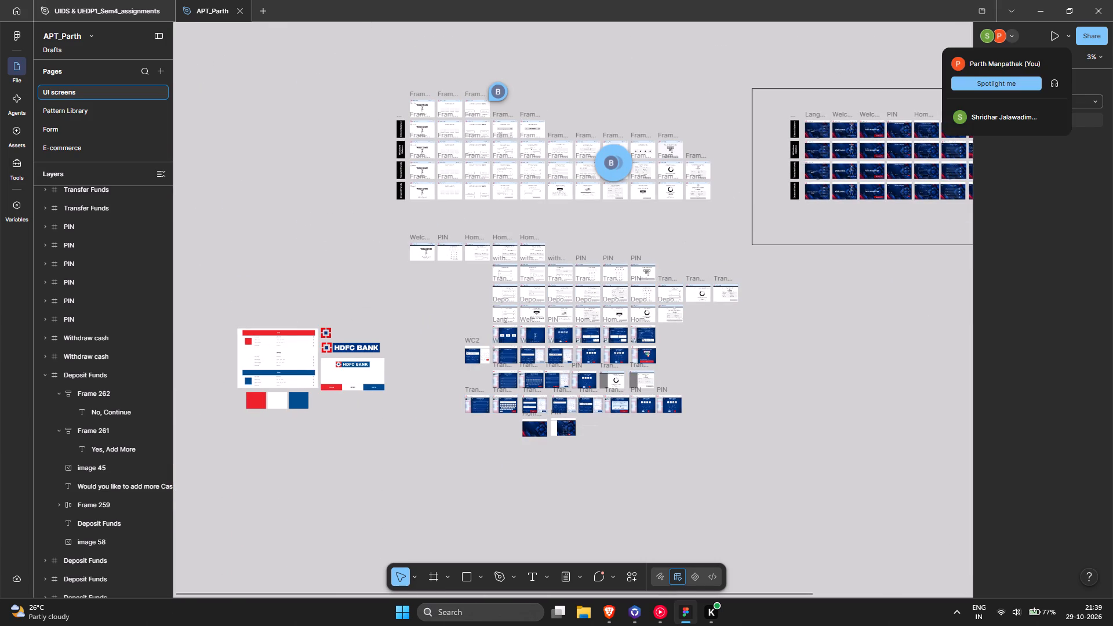
Follow the other collaborator's view of the file briefly, and stop following.
{"action": "left_click", "coordinate": [1007, 105]}
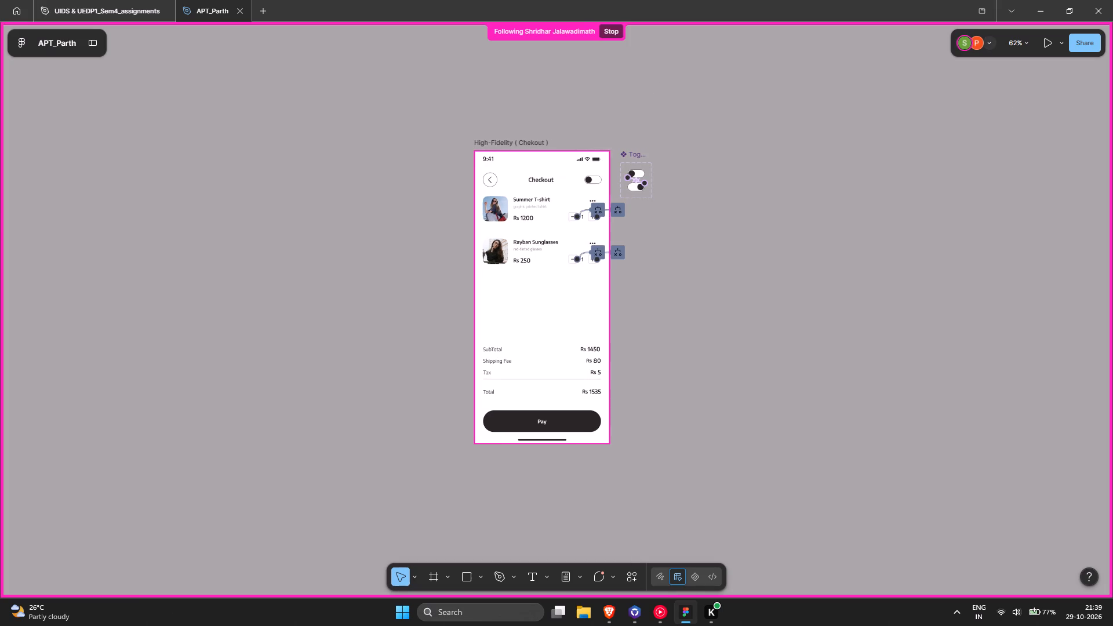
{"action": "left_click", "coordinate": [606, 31]}
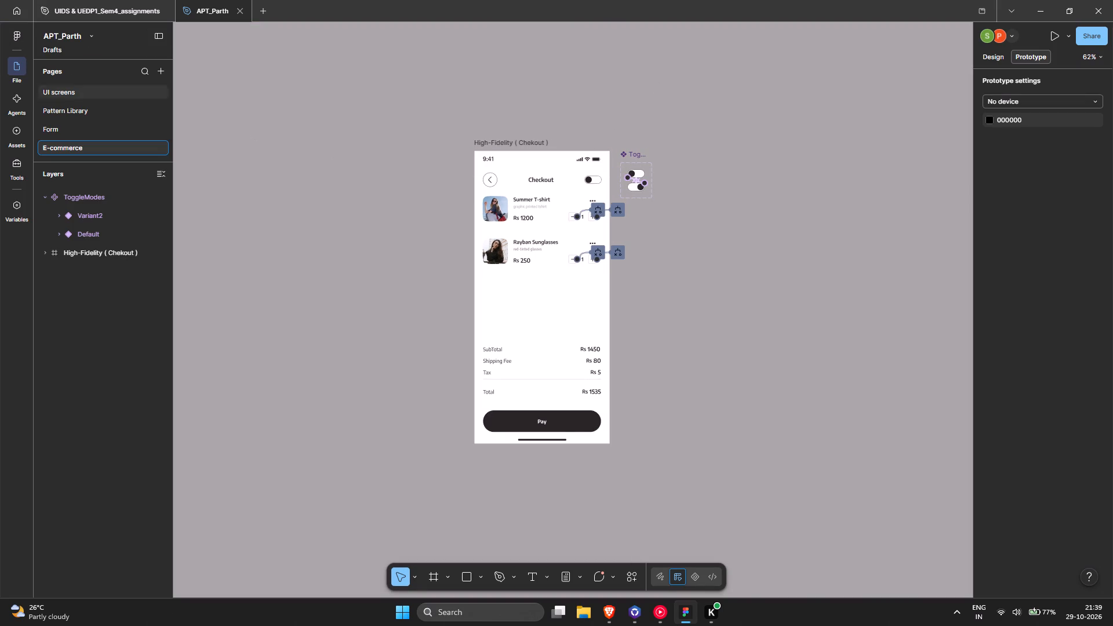
Switch to the Form page and examine its dropdown component sets, including Nationality and Category.
{"action": "left_click", "coordinate": [77, 129]}
{"action": "left_click", "coordinate": [85, 149]}
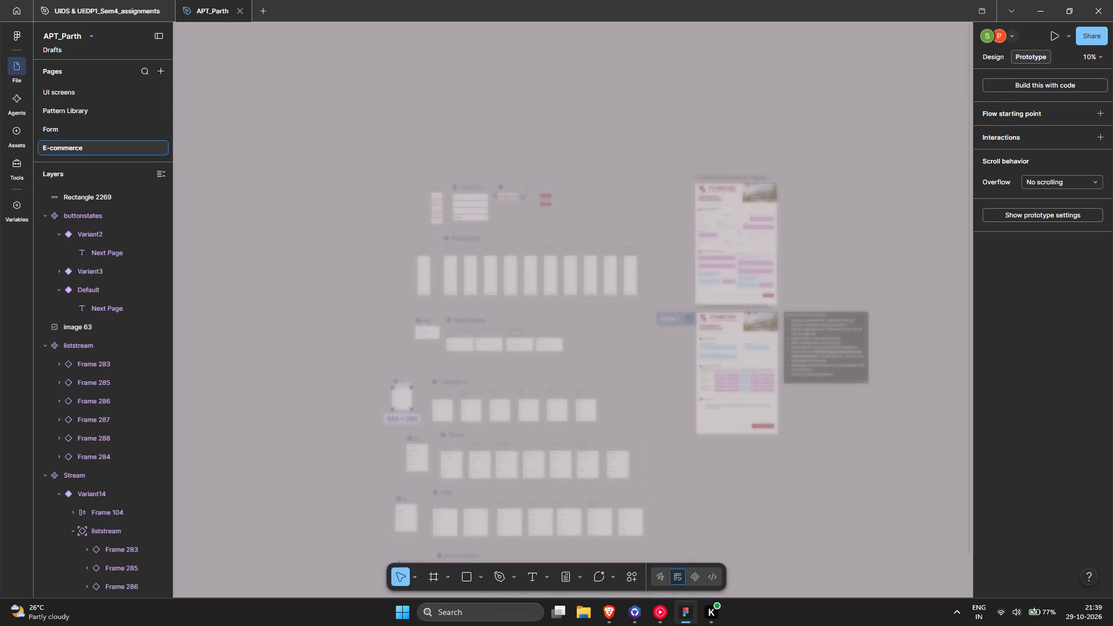
{"action": "double_click", "coordinate": [509, 142]}
{"action": "left_click", "coordinate": [219, 243]}
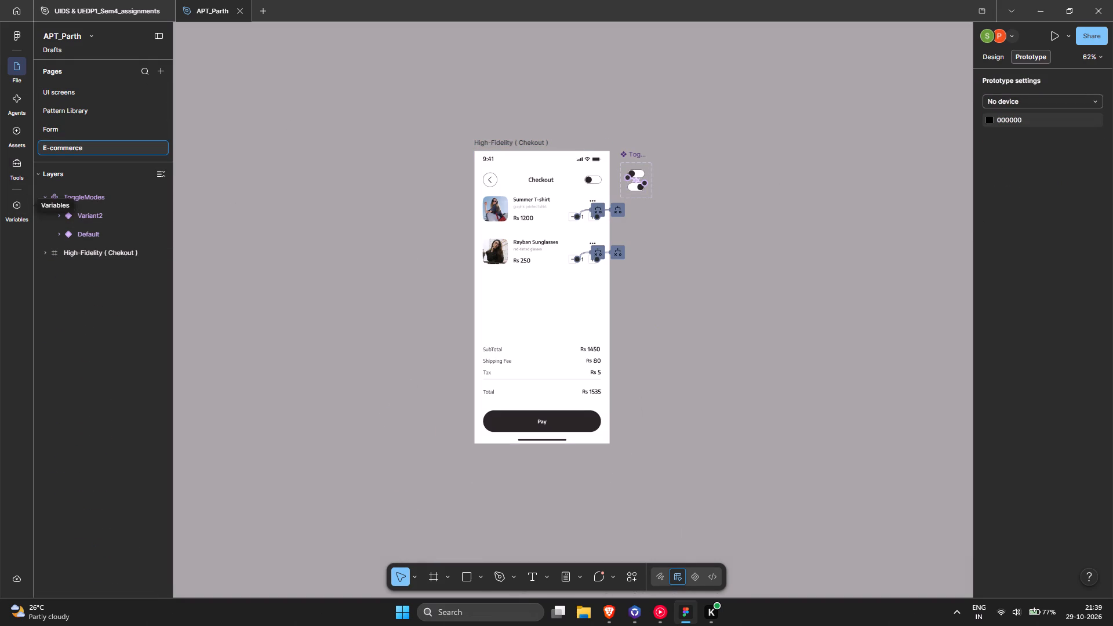
{"action": "left_click", "coordinate": [60, 132]}
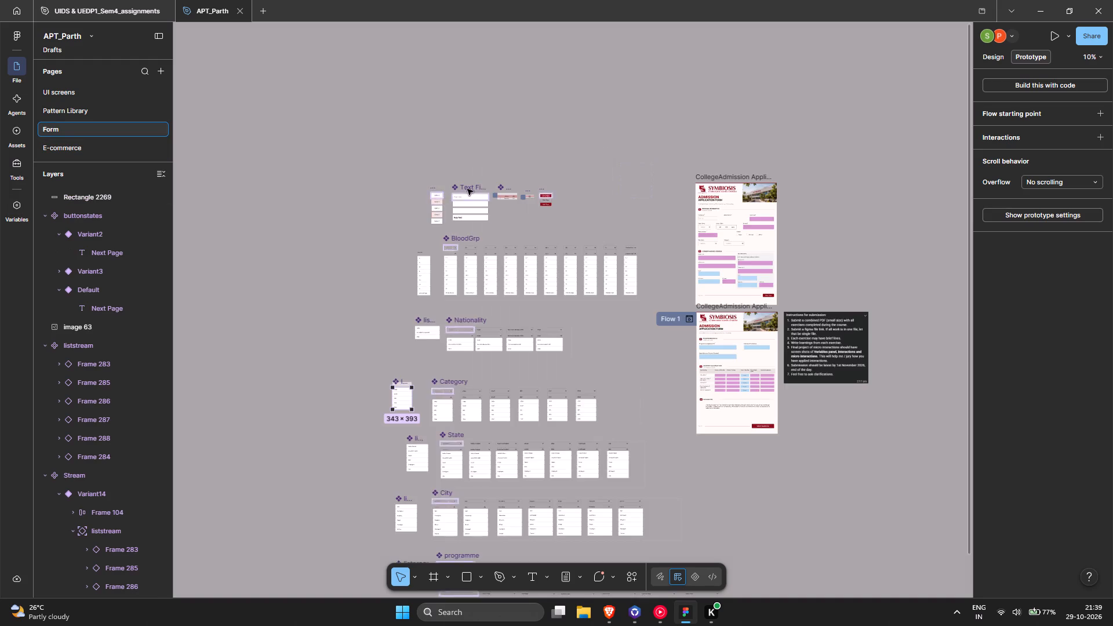
{"action": "scroll", "coordinate": [487, 179], "scroll_direction": "down", "scroll_amount": 4}
{"action": "scroll", "coordinate": [581, 193], "scroll_direction": "up", "scroll_amount": 4, "text": "ctrl"}
{"action": "scroll", "coordinate": [583, 205], "scroll_direction": "down", "scroll_amount": 5, "text": "ctrl"}
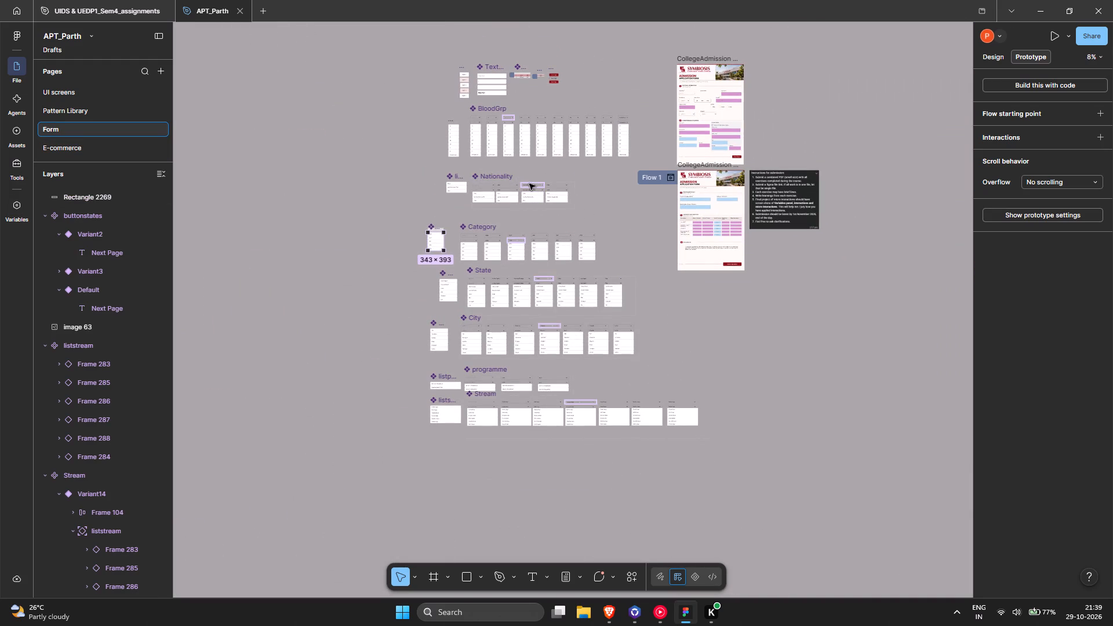
{"action": "scroll", "coordinate": [529, 184], "scroll_direction": "up", "scroll_amount": 9, "text": "ctrl"}
{"action": "scroll", "coordinate": [531, 188], "scroll_direction": "down", "scroll_amount": 3, "text": "ctrl"}
{"action": "scroll", "coordinate": [477, 344], "scroll_direction": "up", "scroll_amount": 5, "text": "ctrl"}
{"action": "scroll", "coordinate": [515, 327], "scroll_direction": "down", "scroll_amount": 2, "text": "ctrl"}
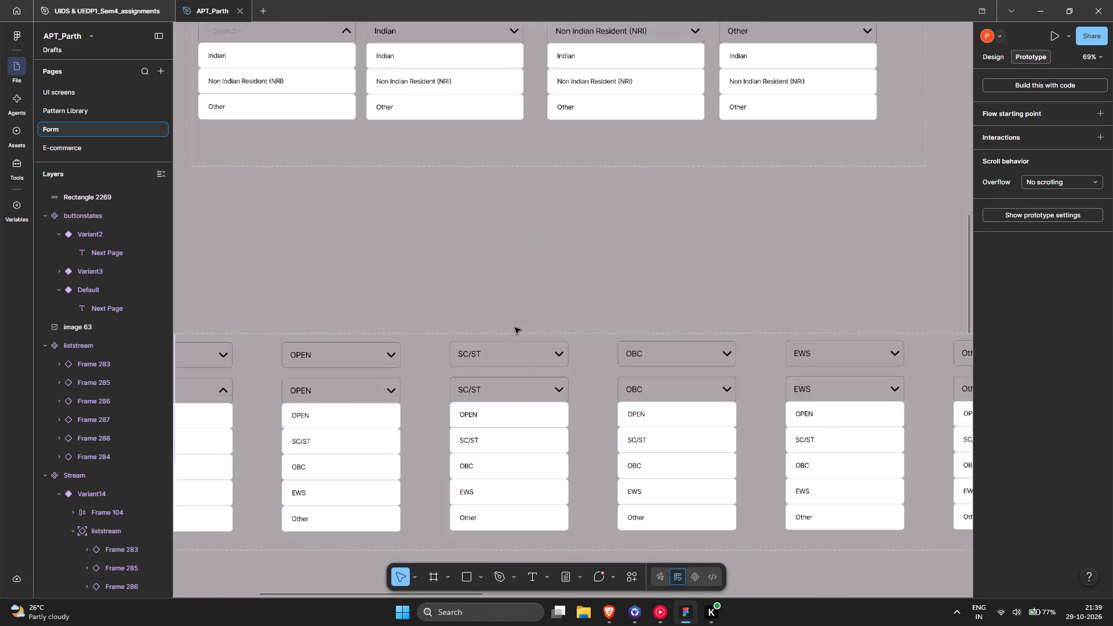
{"action": "scroll", "coordinate": [515, 327], "scroll_direction": "down", "scroll_amount": 7, "text": "ctrl"}
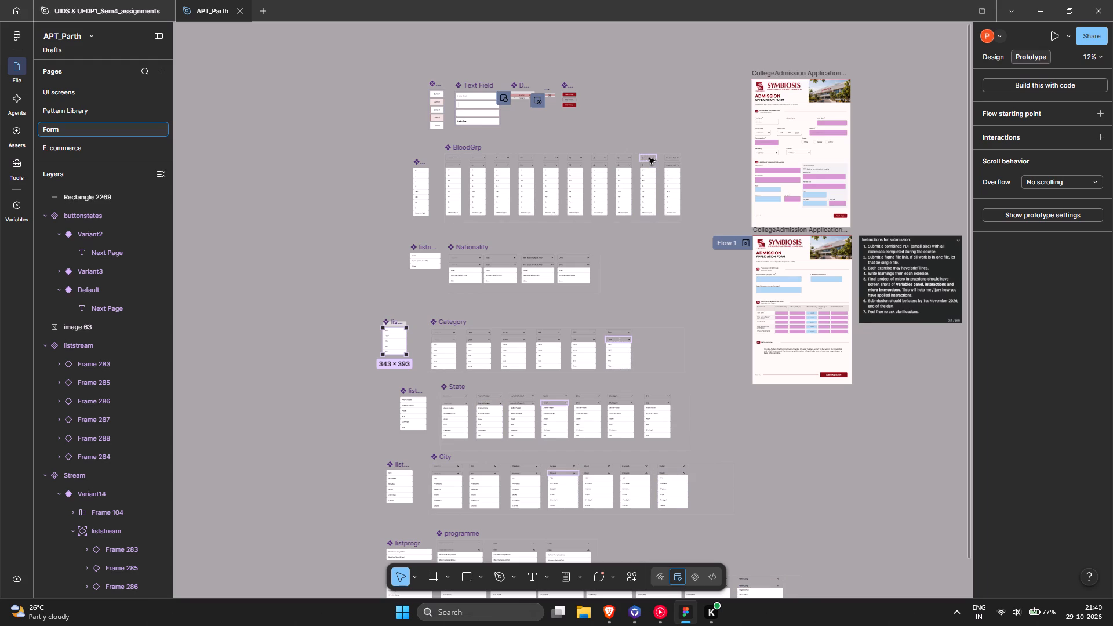
Rotate the arrow in the open Andhra Pradesh variant of the State dropdown component set to 180°.
{"action": "scroll", "coordinate": [491, 439], "scroll_direction": "up", "scroll_amount": 5, "text": "ctrl"}
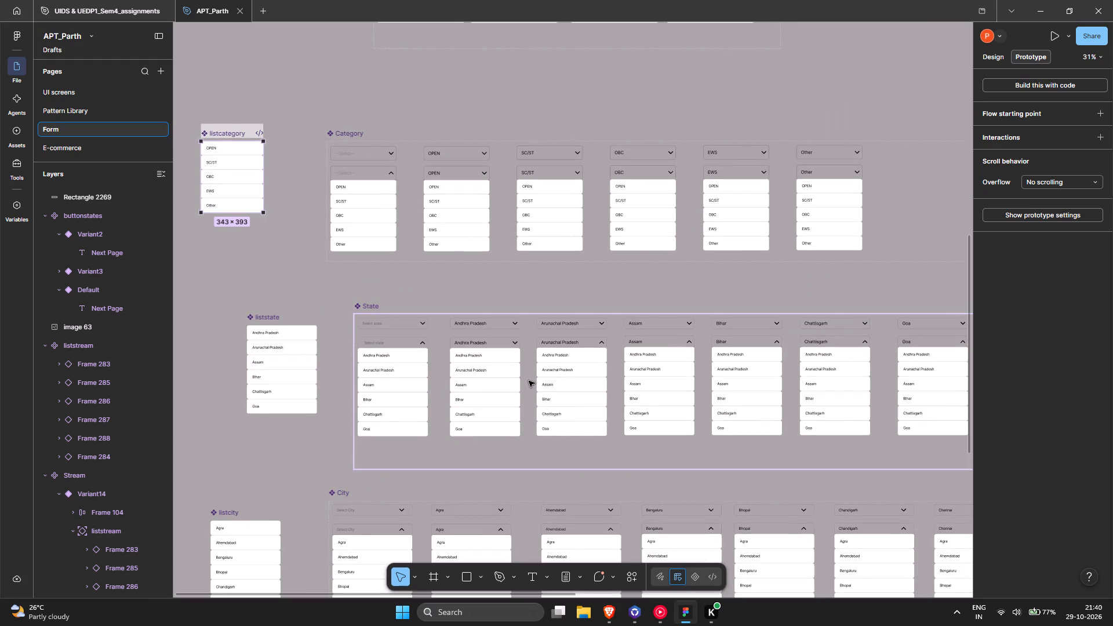
{"action": "scroll", "coordinate": [517, 347], "scroll_direction": "up", "scroll_amount": 8, "text": "ctrl"}
{"action": "left_click", "coordinate": [510, 331]}
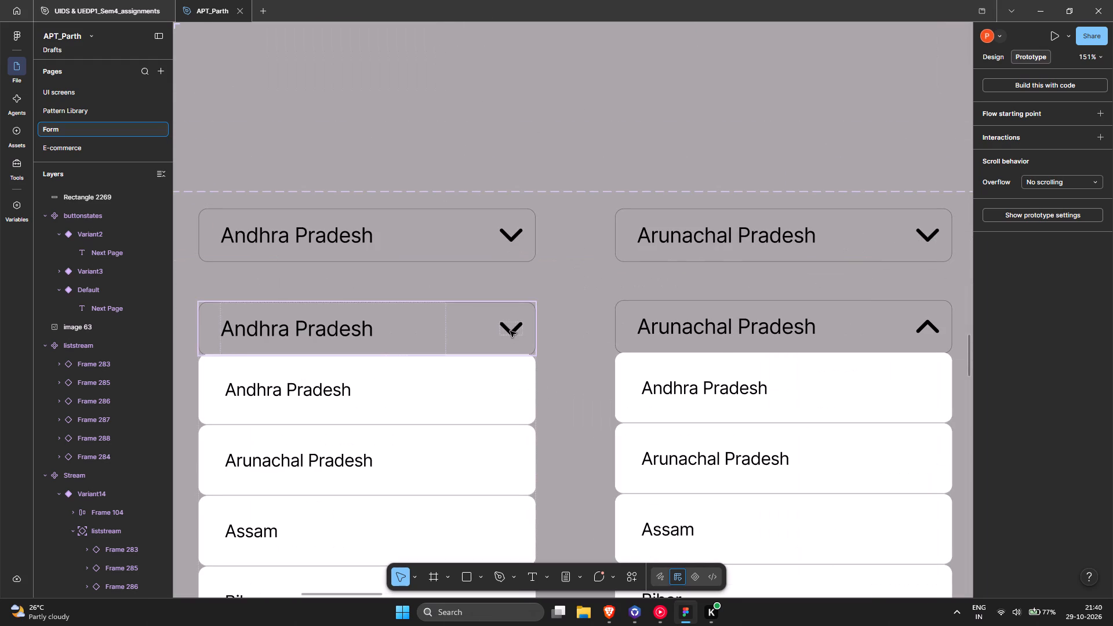
{"action": "left_click", "coordinate": [510, 331]}
{"action": "left_click", "coordinate": [996, 61]}
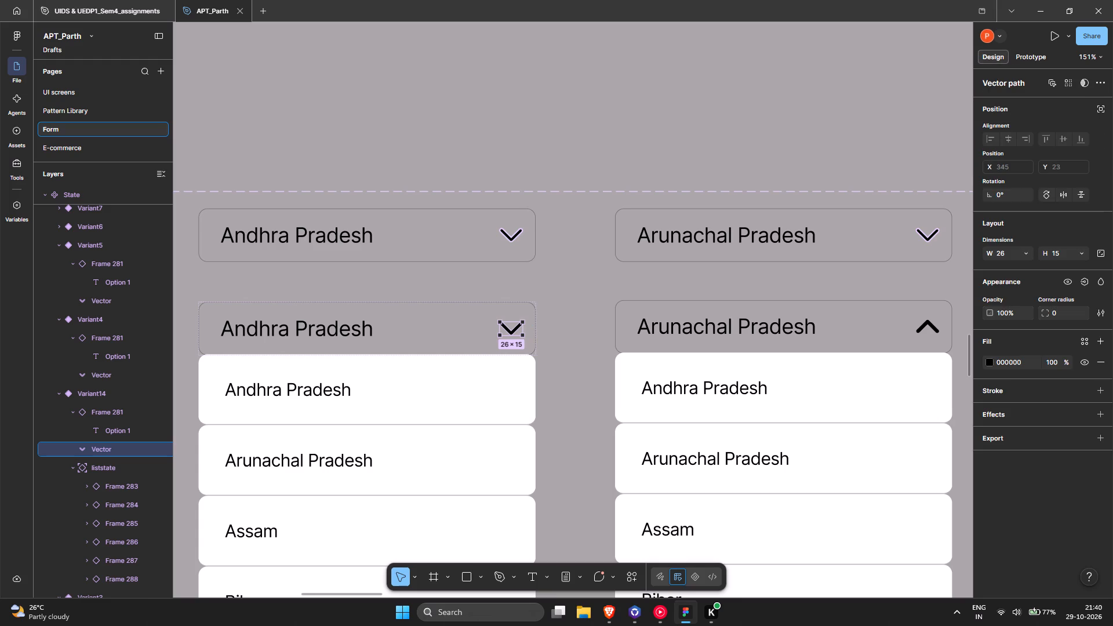
{"action": "left_click", "coordinate": [1010, 197]}
{"action": "type", "text": "180-"}
{"action": "key", "text": "BackSpace"}
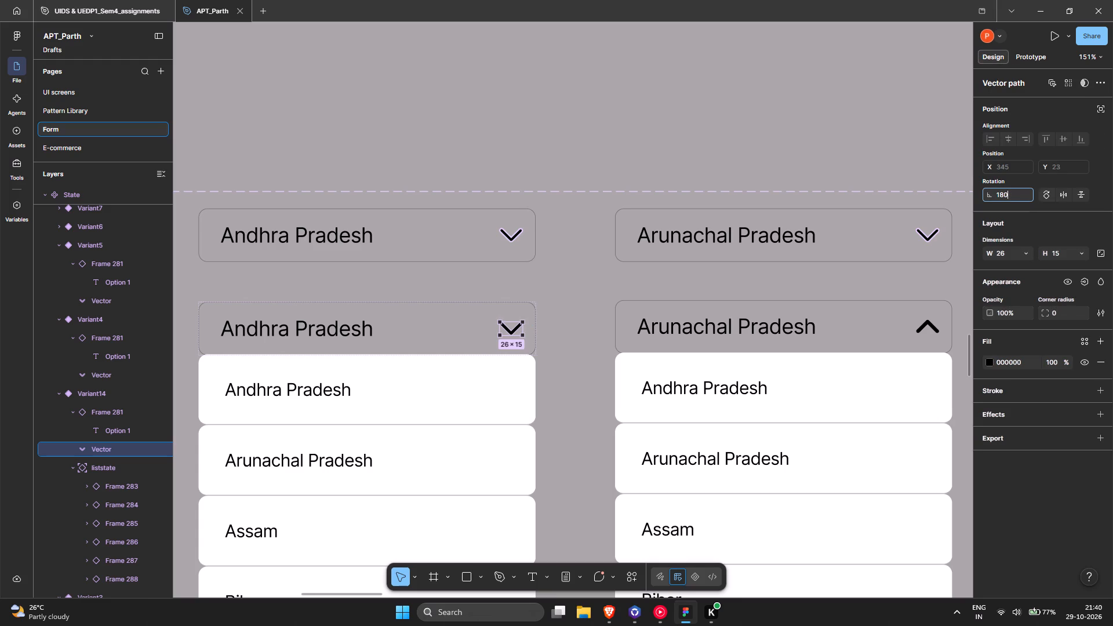
{"action": "key", "text": "Return"}
{"action": "left_click", "coordinate": [765, 125]}
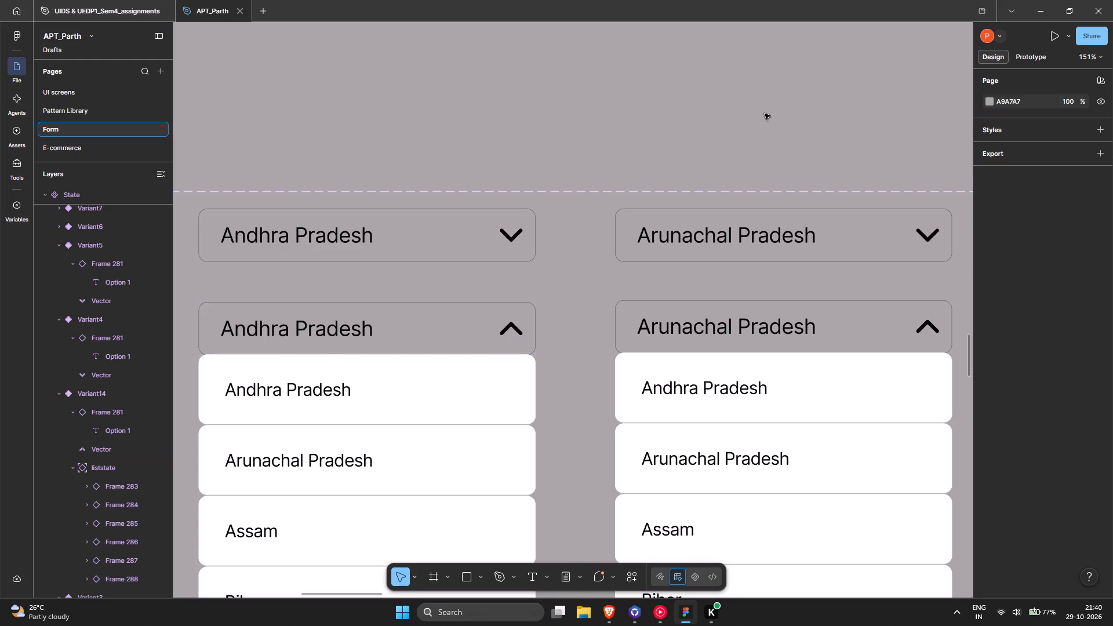
Examine the arrows and option lists in the remaining component sets, from State and City to programme, Stream, BloodGrp and Nationality.
{"action": "scroll", "coordinate": [766, 114], "scroll_direction": "down", "scroll_amount": 4, "text": "ctrl"}
{"action": "middle_click_drag", "start_coordinate": [777, 144], "coordinate": [364, 206]}
{"action": "scroll", "coordinate": [363, 206], "scroll_direction": "down", "scroll_amount": 2, "text": "ctrl"}
{"action": "middle_click_drag", "start_coordinate": [401, 206], "coordinate": [471, 203]}
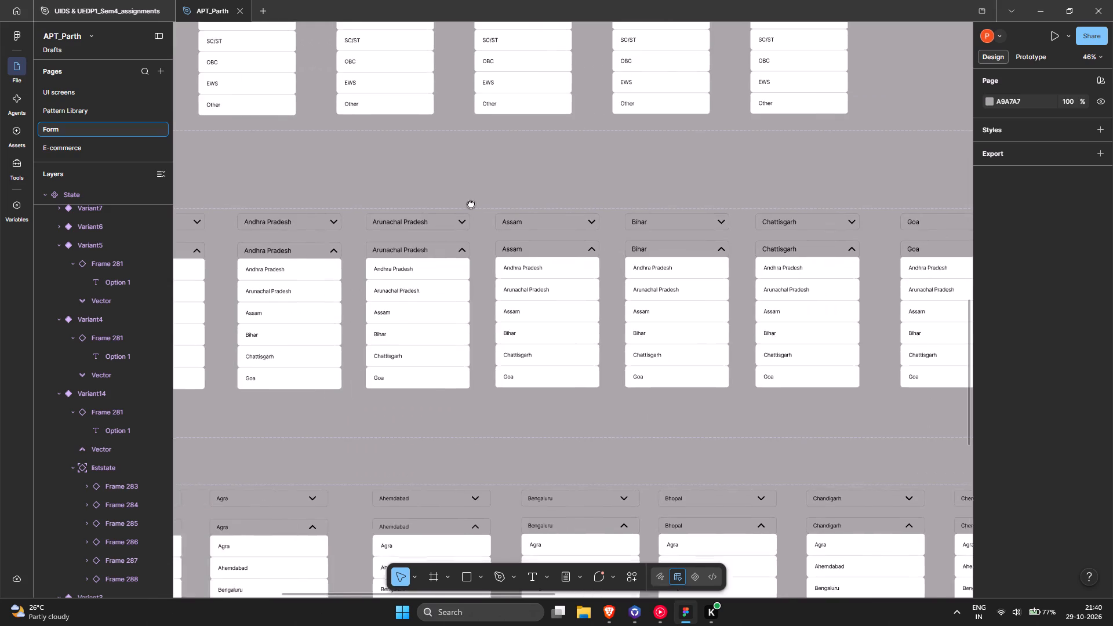
{"action": "middle_click_drag", "start_coordinate": [471, 203], "coordinate": [472, 203]}
{"action": "scroll", "coordinate": [472, 203], "scroll_direction": "down", "scroll_amount": 2, "text": "ctrl"}
{"action": "scroll", "coordinate": [534, 347], "scroll_direction": "down", "scroll_amount": 8, "text": "ctrl"}
{"action": "scroll", "coordinate": [411, 365], "scroll_direction": "up", "scroll_amount": 10, "text": "ctrl"}
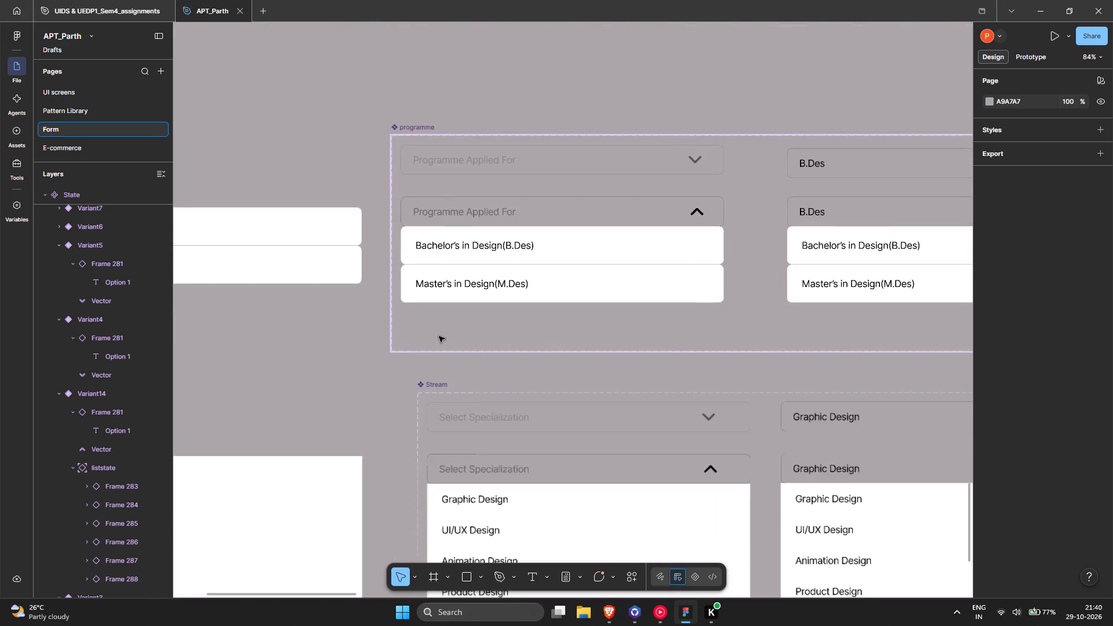
{"action": "scroll", "coordinate": [439, 337], "scroll_direction": "down", "scroll_amount": 6, "text": "ctrl"}
{"action": "scroll", "coordinate": [439, 338], "scroll_direction": "up", "scroll_amount": 17}
{"action": "scroll", "coordinate": [477, 284], "scroll_direction": "up", "scroll_amount": 4}
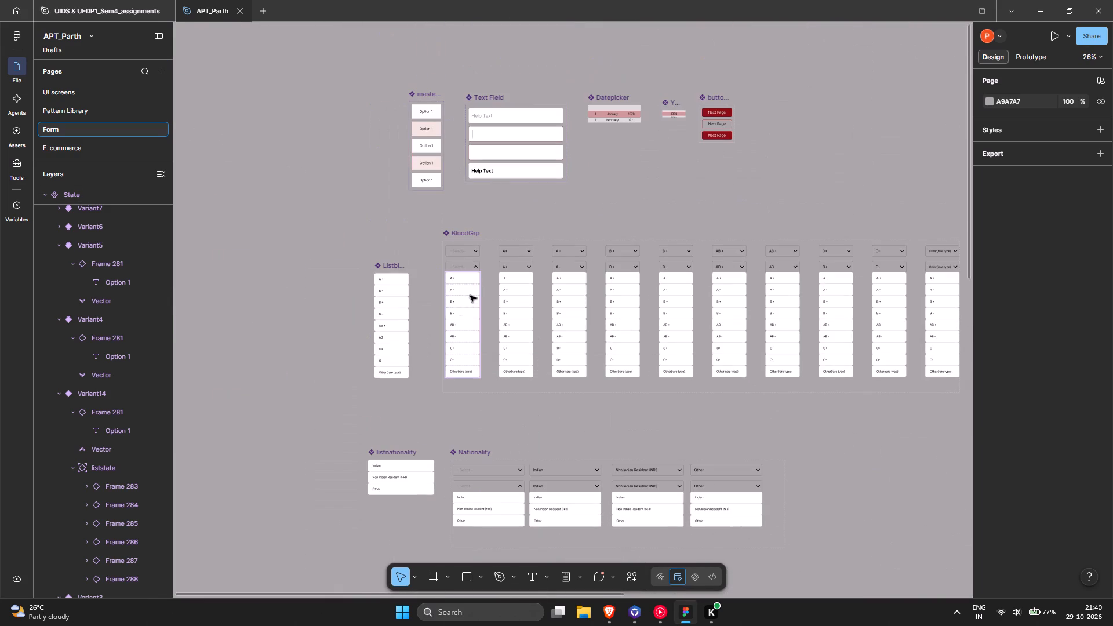
{"action": "scroll", "coordinate": [469, 140], "scroll_direction": "up", "scroll_amount": 5, "text": "ctrl"}
{"action": "scroll", "coordinate": [402, 265], "scroll_direction": "up", "scroll_amount": 3}
{"action": "scroll", "coordinate": [402, 265], "scroll_direction": "down", "scroll_amount": 4, "text": "ctrl"}
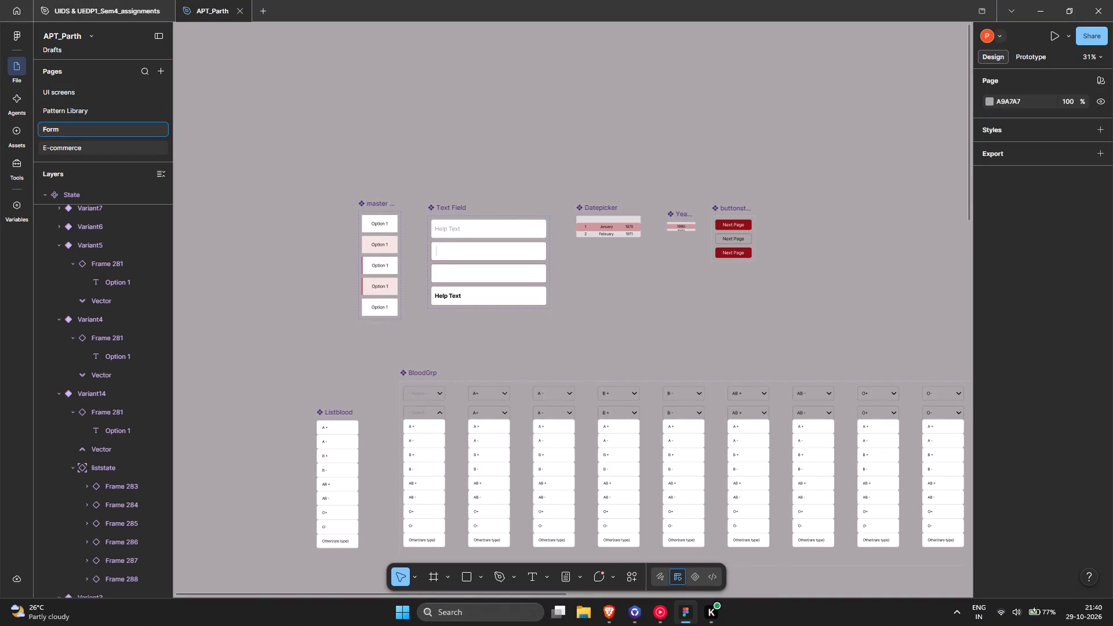
Examine both Symbiosis admission form pages and the submission instructions beside them.
{"action": "scroll", "coordinate": [623, 211], "scroll_direction": "down", "scroll_amount": 5, "text": "ctrl"}
{"action": "middle_click_drag", "start_coordinate": [768, 238], "coordinate": [336, 156]}
{"action": "scroll", "coordinate": [520, 289], "scroll_direction": "up", "scroll_amount": 6, "text": "ctrl"}
{"action": "middle_click_drag", "start_coordinate": [343, 285], "coordinate": [412, 259]}
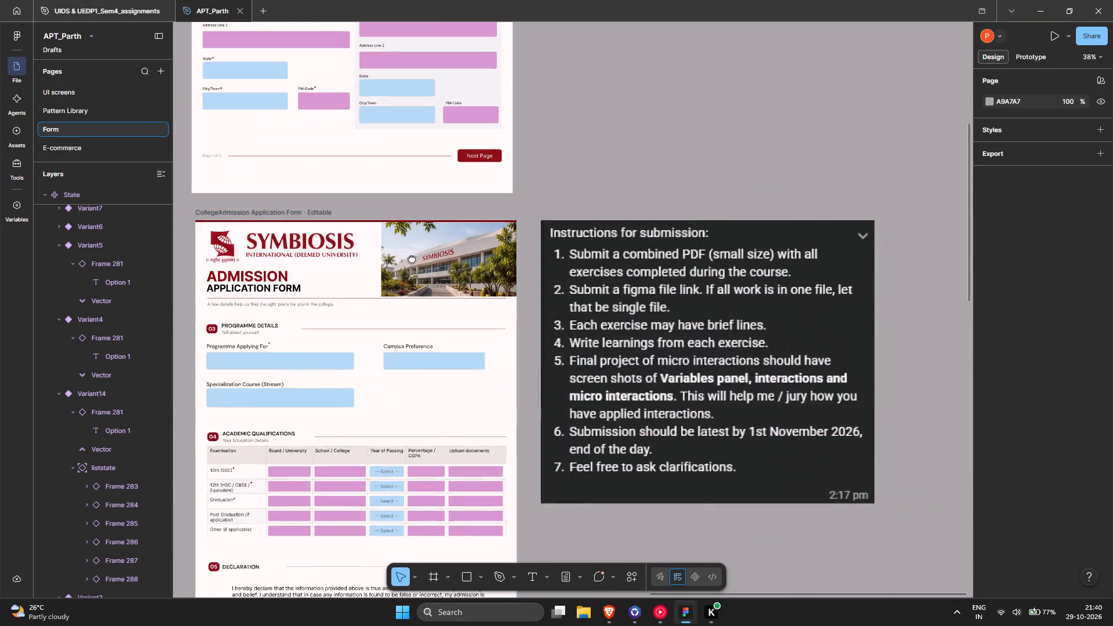
{"action": "middle_click_drag", "start_coordinate": [412, 259], "coordinate": [529, 166]}
{"action": "scroll", "coordinate": [531, 176], "scroll_direction": "down", "scroll_amount": 1, "text": "ctrl"}
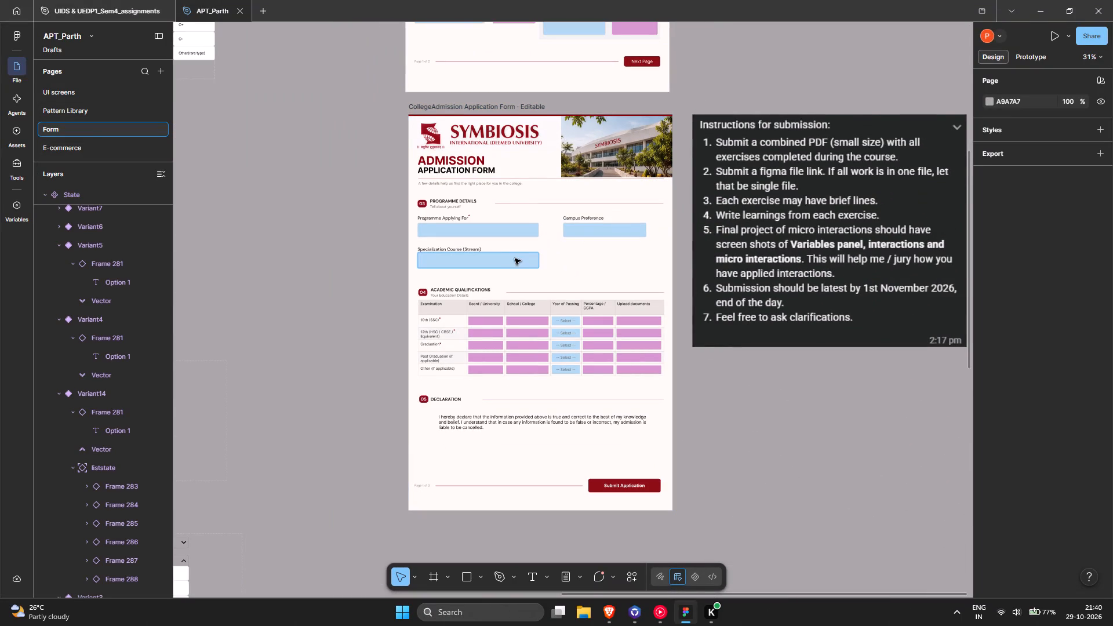
{"action": "scroll", "coordinate": [515, 259], "scroll_direction": "up", "scroll_amount": 1, "text": "ctrl"}
{"action": "scroll", "coordinate": [520, 267], "scroll_direction": "down", "scroll_amount": 1}
{"action": "scroll", "coordinate": [482, 272], "scroll_direction": "up", "scroll_amount": 2, "text": "ctrl"}
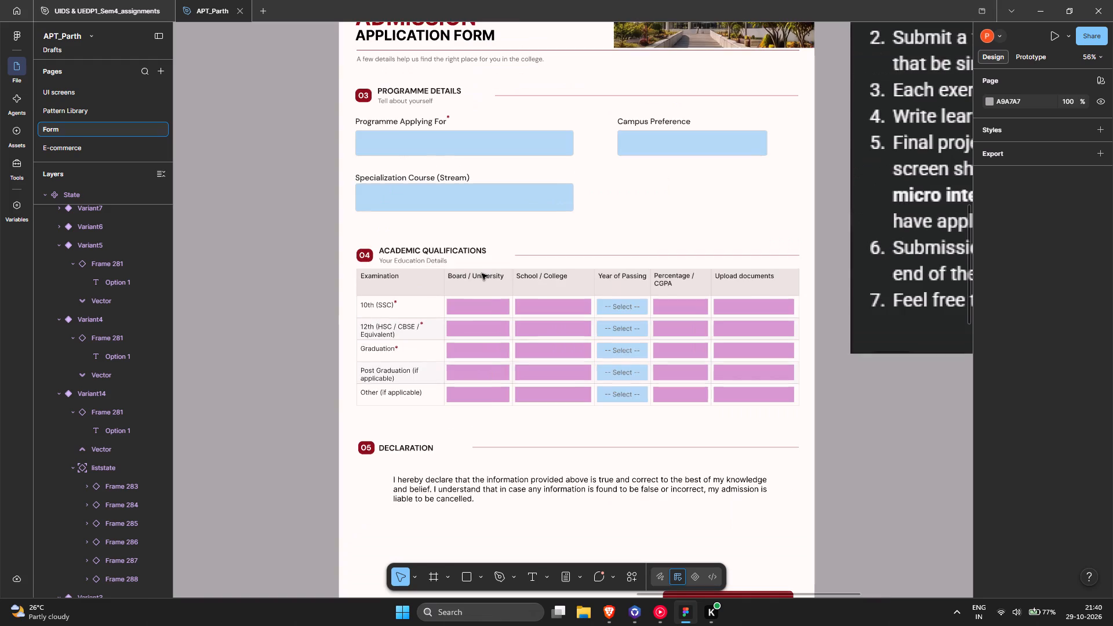
{"action": "scroll", "coordinate": [482, 274], "scroll_direction": "down", "scroll_amount": 1, "text": "ctrl"}
{"action": "middle_click_drag", "start_coordinate": [488, 312], "coordinate": [557, 342]}
{"action": "scroll", "coordinate": [556, 325], "scroll_direction": "down", "scroll_amount": 3, "text": "ctrl"}
{"action": "scroll", "coordinate": [572, 322], "scroll_direction": "up", "scroll_amount": 6}
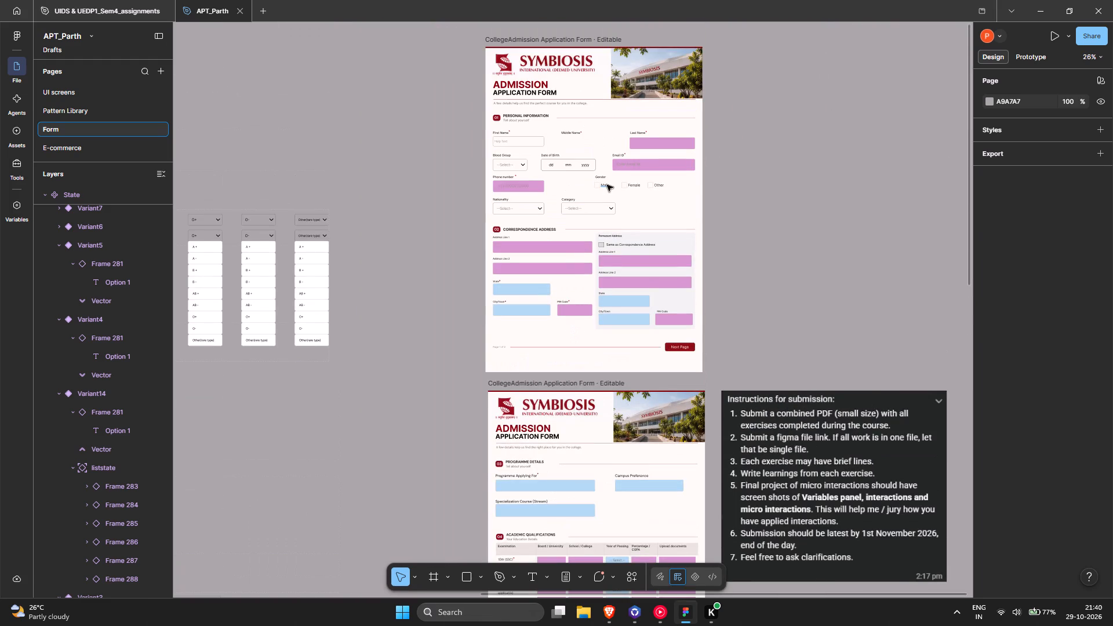
{"action": "scroll", "coordinate": [608, 187], "scroll_direction": "down", "scroll_amount": 6}
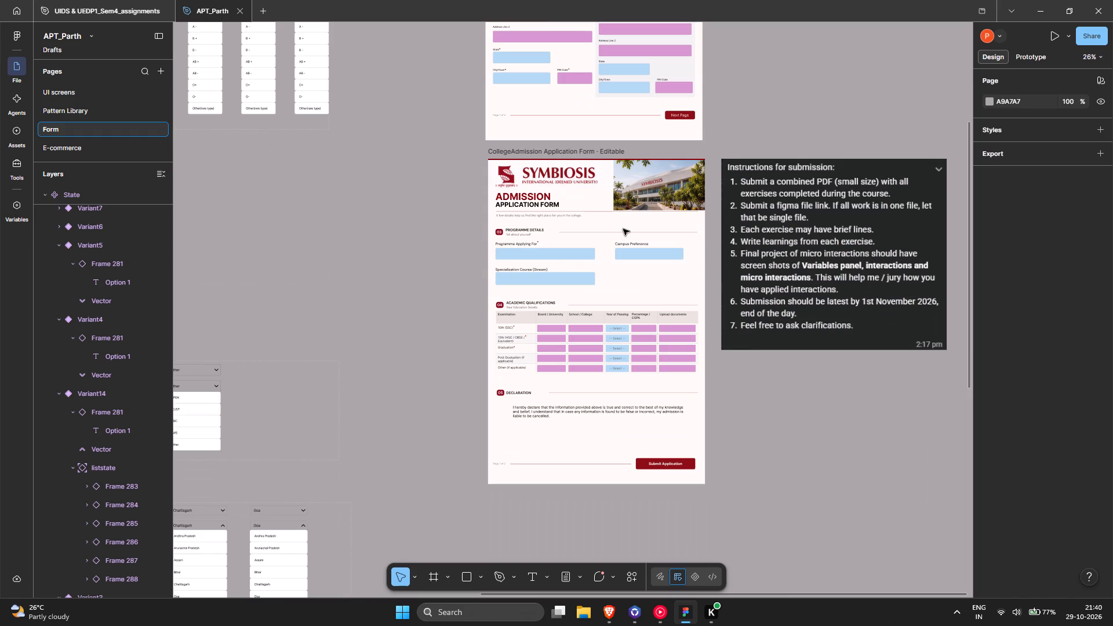
{"action": "scroll", "coordinate": [623, 229], "scroll_direction": "up", "scroll_amount": 1}
{"action": "scroll", "coordinate": [589, 252], "scroll_direction": "down", "scroll_amount": 4, "text": "ctrl"}
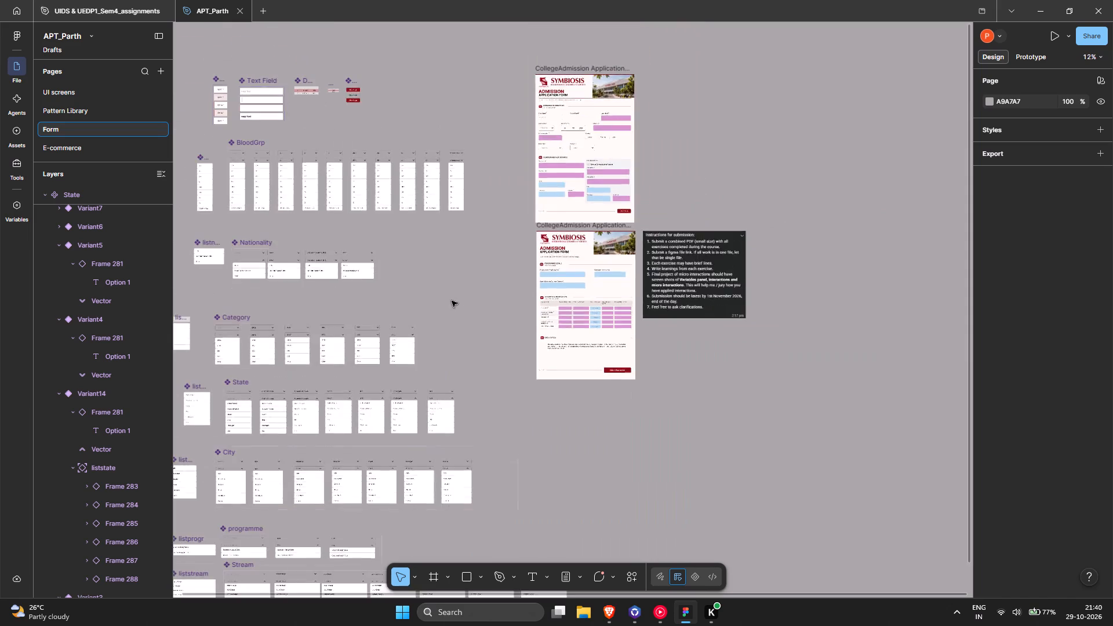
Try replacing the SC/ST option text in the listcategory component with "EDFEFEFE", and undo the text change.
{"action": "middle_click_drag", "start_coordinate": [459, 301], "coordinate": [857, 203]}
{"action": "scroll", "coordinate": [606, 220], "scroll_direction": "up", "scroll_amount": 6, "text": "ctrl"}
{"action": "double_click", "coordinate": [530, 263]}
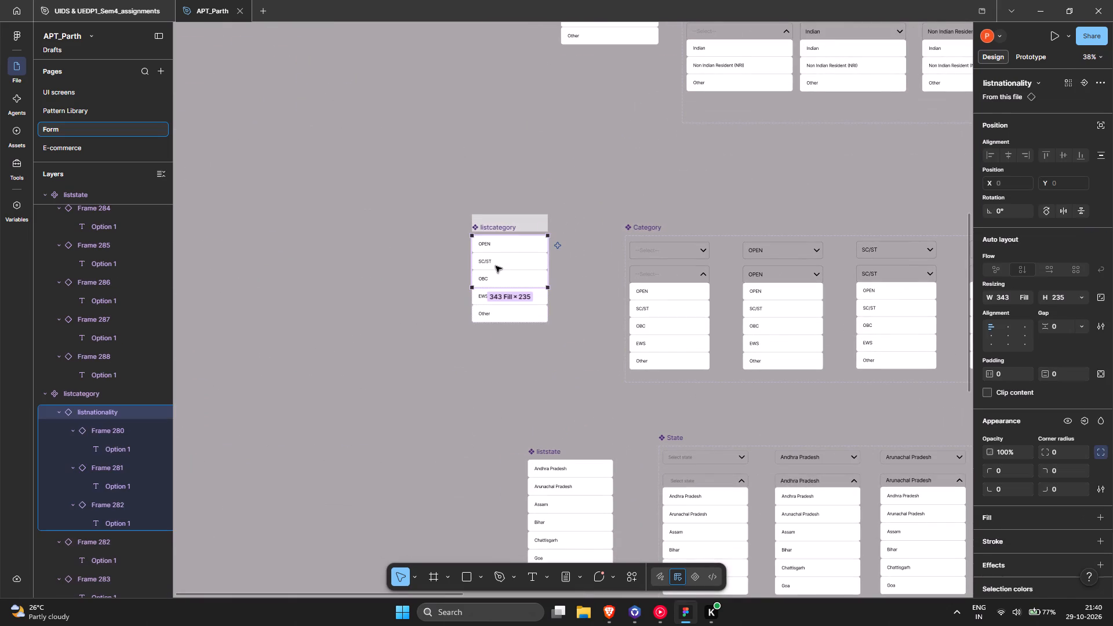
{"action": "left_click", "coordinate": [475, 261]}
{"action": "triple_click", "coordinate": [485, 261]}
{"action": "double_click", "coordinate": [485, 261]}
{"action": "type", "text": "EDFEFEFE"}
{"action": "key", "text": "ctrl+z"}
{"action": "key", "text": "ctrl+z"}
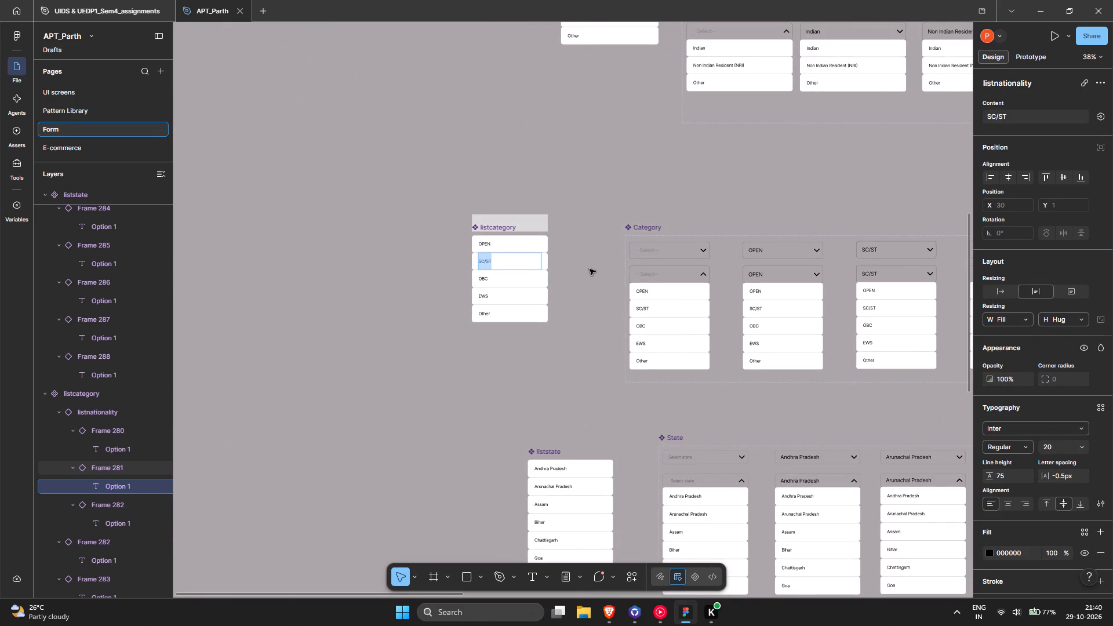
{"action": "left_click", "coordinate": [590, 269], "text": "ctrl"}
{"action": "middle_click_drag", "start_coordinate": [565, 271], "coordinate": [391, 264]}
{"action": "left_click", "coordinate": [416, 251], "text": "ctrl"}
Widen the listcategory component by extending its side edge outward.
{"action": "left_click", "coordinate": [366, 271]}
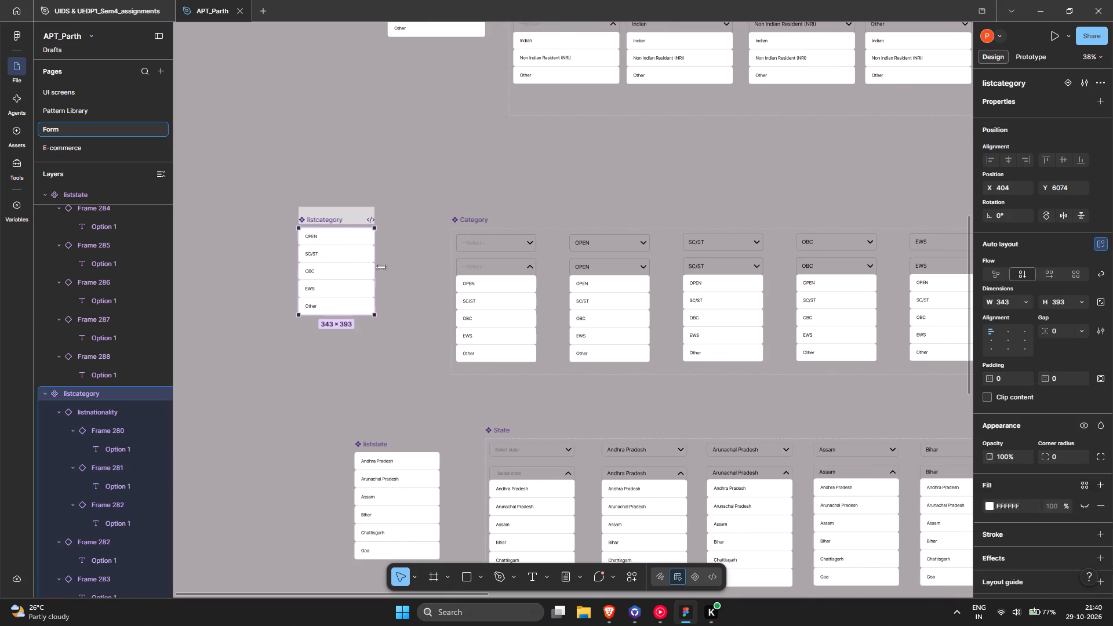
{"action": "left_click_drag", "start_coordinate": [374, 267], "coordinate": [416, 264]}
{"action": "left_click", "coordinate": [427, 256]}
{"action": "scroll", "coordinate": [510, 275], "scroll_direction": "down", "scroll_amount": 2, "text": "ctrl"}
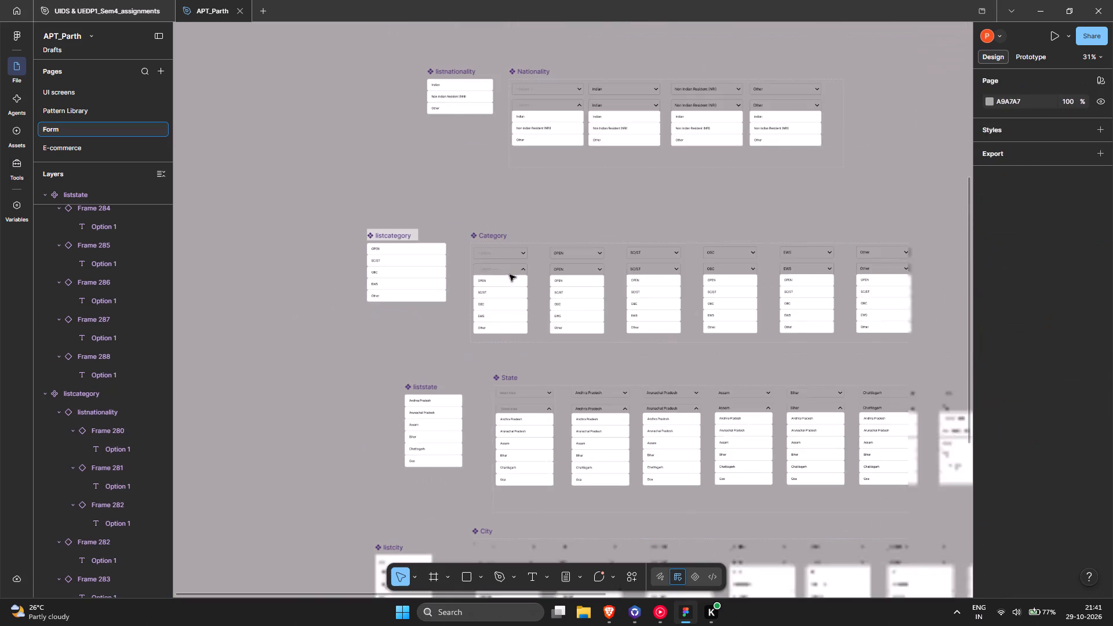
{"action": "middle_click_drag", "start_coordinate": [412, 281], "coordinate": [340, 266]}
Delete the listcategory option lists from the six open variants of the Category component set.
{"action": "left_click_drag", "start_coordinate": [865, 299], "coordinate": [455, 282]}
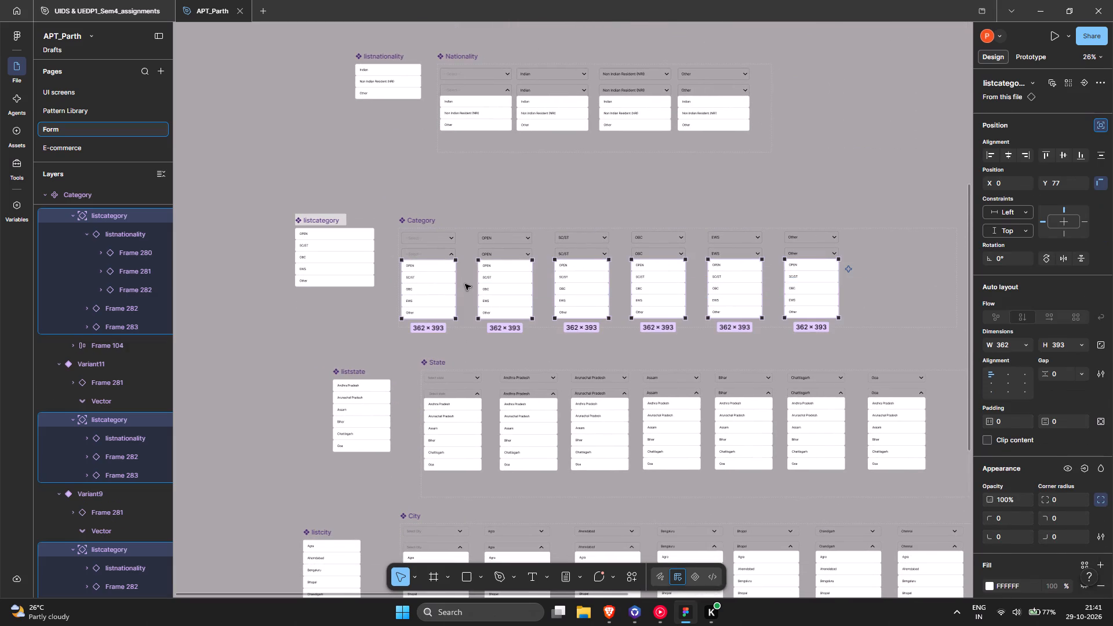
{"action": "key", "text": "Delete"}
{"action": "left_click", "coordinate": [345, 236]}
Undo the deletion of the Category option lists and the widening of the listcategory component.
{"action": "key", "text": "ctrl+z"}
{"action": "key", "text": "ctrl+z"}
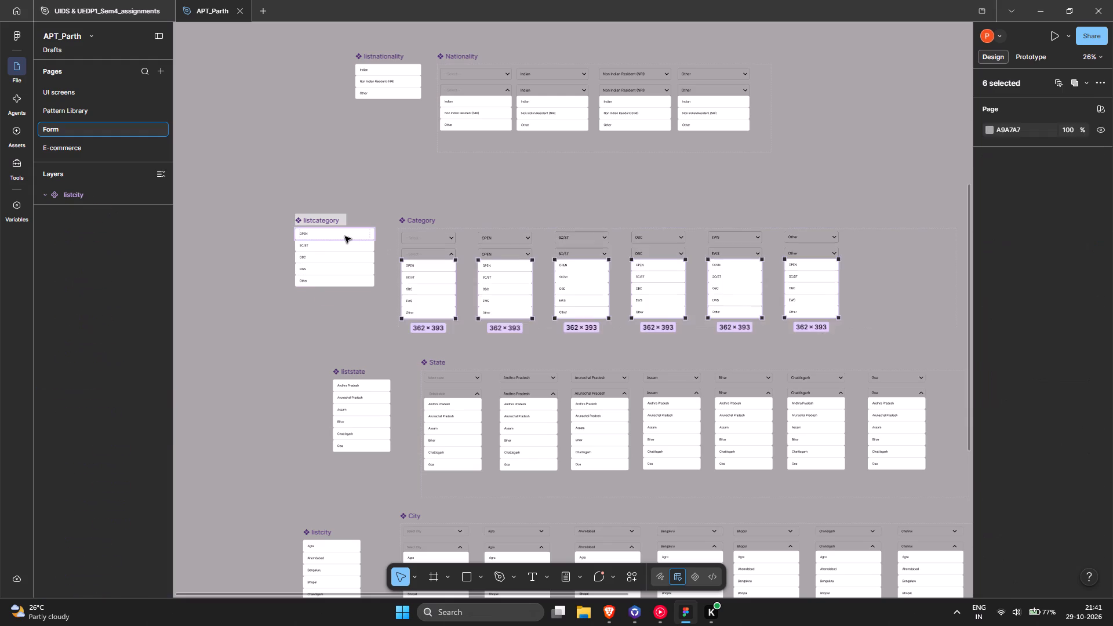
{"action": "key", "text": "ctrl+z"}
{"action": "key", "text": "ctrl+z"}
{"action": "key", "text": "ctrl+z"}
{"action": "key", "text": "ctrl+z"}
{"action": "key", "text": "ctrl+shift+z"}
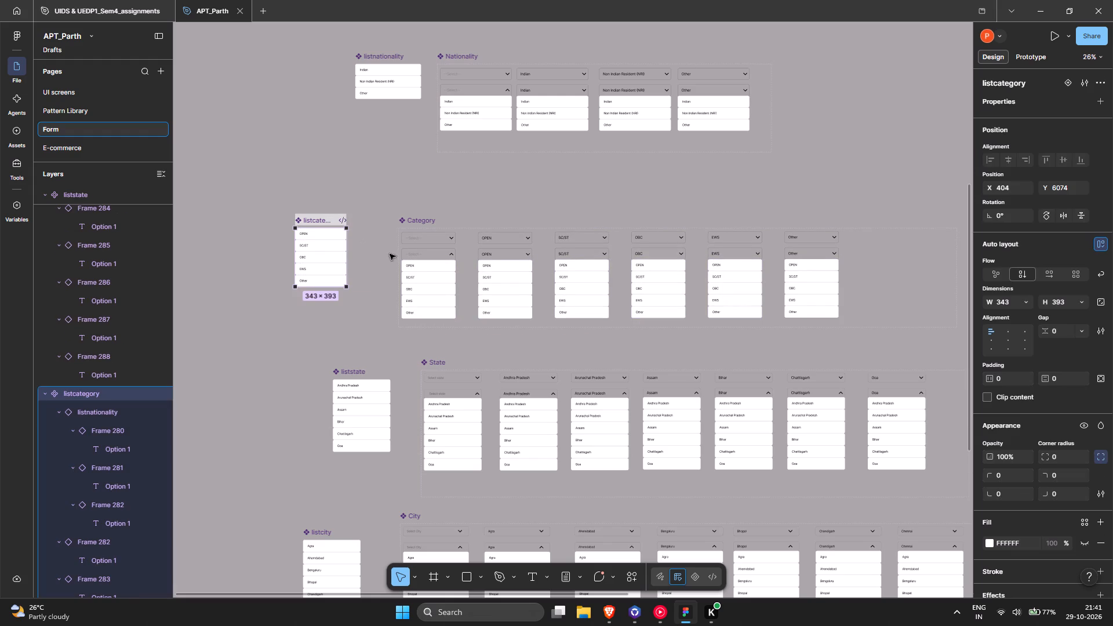
Delete the listcategory option lists from all six open variants of the Category component set.
{"action": "left_click_drag", "start_coordinate": [870, 303], "coordinate": [432, 301]}
{"action": "key", "text": "Delete"}
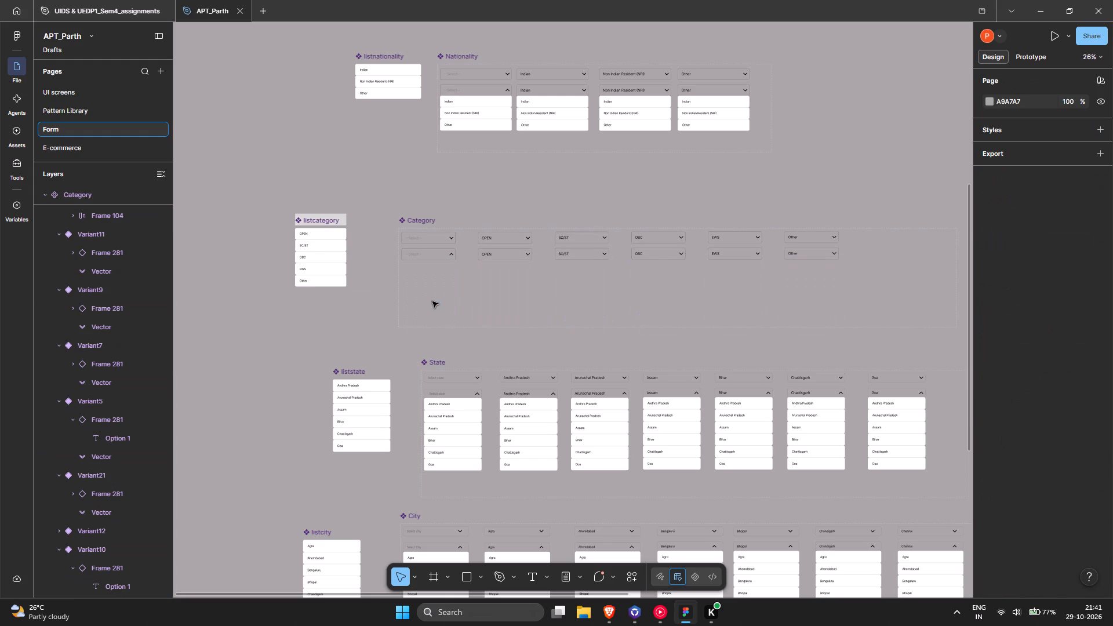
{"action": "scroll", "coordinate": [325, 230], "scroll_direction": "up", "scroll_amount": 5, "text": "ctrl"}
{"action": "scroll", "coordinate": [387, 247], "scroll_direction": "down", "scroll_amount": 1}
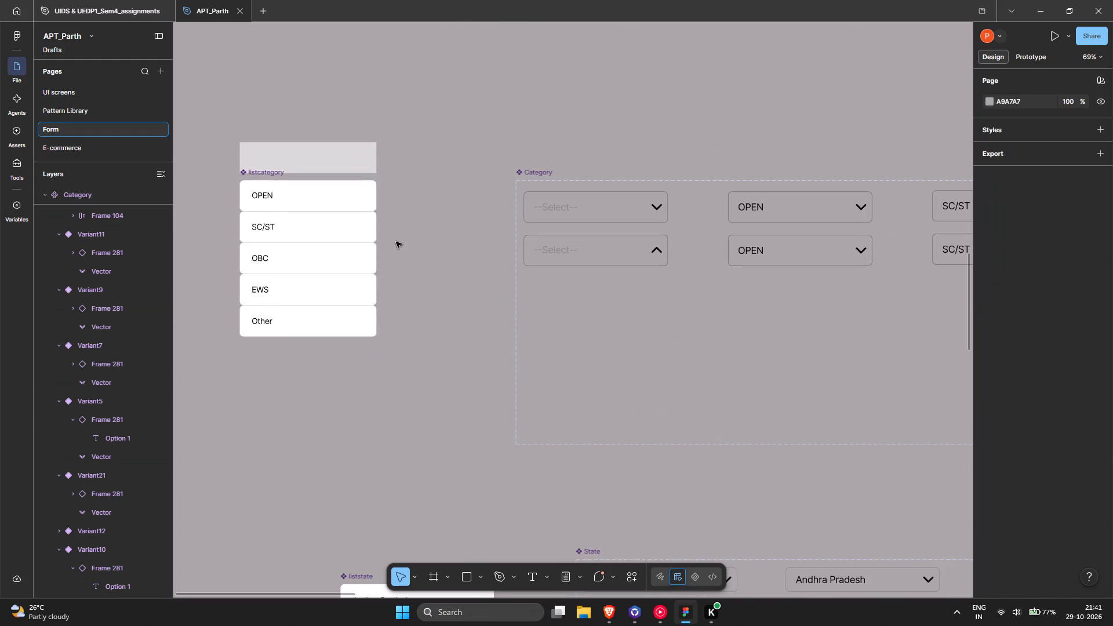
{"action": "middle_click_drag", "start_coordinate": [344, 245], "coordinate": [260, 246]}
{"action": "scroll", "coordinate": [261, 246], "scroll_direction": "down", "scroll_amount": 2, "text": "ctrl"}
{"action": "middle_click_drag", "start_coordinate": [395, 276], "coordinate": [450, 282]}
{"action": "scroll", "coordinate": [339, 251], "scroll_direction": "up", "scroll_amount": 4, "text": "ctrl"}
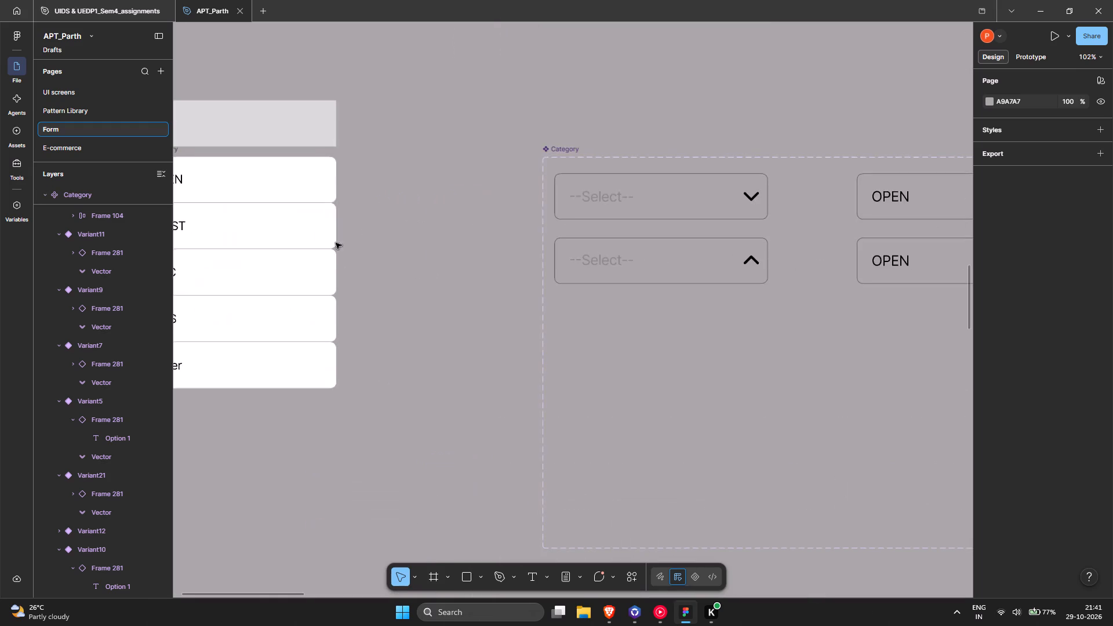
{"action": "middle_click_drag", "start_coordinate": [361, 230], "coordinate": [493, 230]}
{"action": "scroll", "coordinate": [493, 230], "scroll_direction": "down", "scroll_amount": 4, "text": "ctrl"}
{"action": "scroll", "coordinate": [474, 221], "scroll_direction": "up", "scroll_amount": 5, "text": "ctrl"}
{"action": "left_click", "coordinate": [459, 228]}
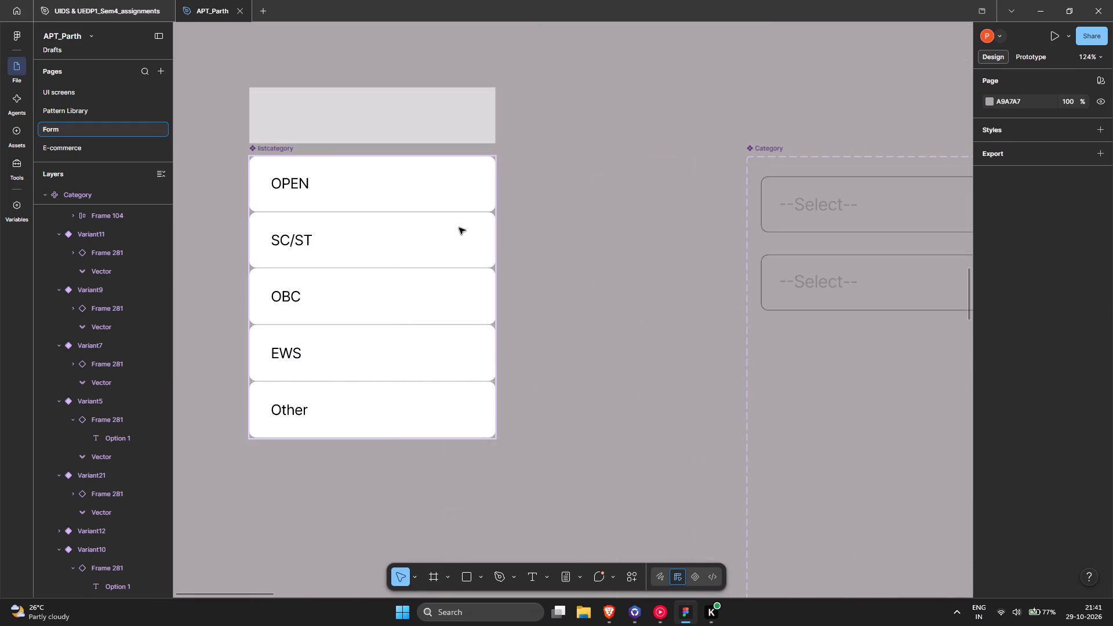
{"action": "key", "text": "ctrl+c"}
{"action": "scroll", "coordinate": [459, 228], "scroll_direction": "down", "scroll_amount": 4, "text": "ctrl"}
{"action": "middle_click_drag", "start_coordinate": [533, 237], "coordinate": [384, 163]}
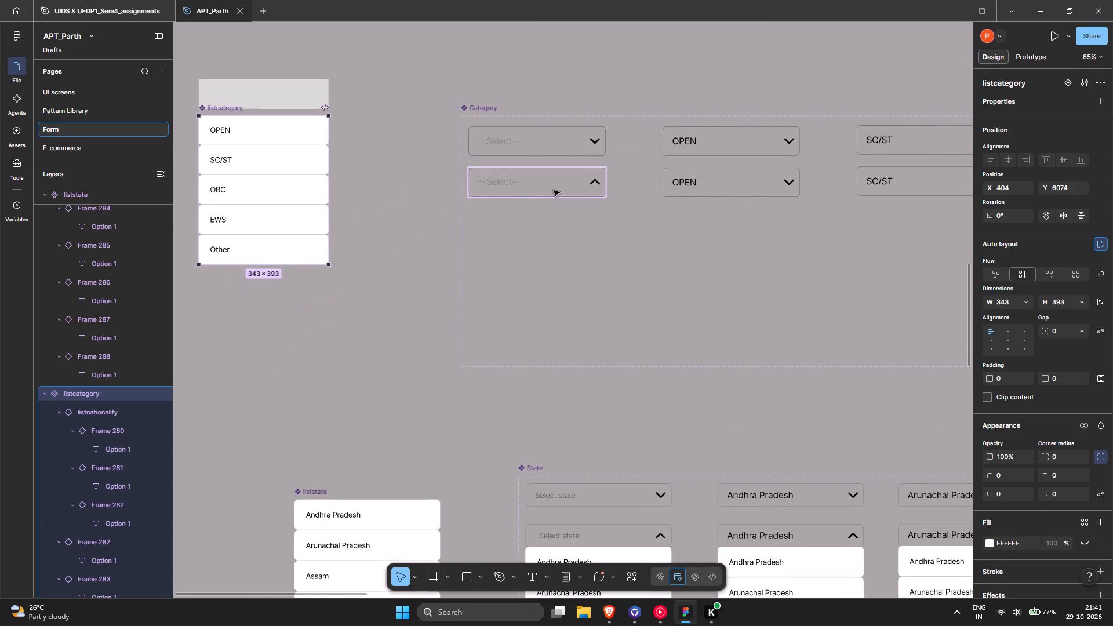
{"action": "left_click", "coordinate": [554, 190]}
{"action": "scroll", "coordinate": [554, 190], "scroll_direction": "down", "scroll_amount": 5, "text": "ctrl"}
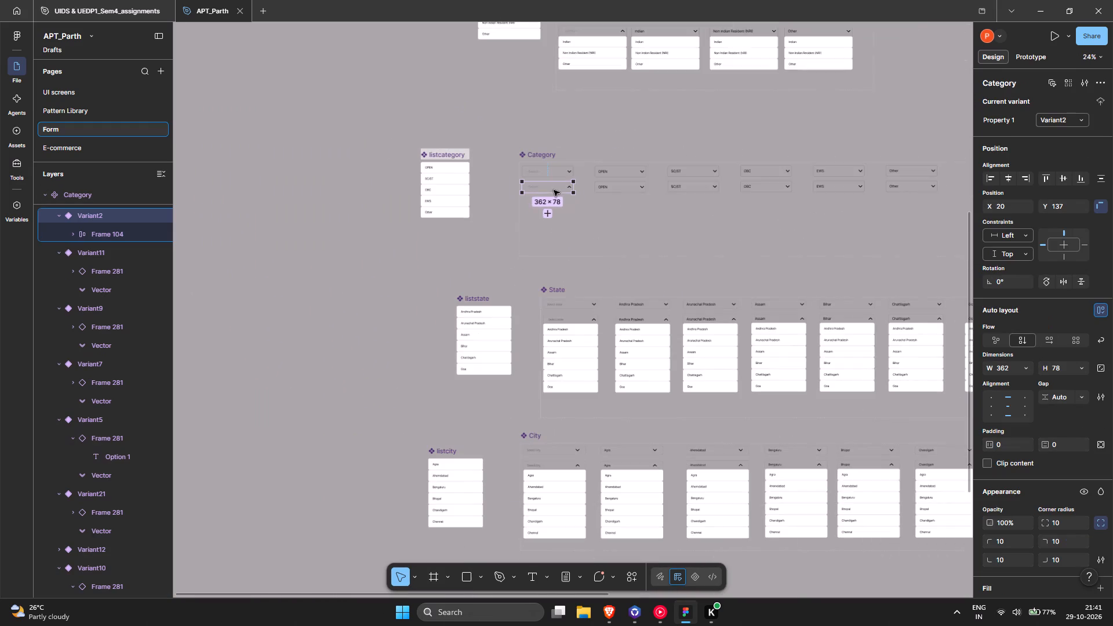
Undo the deletion of the listcategory option lists from the Category component set's open variants.
{"action": "key", "text": "ctrl+z"}
{"action": "key", "text": "ctrl+z"}
{"action": "key", "text": "ctrl+z"}
{"action": "key", "text": "ctrl+z"}
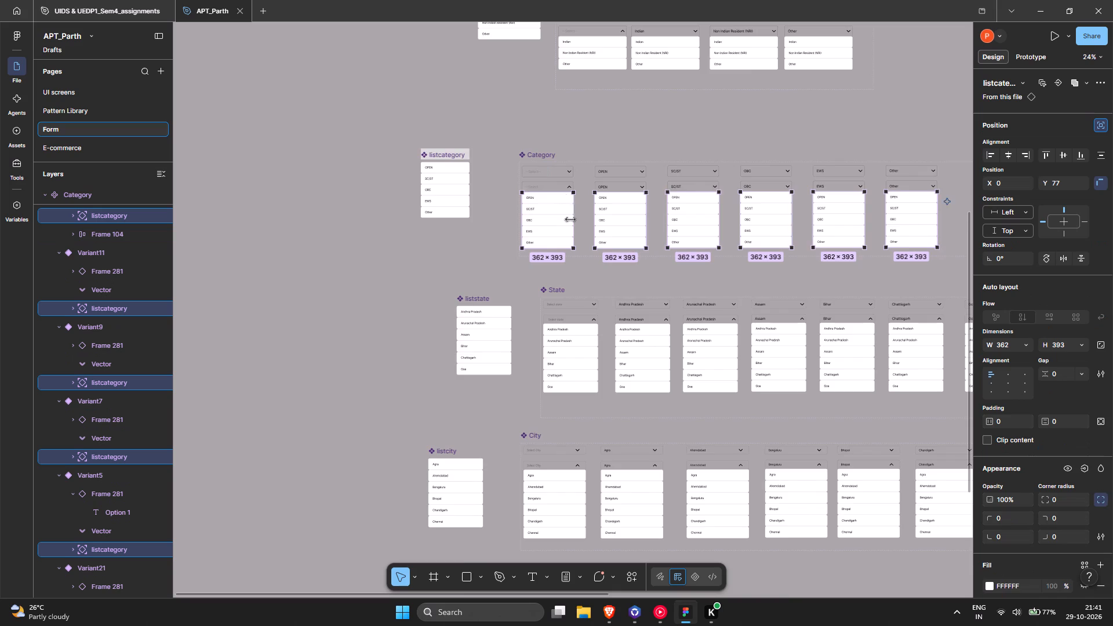
Reset the option list under the open --Select-- variant to its main component's size, 343 × 393.
{"action": "scroll", "coordinate": [559, 191], "scroll_direction": "up", "scroll_amount": 11, "text": "ctrl"}
{"action": "left_click", "coordinate": [548, 225]}
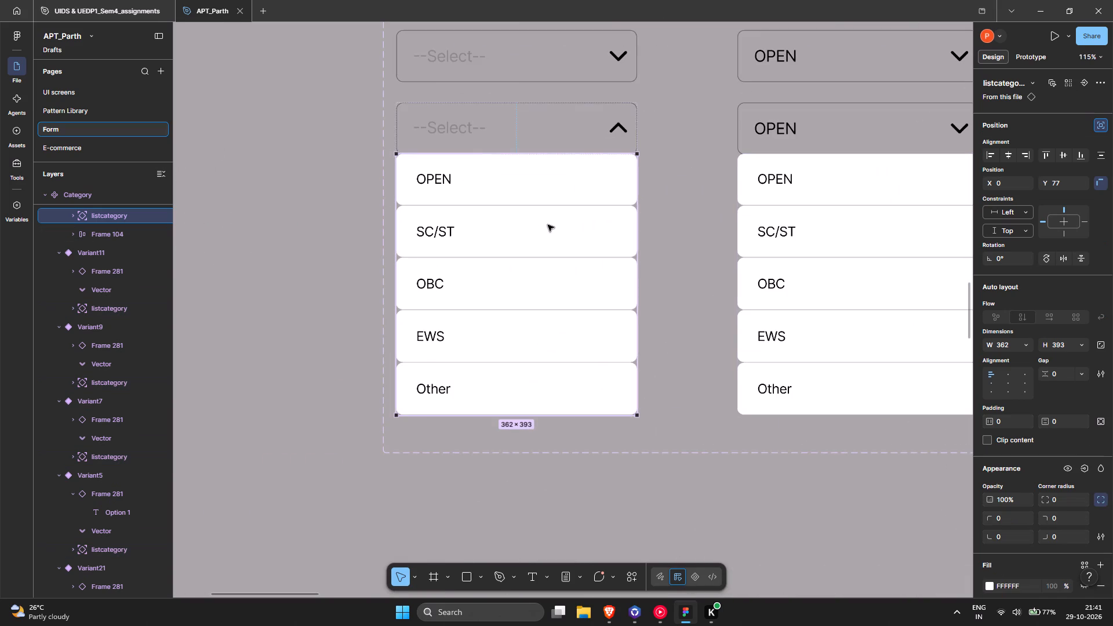
{"action": "right_click", "coordinate": [548, 225]}
{"action": "left_click", "coordinate": [608, 169]}
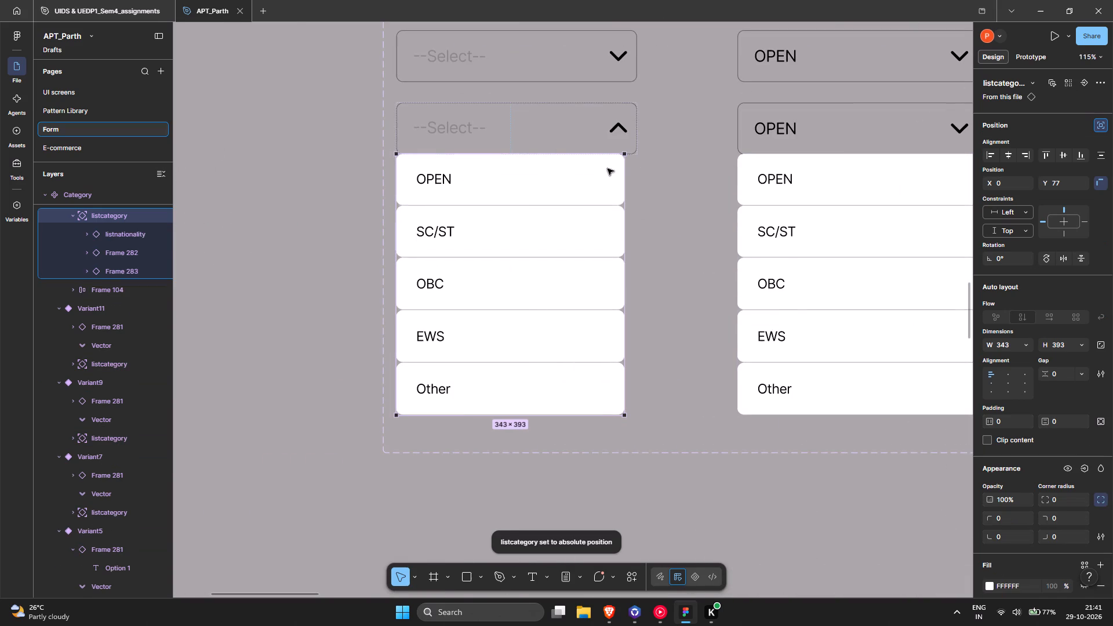
Delete the listcategory option lists from the OPEN, SC/ST, OBC, EWS and Other variants of Category.
{"action": "scroll", "coordinate": [608, 169], "scroll_direction": "down", "scroll_amount": 3, "text": "ctrl"}
{"action": "scroll", "coordinate": [675, 195], "scroll_direction": "down", "scroll_amount": 3, "text": "ctrl"}
{"action": "middle_click_drag", "start_coordinate": [662, 200], "coordinate": [326, 209]}
{"action": "scroll", "coordinate": [325, 208], "scroll_direction": "down", "scroll_amount": 2, "text": "ctrl"}
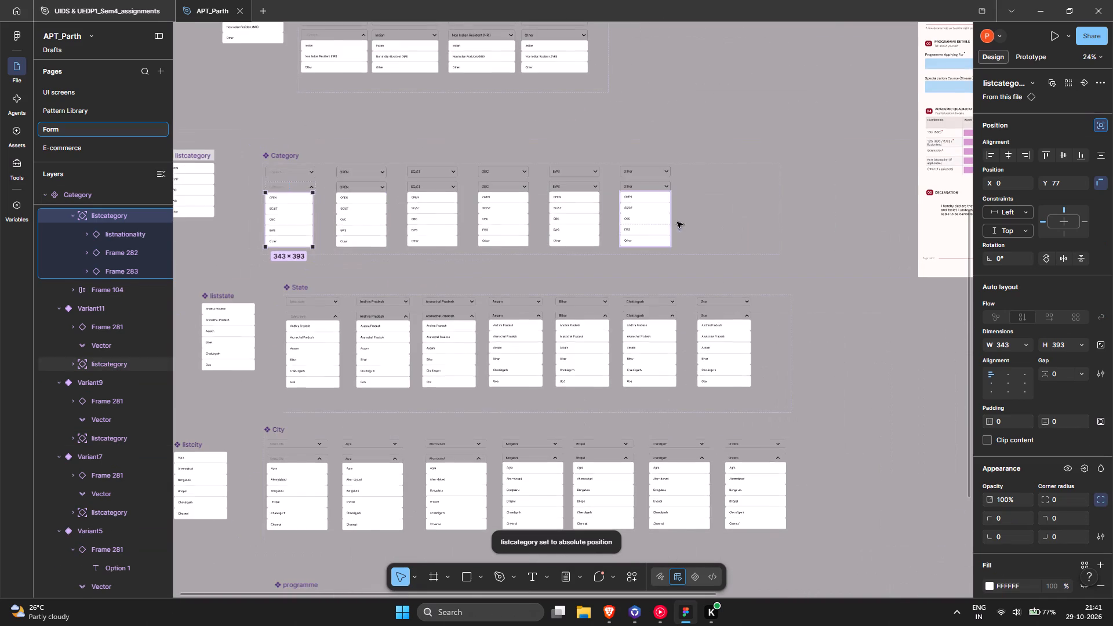
{"action": "left_click_drag", "start_coordinate": [701, 221], "coordinate": [352, 221]}
{"action": "key", "text": "Delete"}
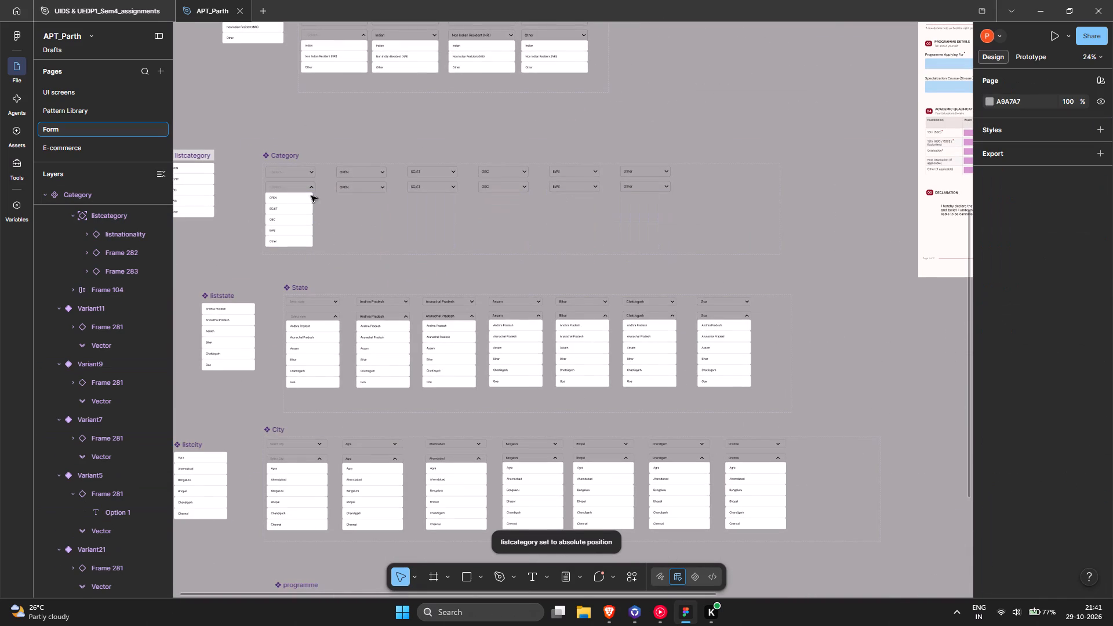
Narrow all twelve variants in the Category component set to a width of 343.
{"action": "scroll", "coordinate": [311, 185], "scroll_direction": "up", "scroll_amount": 4, "text": "ctrl"}
{"action": "middle_click_drag", "start_coordinate": [325, 193], "coordinate": [500, 238]}
{"action": "scroll", "coordinate": [501, 235], "scroll_direction": "up", "scroll_amount": 3, "text": "ctrl"}
{"action": "scroll", "coordinate": [501, 235], "scroll_direction": "down", "scroll_amount": 6, "text": "ctrl"}
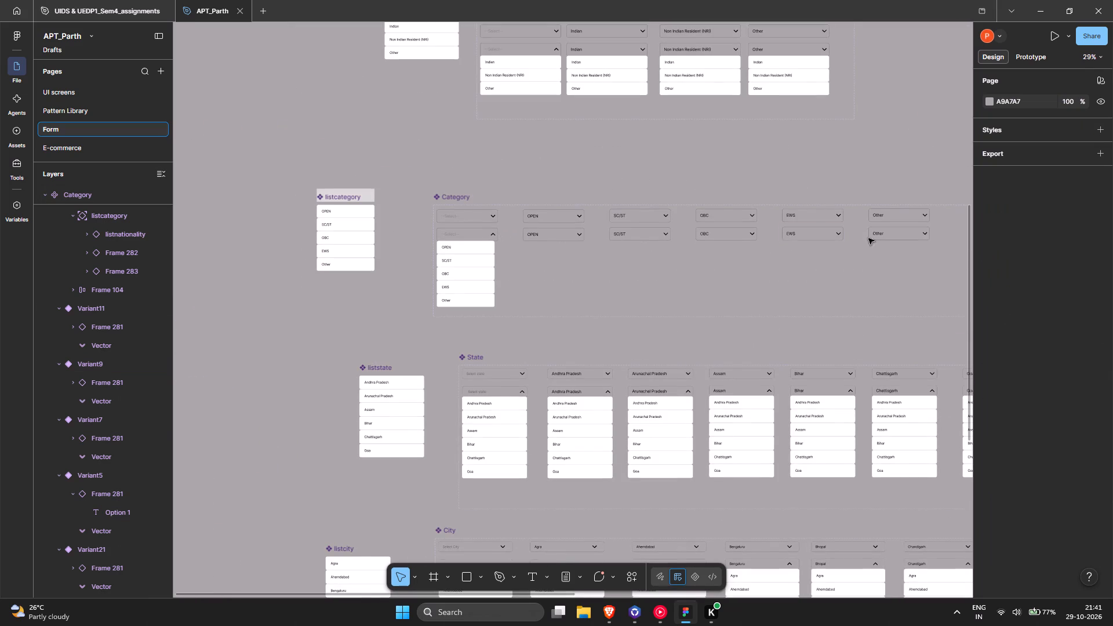
{"action": "left_click_drag", "start_coordinate": [941, 234], "coordinate": [479, 212]}
{"action": "scroll", "coordinate": [479, 212], "scroll_direction": "up", "scroll_amount": 10, "text": "ctrl"}
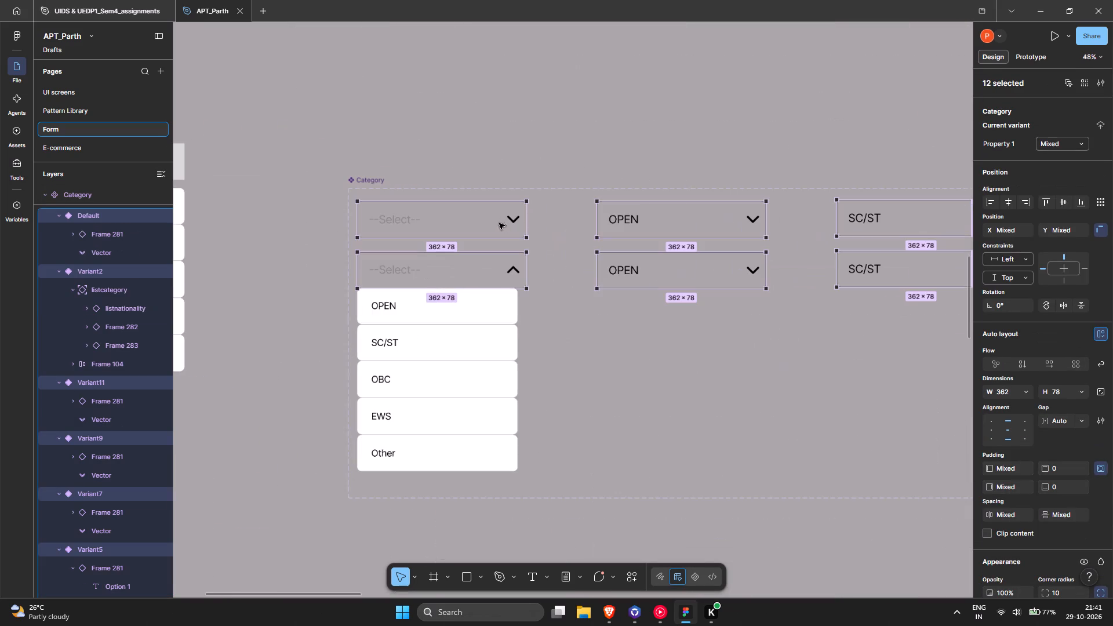
{"action": "left_click_drag", "start_coordinate": [529, 219], "coordinate": [516, 220]}
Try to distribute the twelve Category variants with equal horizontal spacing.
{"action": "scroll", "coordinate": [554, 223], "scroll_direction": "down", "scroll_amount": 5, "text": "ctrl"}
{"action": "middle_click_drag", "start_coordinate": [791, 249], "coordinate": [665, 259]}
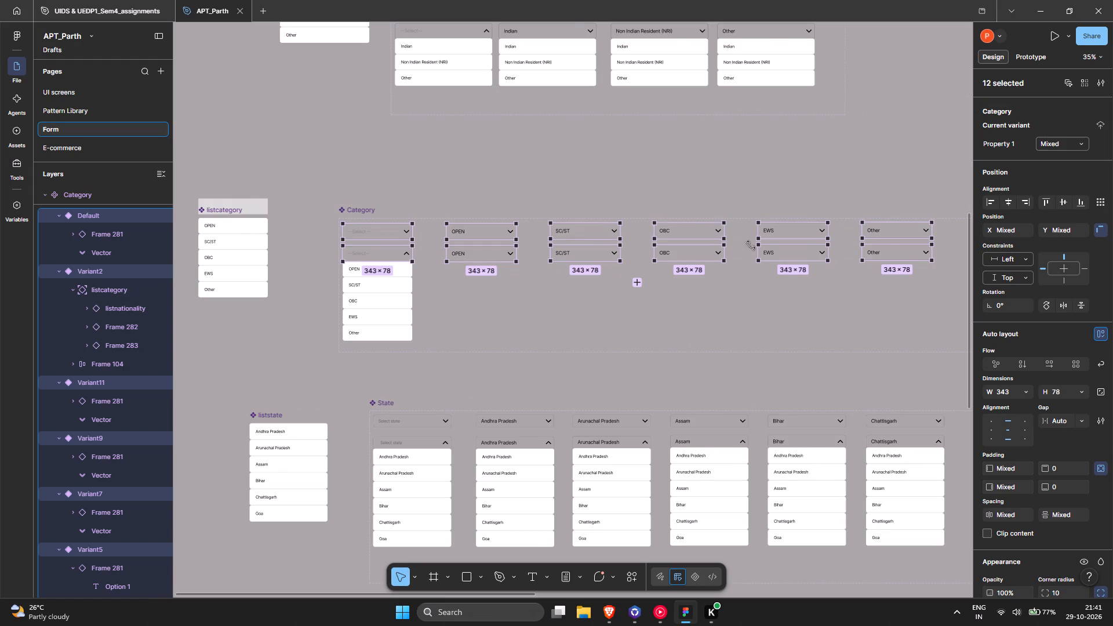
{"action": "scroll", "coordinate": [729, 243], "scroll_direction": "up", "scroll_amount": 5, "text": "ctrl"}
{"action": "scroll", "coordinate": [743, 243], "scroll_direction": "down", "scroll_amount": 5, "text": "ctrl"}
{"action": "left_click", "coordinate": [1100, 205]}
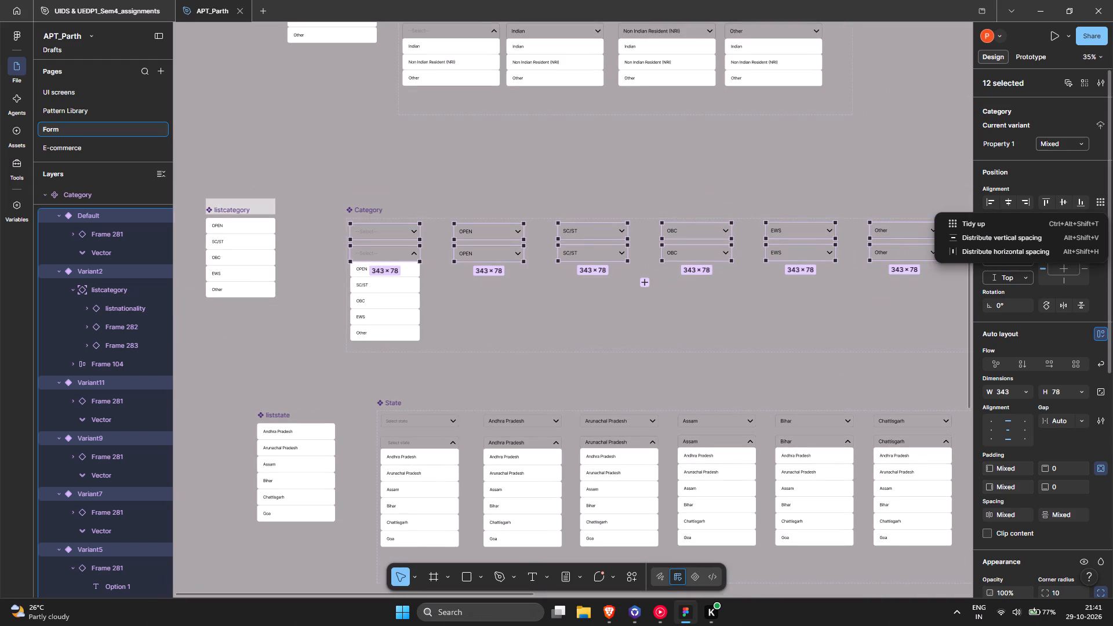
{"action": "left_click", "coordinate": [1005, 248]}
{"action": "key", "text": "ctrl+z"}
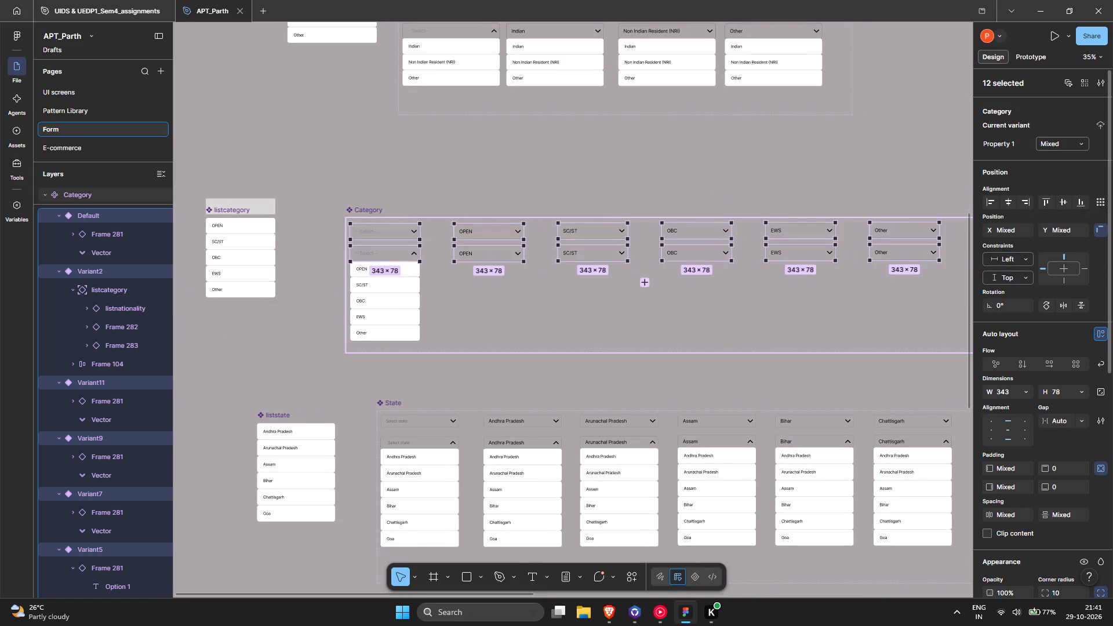
Tidy up the twelve Category variants into an even grid and set their horizontal gap to 38.
{"action": "left_click", "coordinate": [1108, 205]}
{"action": "left_click", "coordinate": [1100, 205]}
{"action": "left_click", "coordinate": [1017, 226]}
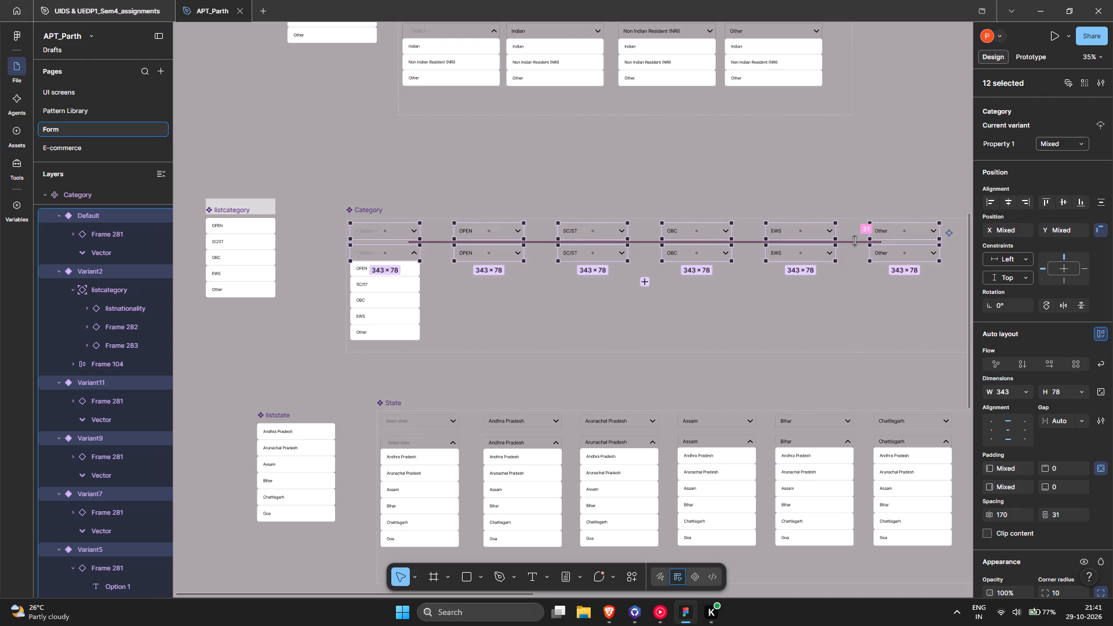
{"action": "scroll", "coordinate": [444, 234], "scroll_direction": "up", "scroll_amount": 5, "text": "ctrl"}
{"action": "scroll", "coordinate": [391, 240], "scroll_direction": "up", "scroll_amount": 4, "text": "ctrl"}
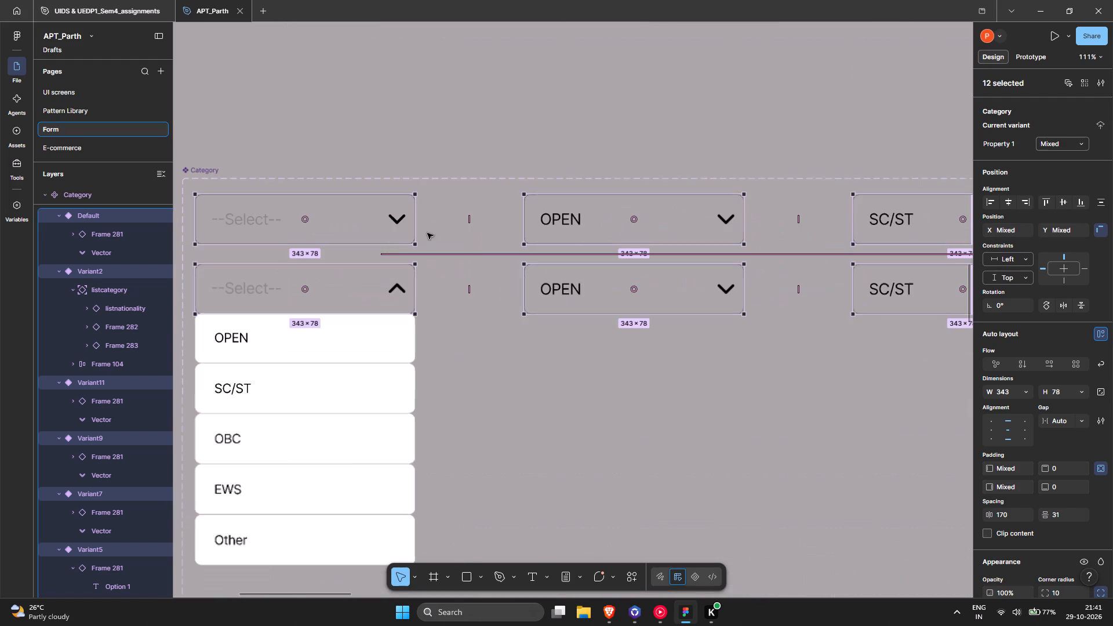
{"action": "left_click_drag", "start_coordinate": [470, 220], "coordinate": [435, 222]}
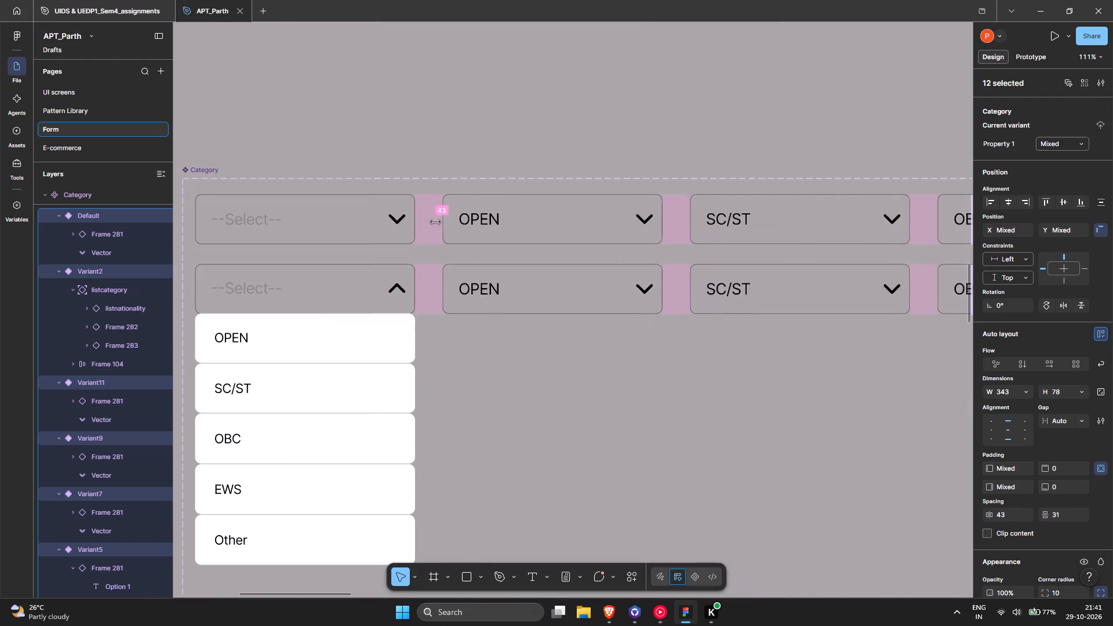
{"action": "left_click_drag", "start_coordinate": [435, 222], "coordinate": [428, 223]}
{"action": "scroll", "coordinate": [468, 267], "scroll_direction": "down", "scroll_amount": 4, "text": "ctrl"}
{"action": "middle_click_drag", "start_coordinate": [660, 387], "coordinate": [627, 371]}
{"action": "scroll", "coordinate": [616, 361], "scroll_direction": "down", "scroll_amount": 3, "text": "ctrl"}
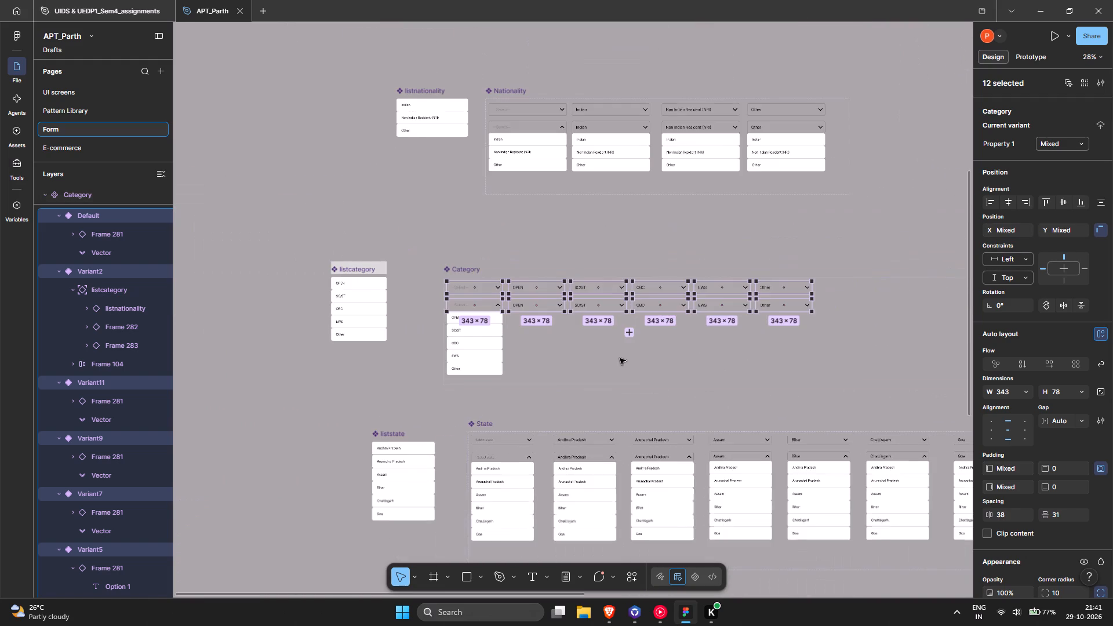
Shrink the Category component set frame to a width of 2604 so it fits its variants more closely.
{"action": "middle_click_drag", "start_coordinate": [683, 355], "coordinate": [627, 330]}
{"action": "left_click", "coordinate": [398, 243]}
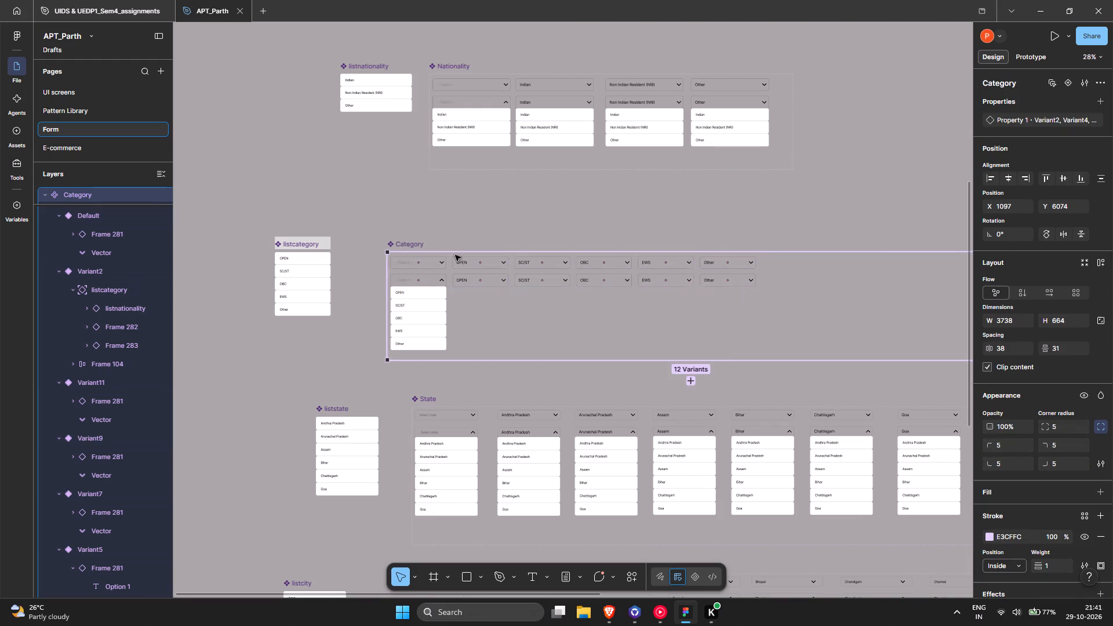
{"action": "scroll", "coordinate": [747, 307], "scroll_direction": "down", "scroll_amount": 2, "text": "ctrl"}
{"action": "middle_click_drag", "start_coordinate": [745, 307], "coordinate": [683, 299]}
{"action": "left_click_drag", "start_coordinate": [849, 286], "coordinate": [728, 289]}
Move the Category component set slightly closer to the listcategory component, to about X 1053, Y 6005.
{"action": "scroll", "coordinate": [394, 310], "scroll_direction": "up", "scroll_amount": 10, "text": "ctrl"}
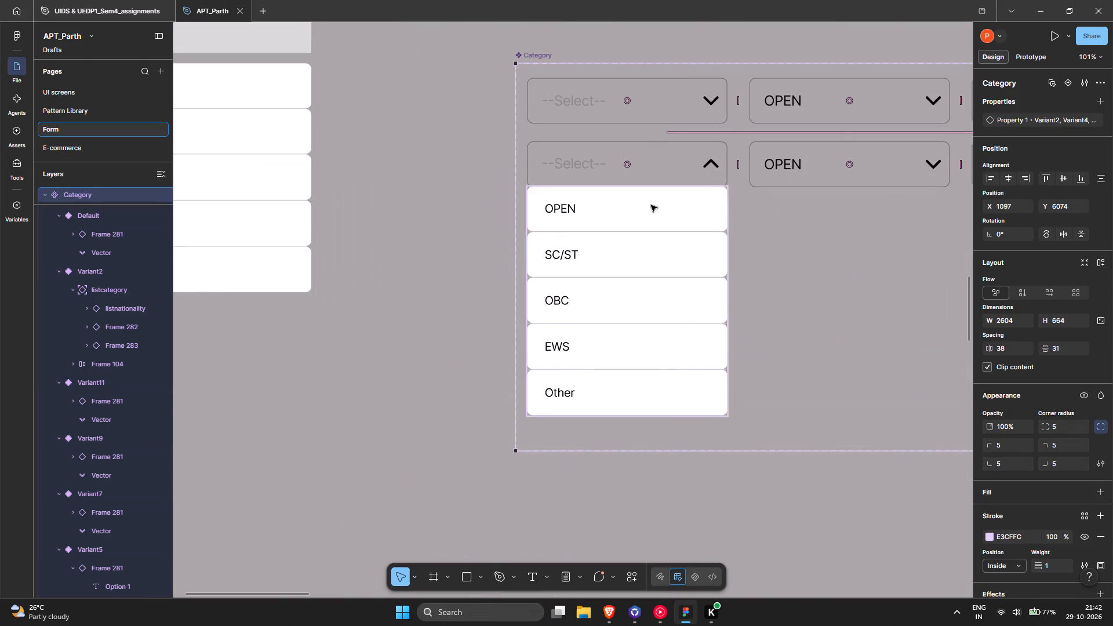
{"action": "scroll", "coordinate": [664, 198], "scroll_direction": "up", "scroll_amount": 3}
{"action": "scroll", "coordinate": [647, 277], "scroll_direction": "up", "scroll_amount": 4, "text": "ctrl"}
{"action": "scroll", "coordinate": [647, 277], "scroll_direction": "down", "scroll_amount": 5, "text": "ctrl"}
{"action": "left_click", "coordinate": [655, 278]}
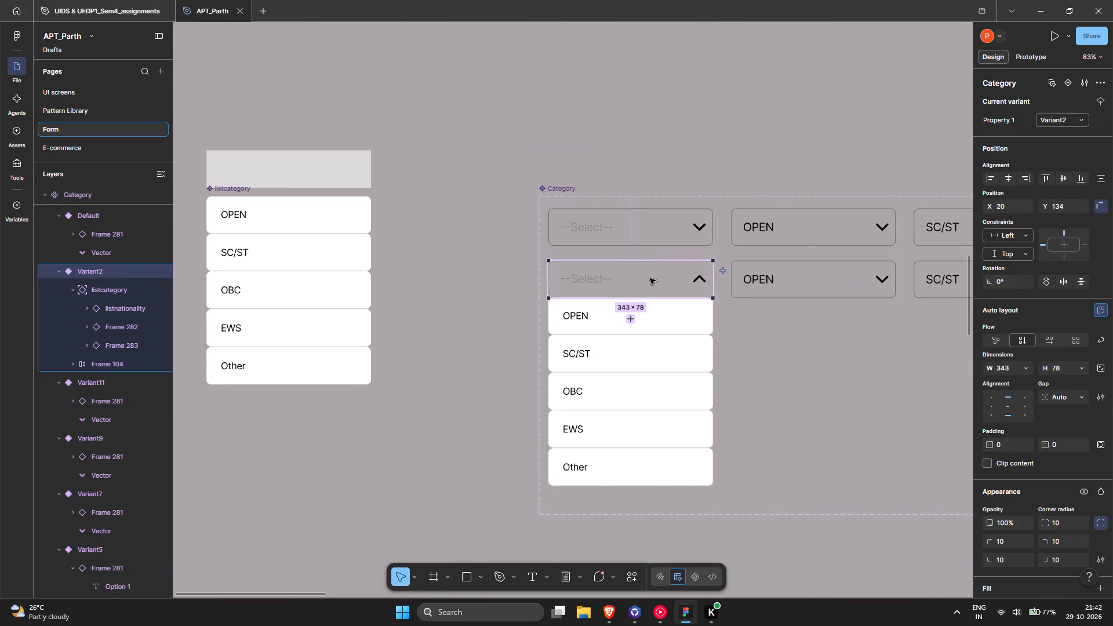
{"action": "left_click_drag", "start_coordinate": [567, 188], "coordinate": [546, 155]}
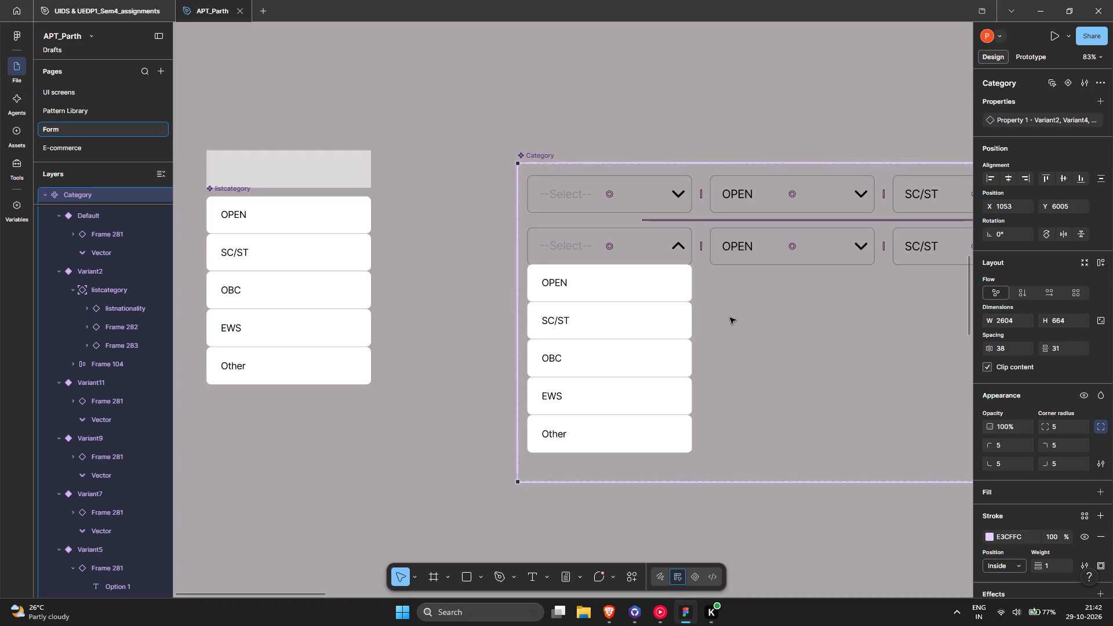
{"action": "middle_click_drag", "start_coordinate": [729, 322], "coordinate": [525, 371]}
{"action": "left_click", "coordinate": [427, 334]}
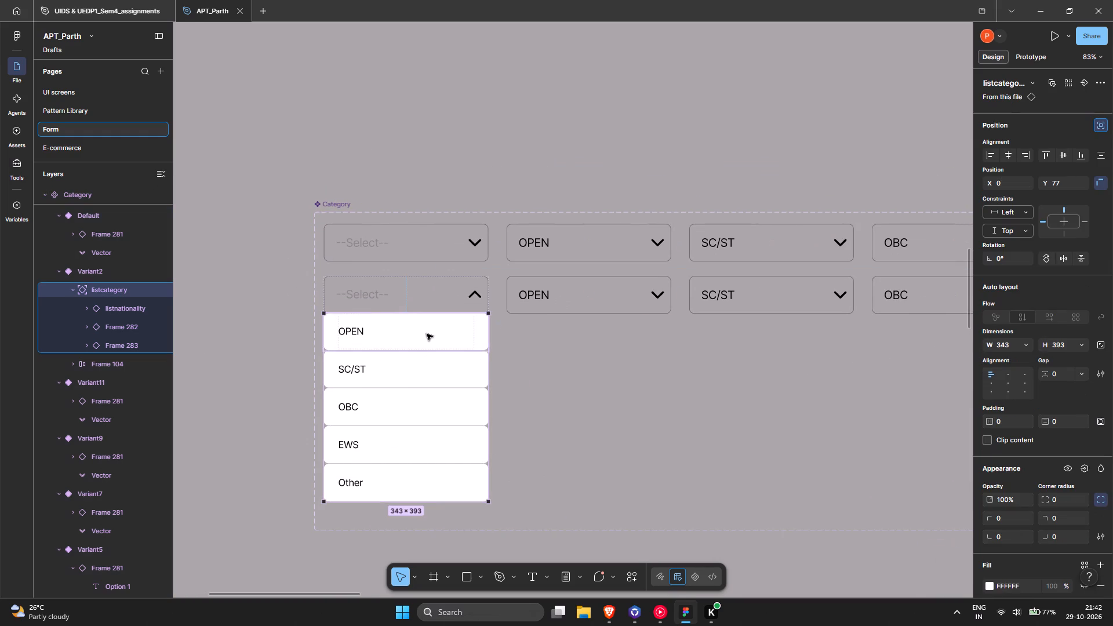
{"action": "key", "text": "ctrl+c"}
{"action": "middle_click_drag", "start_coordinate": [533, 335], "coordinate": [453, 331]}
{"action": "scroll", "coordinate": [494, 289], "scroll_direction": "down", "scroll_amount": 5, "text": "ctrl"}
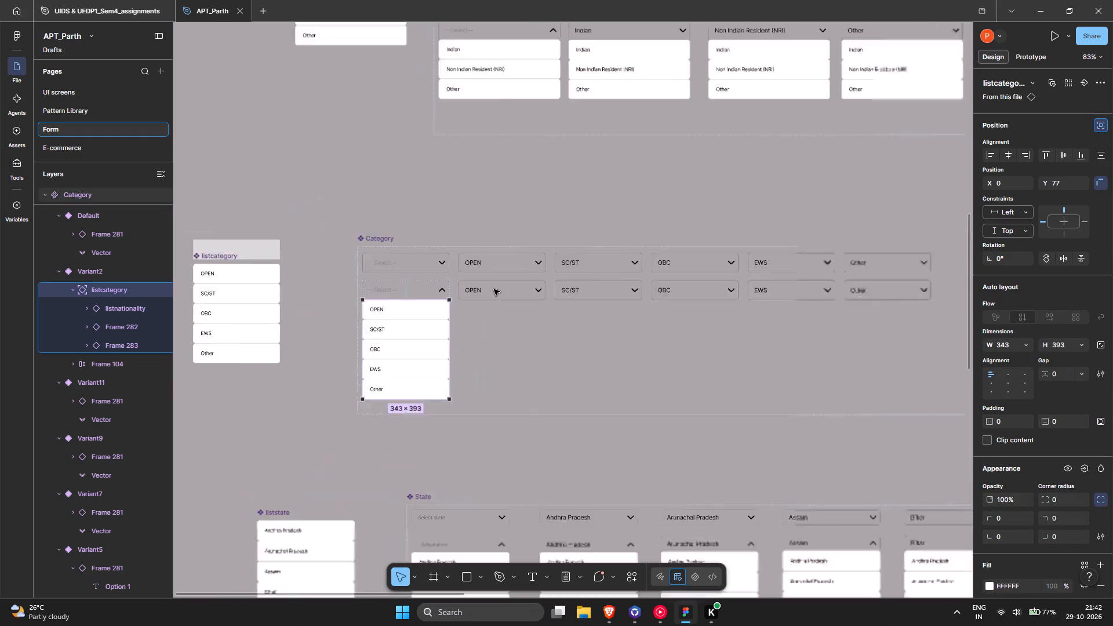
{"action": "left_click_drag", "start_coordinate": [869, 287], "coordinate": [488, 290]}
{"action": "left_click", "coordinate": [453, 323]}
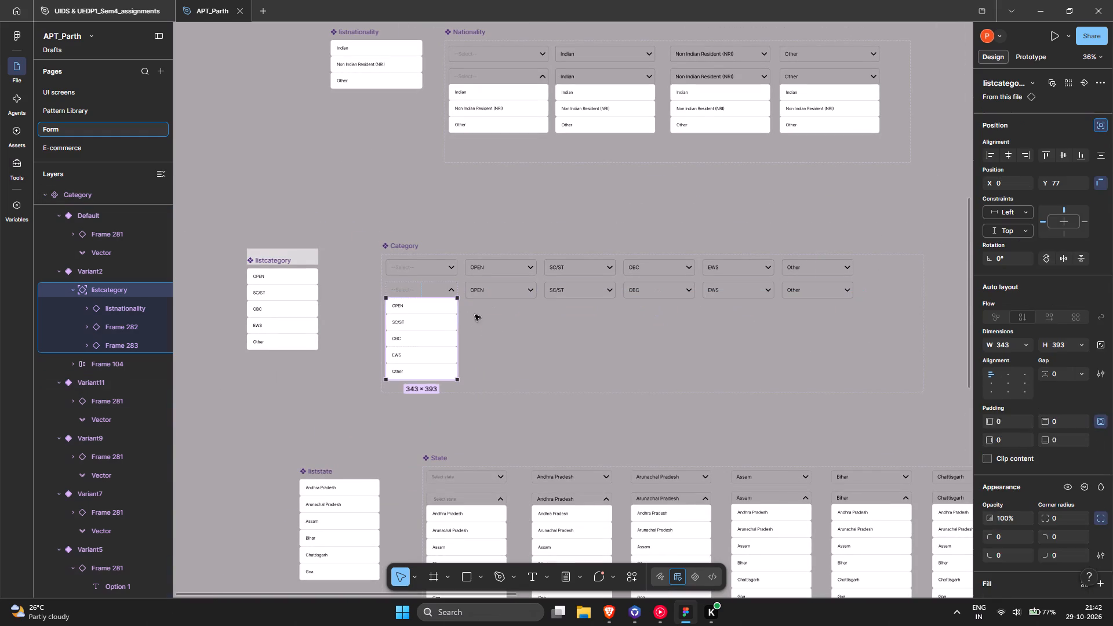
Add a prototype click interaction from the OPEN option in the Category list that changes to the closed OPEN variant, Variant4.
{"action": "left_click", "coordinate": [1029, 57]}
{"action": "scroll", "coordinate": [467, 330], "scroll_direction": "up", "scroll_amount": 5, "text": "ctrl"}
{"action": "left_click", "coordinate": [503, 287]}
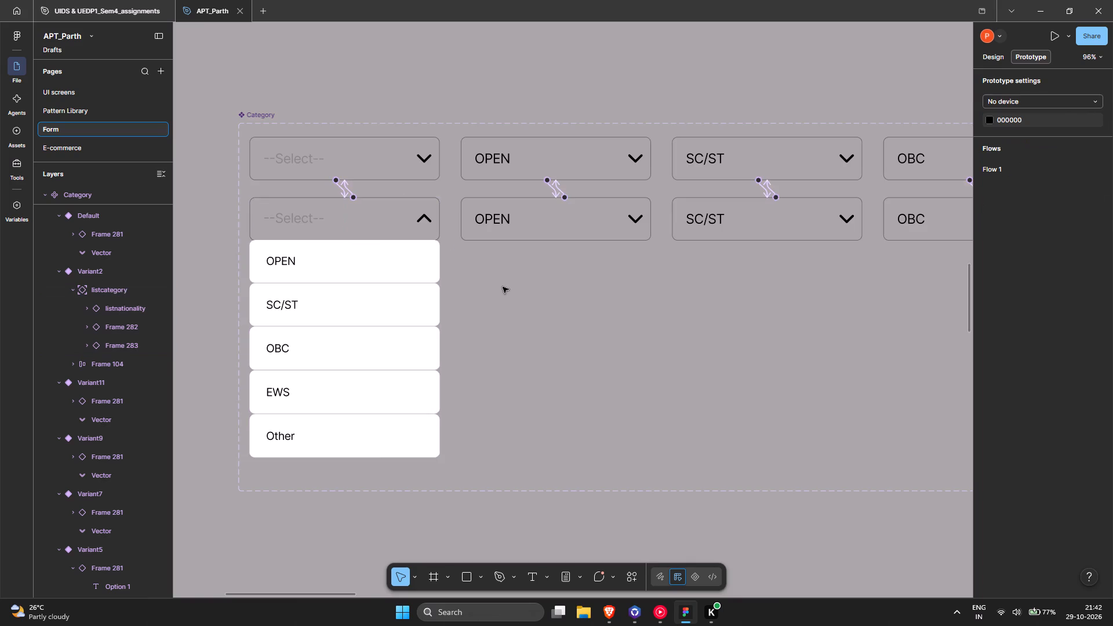
{"action": "scroll", "coordinate": [503, 287], "scroll_direction": "down", "scroll_amount": 4, "text": "ctrl"}
{"action": "scroll", "coordinate": [457, 267], "scroll_direction": "up", "scroll_amount": 4, "text": "ctrl"}
{"action": "double_click", "coordinate": [471, 284]}
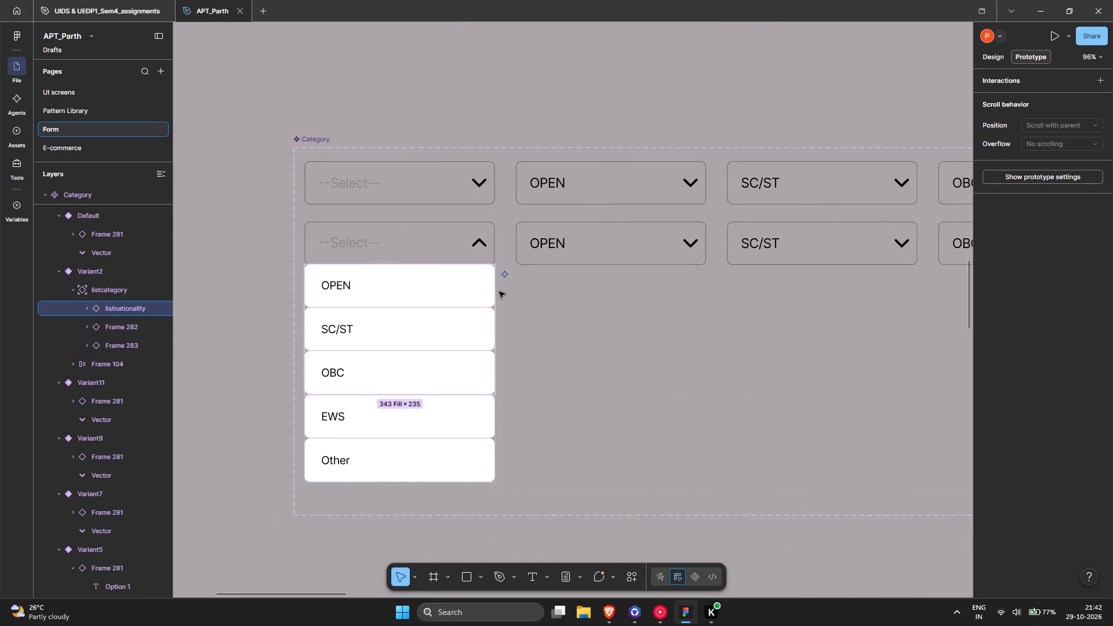
{"action": "double_click", "coordinate": [465, 285]}
{"action": "left_click_drag", "start_coordinate": [490, 287], "coordinate": [618, 206]}
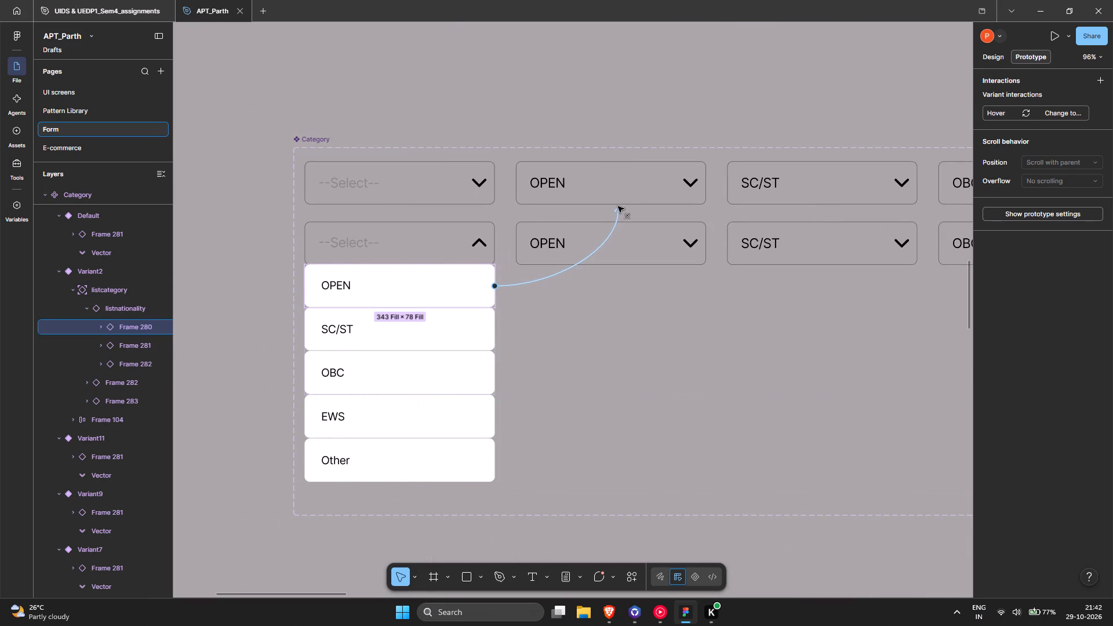
{"action": "left_click_drag", "start_coordinate": [618, 206], "coordinate": [617, 195]}
{"action": "scroll", "coordinate": [627, 237], "scroll_direction": "down", "scroll_amount": 4}
{"action": "scroll", "coordinate": [707, 248], "scroll_direction": "down", "scroll_amount": 1, "text": "ctrl"}
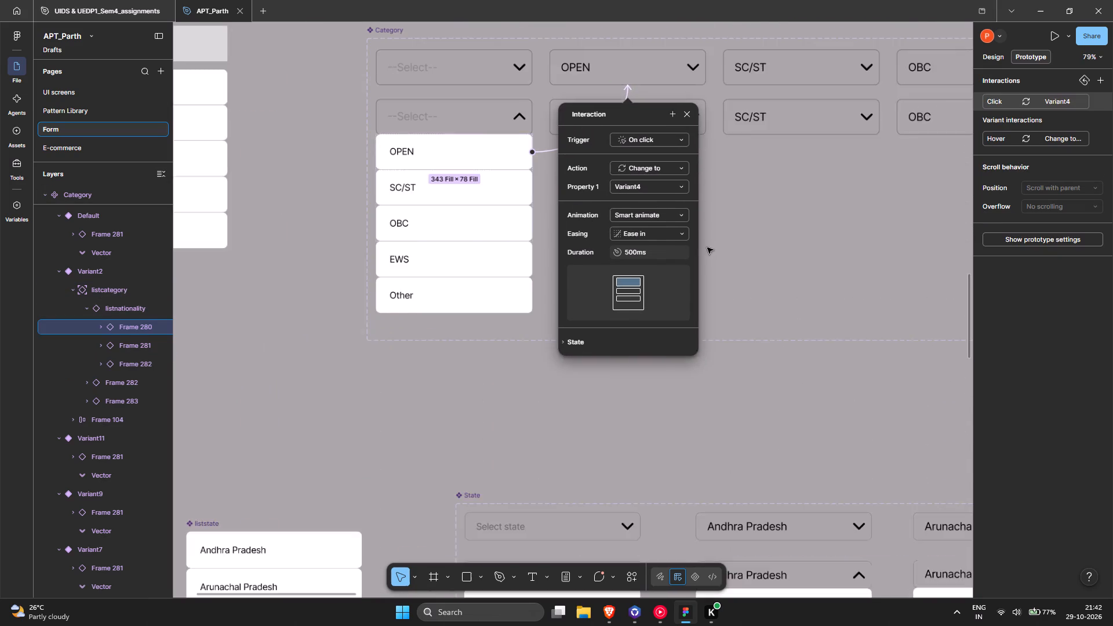
Connect the SC/ST and OBC options in the Category list to their matching closed variants as prototype interactions.
{"action": "middle_click_drag", "start_coordinate": [707, 248], "coordinate": [507, 345]}
{"action": "left_click", "coordinate": [305, 283]}
{"action": "left_click_drag", "start_coordinate": [330, 286], "coordinate": [570, 201]}
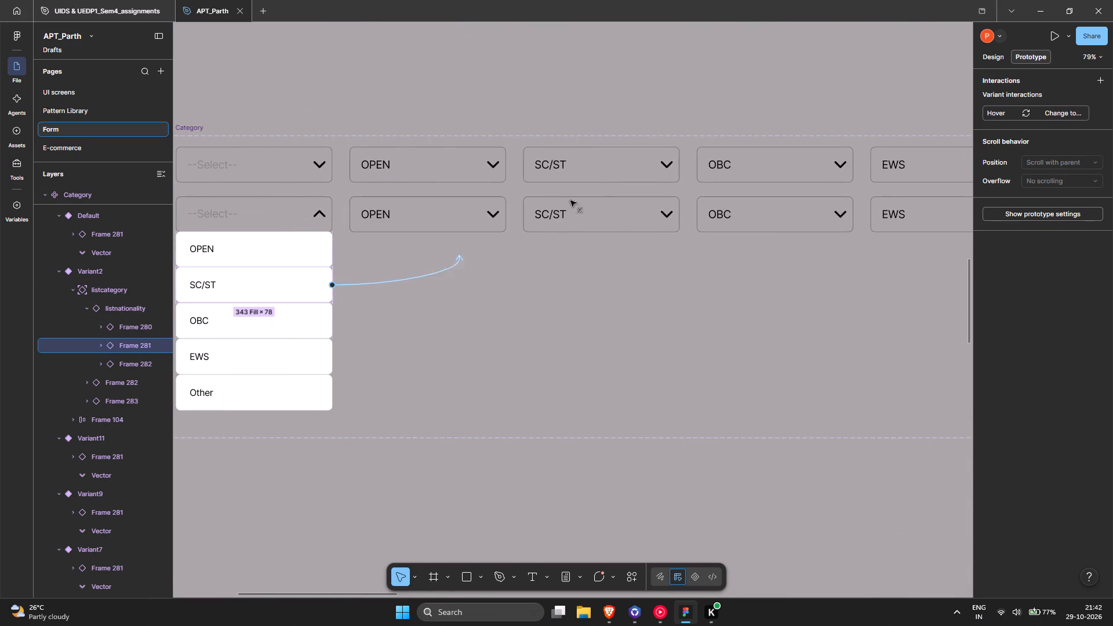
{"action": "left_click_drag", "start_coordinate": [570, 201], "coordinate": [599, 180]}
{"action": "left_click", "coordinate": [330, 326]}
{"action": "left_click_drag", "start_coordinate": [335, 322], "coordinate": [716, 251]}
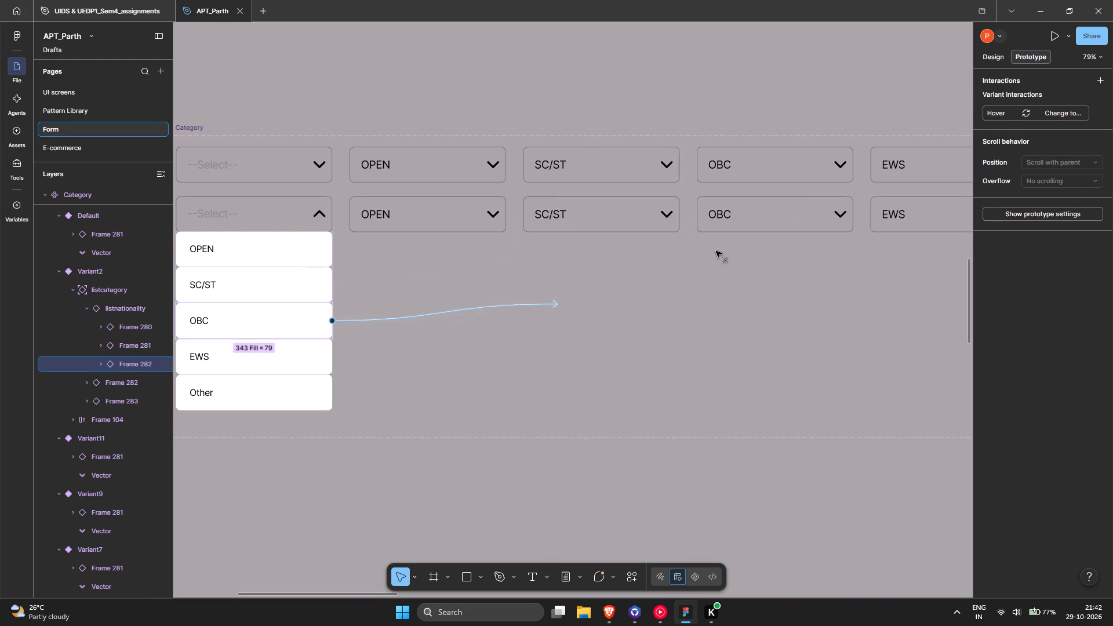
{"action": "left_click_drag", "start_coordinate": [716, 251], "coordinate": [796, 180]}
Connect the EWS and Other options in the Category list to their matching closed variants as prototype interactions.
{"action": "scroll", "coordinate": [740, 219], "scroll_direction": "down", "scroll_amount": 2, "text": "ctrl"}
{"action": "left_click", "coordinate": [444, 317]}
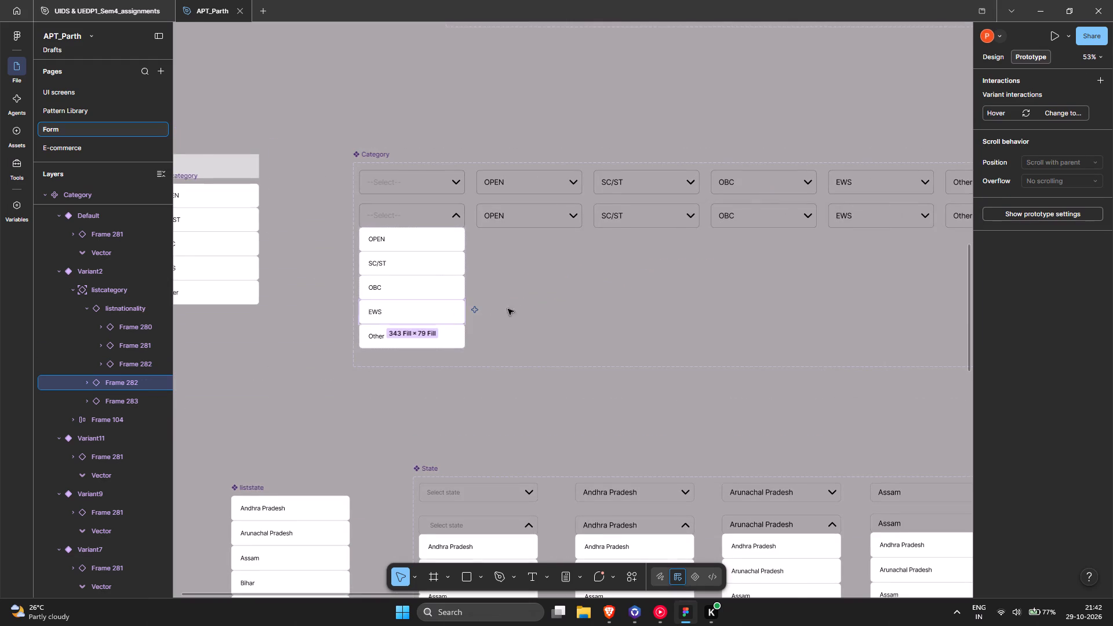
{"action": "middle_click_drag", "start_coordinate": [427, 310], "coordinate": [324, 315]}
{"action": "left_click_drag", "start_coordinate": [361, 316], "coordinate": [781, 192]}
{"action": "left_click", "coordinate": [358, 341]}
{"action": "left_click_drag", "start_coordinate": [361, 343], "coordinate": [918, 195]}
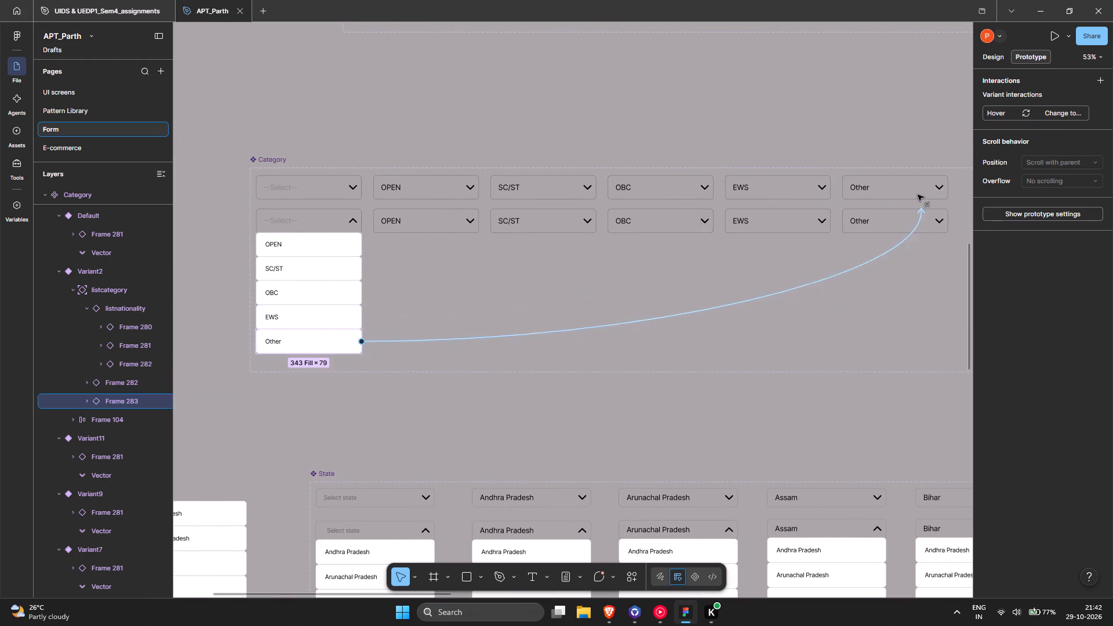
{"action": "left_click_drag", "start_coordinate": [918, 195], "coordinate": [913, 194]}
{"action": "left_click", "coordinate": [903, 268]}
{"action": "left_click", "coordinate": [961, 212]}
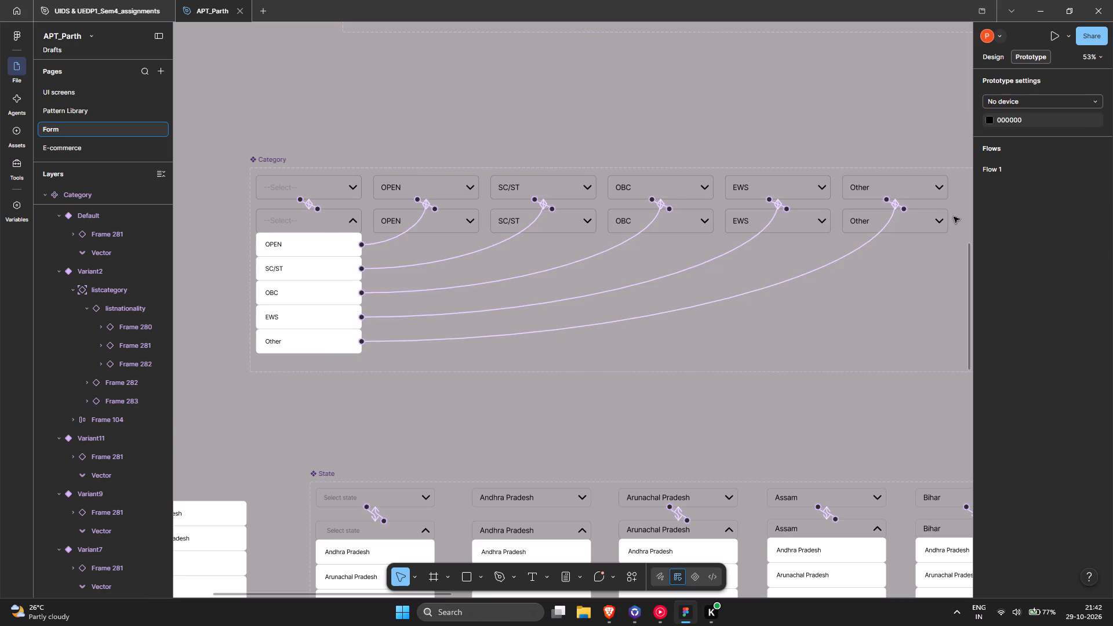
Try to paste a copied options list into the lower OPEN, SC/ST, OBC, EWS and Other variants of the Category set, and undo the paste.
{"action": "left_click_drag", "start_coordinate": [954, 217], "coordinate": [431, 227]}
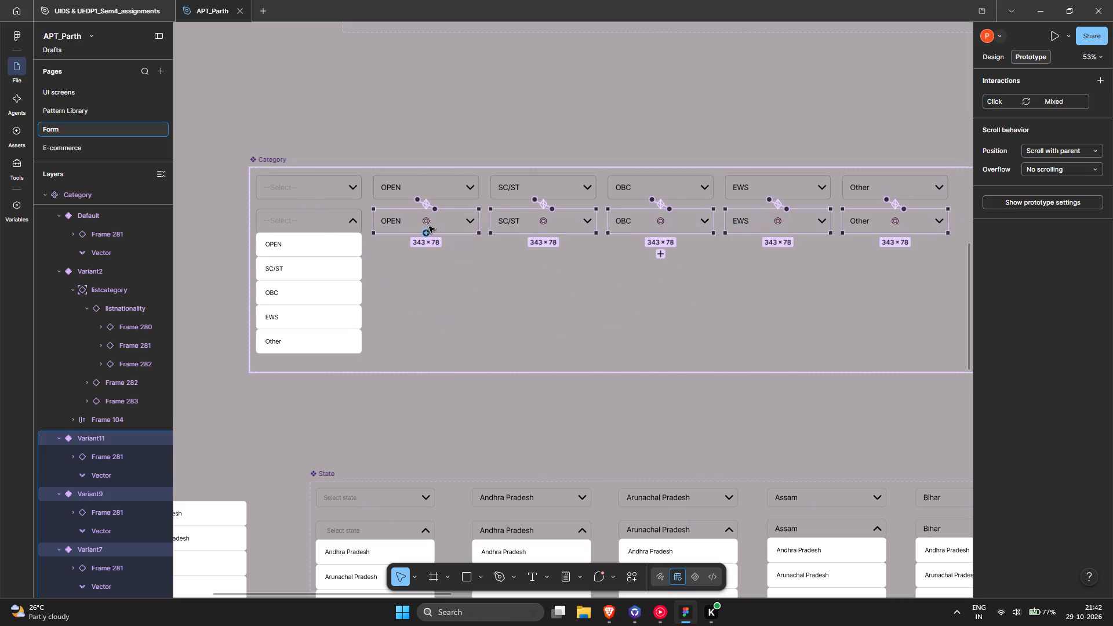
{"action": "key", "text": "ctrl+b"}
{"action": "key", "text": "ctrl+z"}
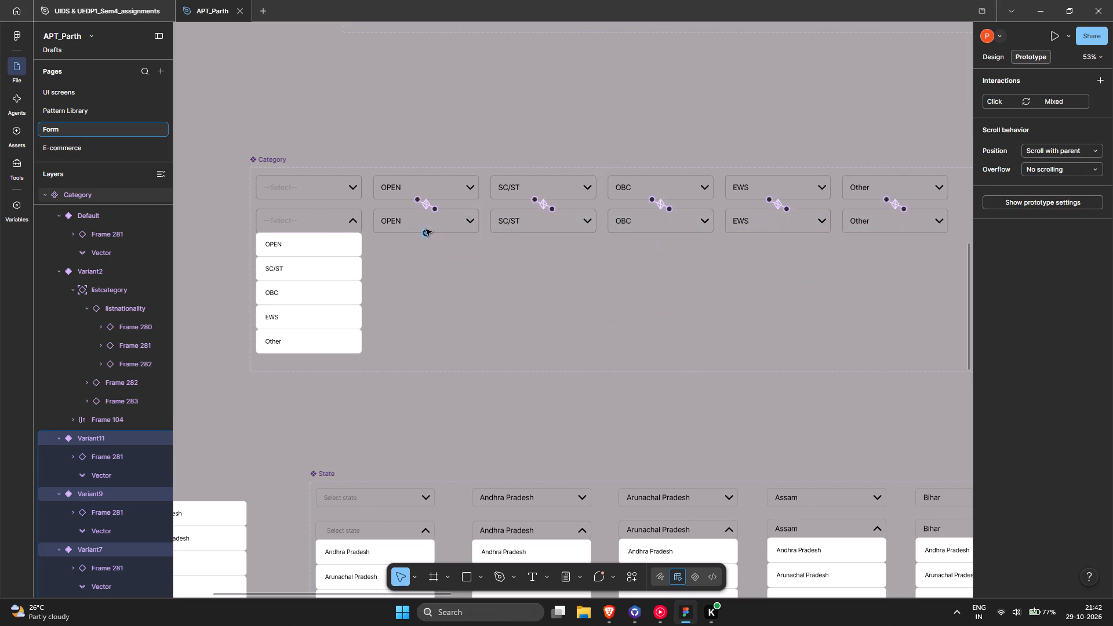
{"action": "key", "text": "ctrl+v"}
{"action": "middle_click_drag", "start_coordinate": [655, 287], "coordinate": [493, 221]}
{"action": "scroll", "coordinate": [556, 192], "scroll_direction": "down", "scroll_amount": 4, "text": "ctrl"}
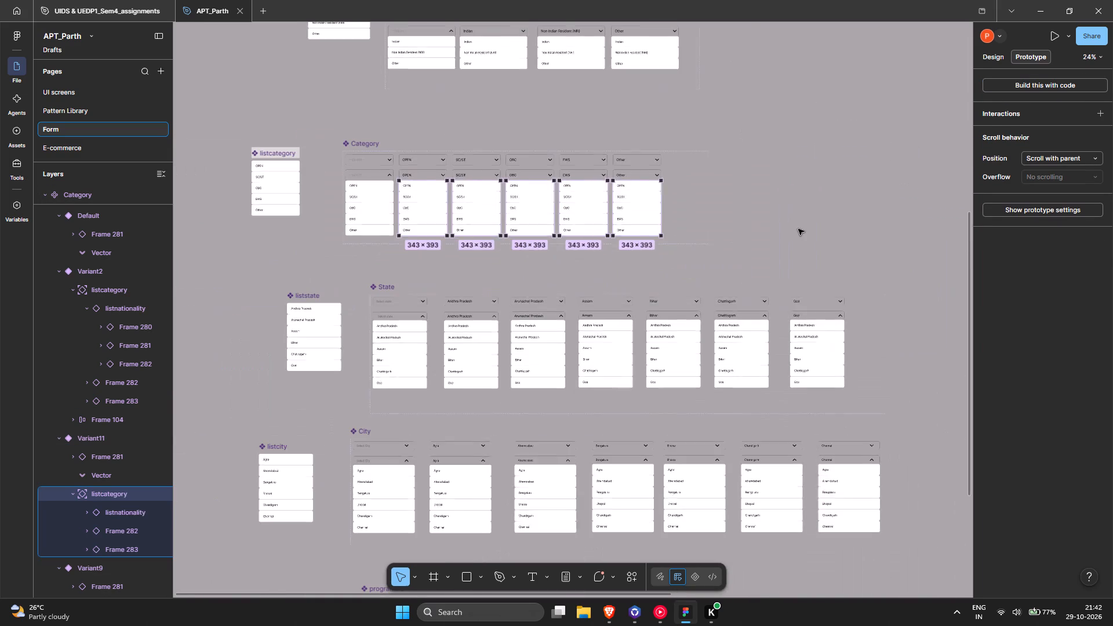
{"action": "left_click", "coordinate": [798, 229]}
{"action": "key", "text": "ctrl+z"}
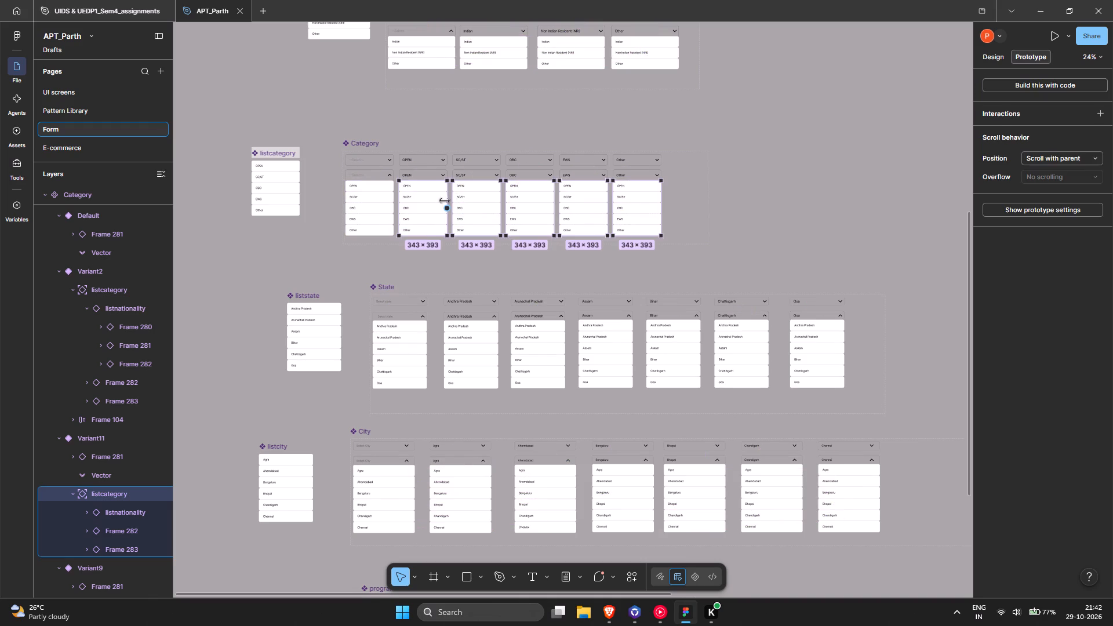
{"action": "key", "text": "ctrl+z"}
Copy the wired listcategory from the Category set's Variant2 into the lower OPEN, SC/ST, OBC, EWS and Other variants.
{"action": "left_click", "coordinate": [374, 224]}
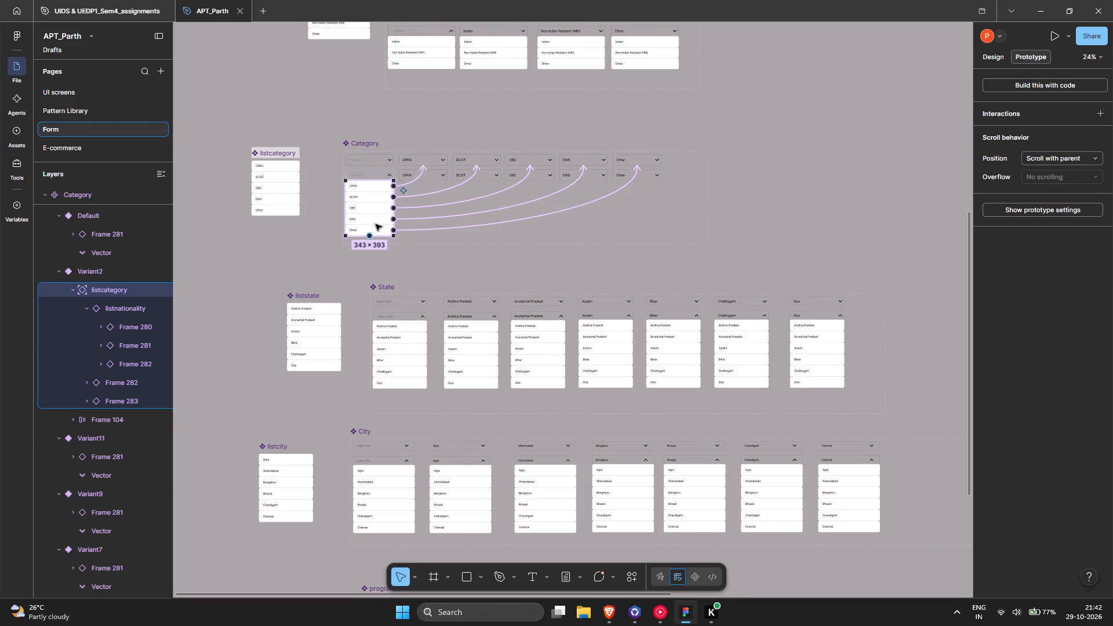
{"action": "key", "text": "ctrl+c"}
{"action": "left_click_drag", "start_coordinate": [689, 178], "coordinate": [422, 174]}
{"action": "key", "text": "ctrl+v"}
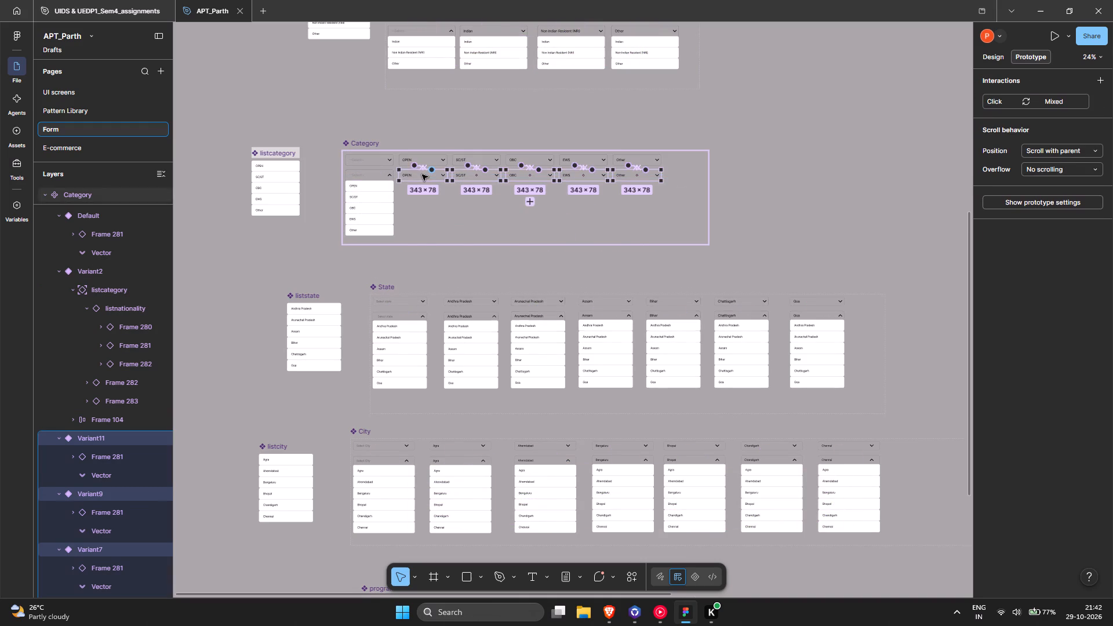
{"action": "scroll", "coordinate": [418, 224], "scroll_direction": "up", "scroll_amount": 4, "text": "ctrl"}
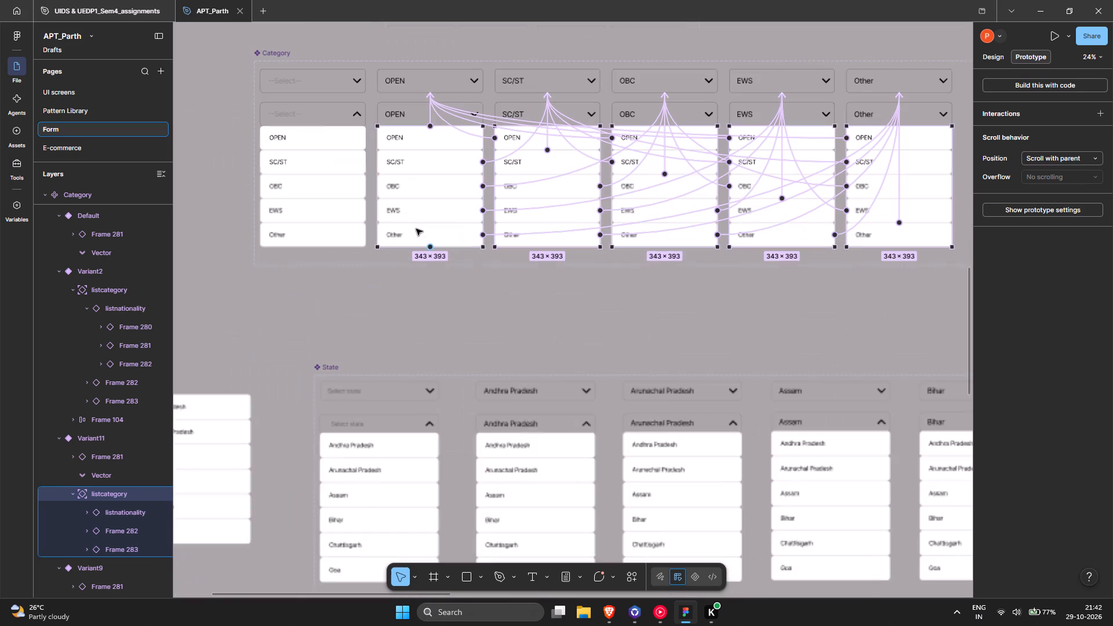
{"action": "left_click", "coordinate": [753, 303]}
{"action": "left_click", "coordinate": [753, 303]}
Examine the prototype connections across the dropdown component sets on the Form page, comparing Category with BloodGrp, Nationality, State and City.
{"action": "scroll", "coordinate": [753, 303], "scroll_direction": "down", "scroll_amount": 4, "text": "ctrl"}
{"action": "scroll", "coordinate": [758, 304], "scroll_direction": "up", "scroll_amount": 2}
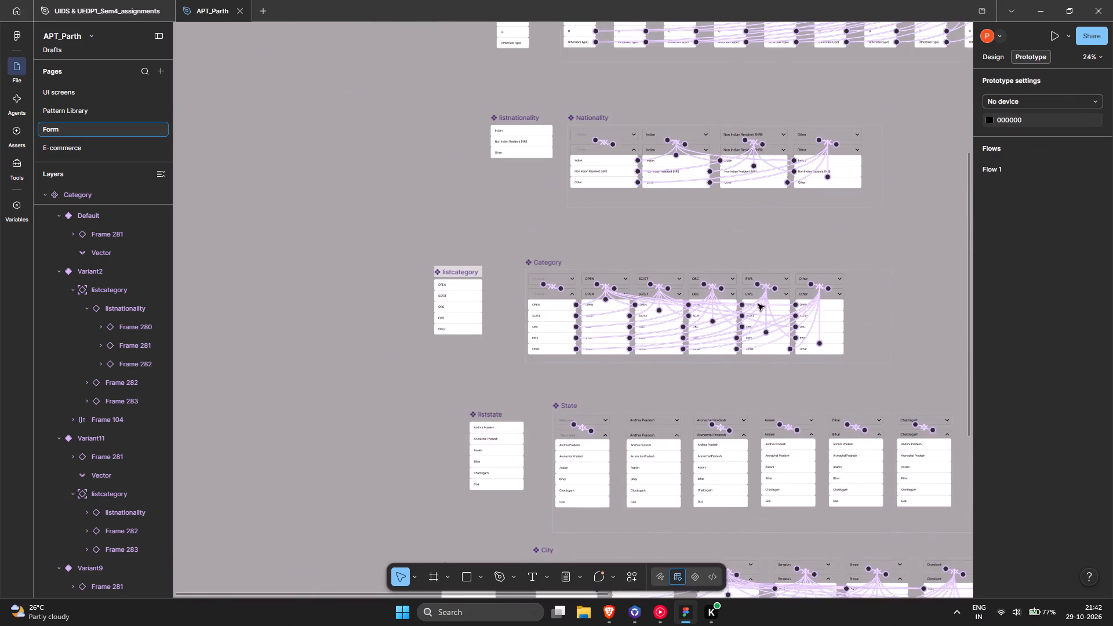
{"action": "scroll", "coordinate": [758, 304], "scroll_direction": "up", "scroll_amount": 5}
{"action": "scroll", "coordinate": [703, 245], "scroll_direction": "down", "scroll_amount": 9}
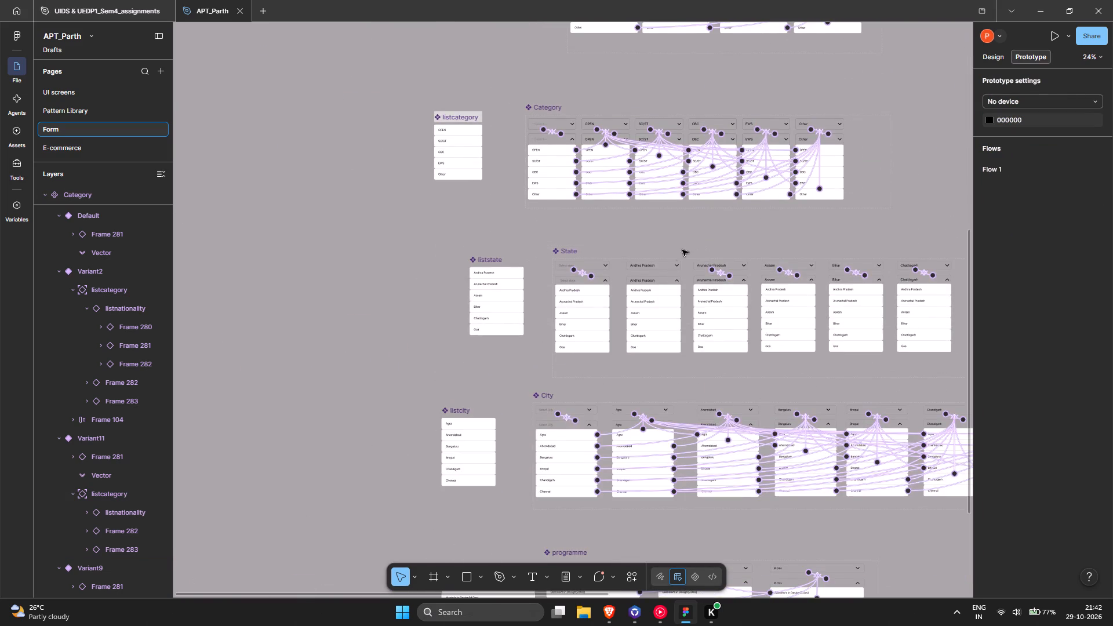
{"action": "scroll", "coordinate": [568, 236], "scroll_direction": "up", "scroll_amount": 5, "text": "ctrl"}
{"action": "scroll", "coordinate": [678, 237], "scroll_direction": "up", "scroll_amount": 4}
{"action": "scroll", "coordinate": [678, 237], "scroll_direction": "down", "scroll_amount": 4, "text": "ctrl"}
{"action": "scroll", "coordinate": [671, 245], "scroll_direction": "up", "scroll_amount": 9}
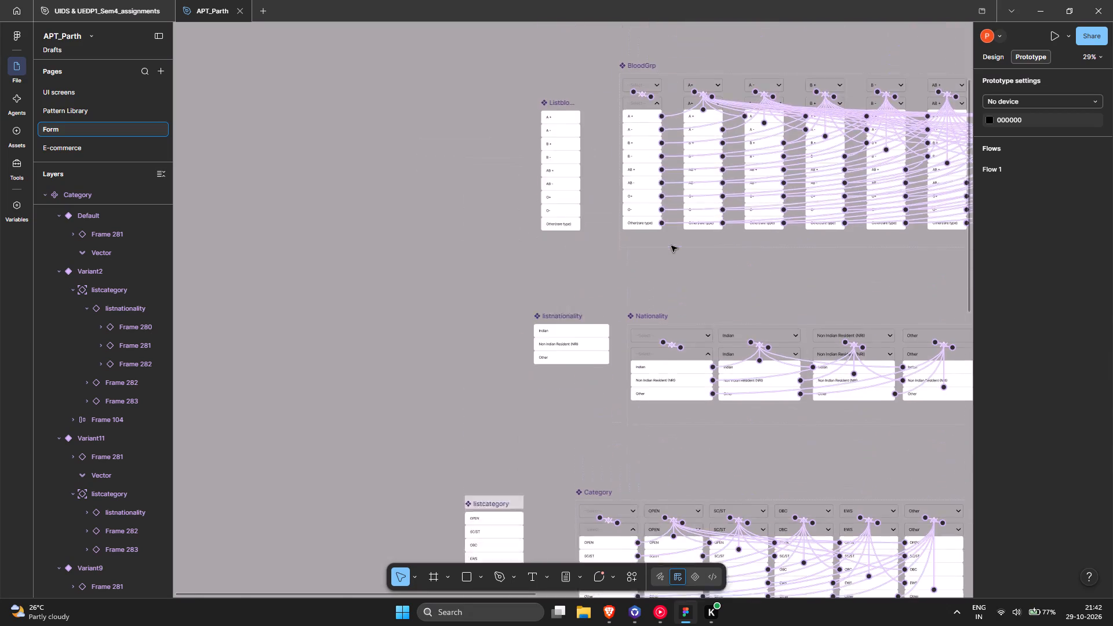
{"action": "scroll", "coordinate": [671, 246], "scroll_direction": "up", "scroll_amount": 7}
{"action": "scroll", "coordinate": [581, 214], "scroll_direction": "up", "scroll_amount": 5, "text": "ctrl"}
{"action": "scroll", "coordinate": [581, 214], "scroll_direction": "down", "scroll_amount": 4}
{"action": "scroll", "coordinate": [633, 203], "scroll_direction": "down", "scroll_amount": 2, "text": "ctrl"}
{"action": "middle_click_drag", "start_coordinate": [660, 206], "coordinate": [615, 203]}
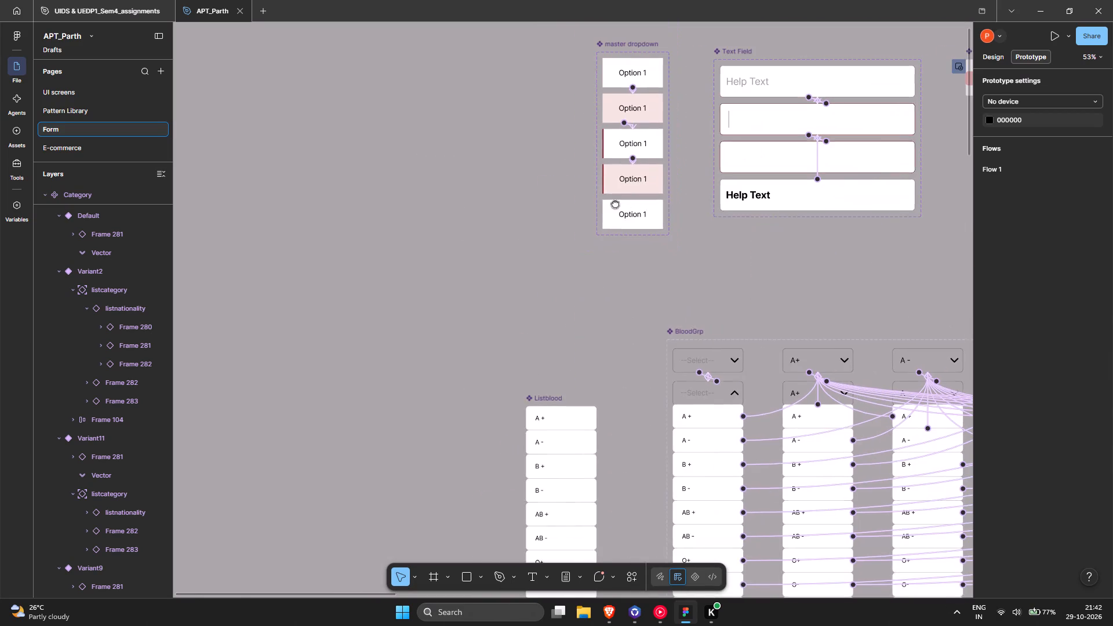
{"action": "middle_click_drag", "start_coordinate": [615, 203], "coordinate": [490, 141]}
{"action": "scroll", "coordinate": [489, 141], "scroll_direction": "down", "scroll_amount": 2, "text": "ctrl"}
{"action": "middle_click_drag", "start_coordinate": [534, 198], "coordinate": [446, 96]}
{"action": "scroll", "coordinate": [464, 176], "scroll_direction": "up", "scroll_amount": 4, "text": "ctrl"}
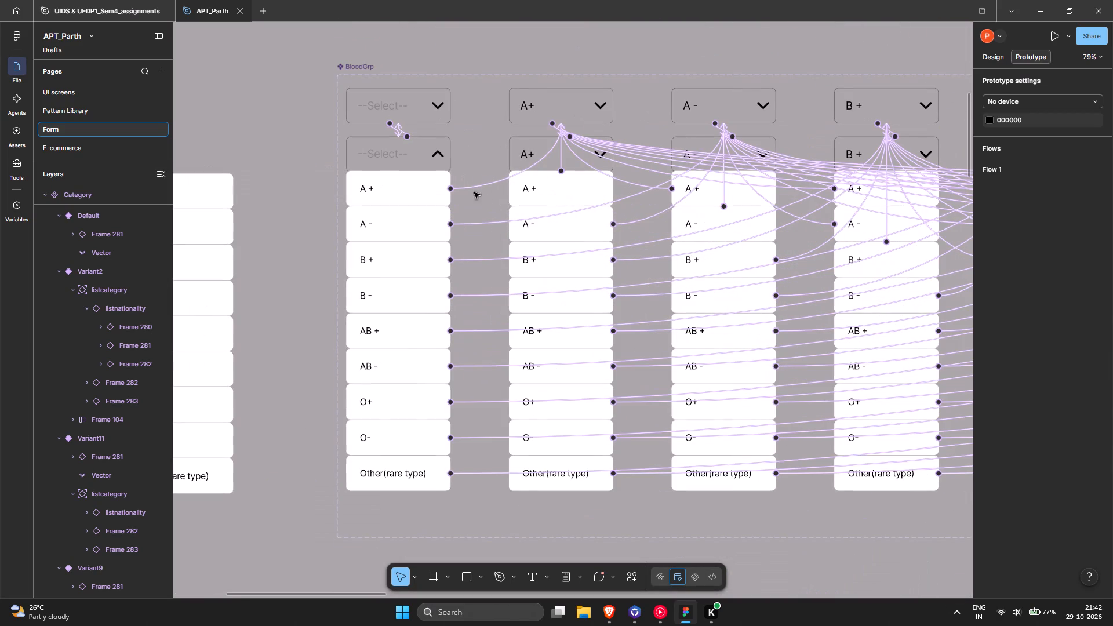
{"action": "left_click", "coordinate": [459, 46]}
{"action": "scroll", "coordinate": [619, 352], "scroll_direction": "down", "scroll_amount": 20, "text": "ctrl"}
{"action": "scroll", "coordinate": [619, 352], "scroll_direction": "down", "scroll_amount": 2, "text": "ctrl"}
{"action": "middle_click_drag", "start_coordinate": [674, 346], "coordinate": [590, 196]}
{"action": "scroll", "coordinate": [590, 196], "scroll_direction": "down", "scroll_amount": 1, "text": "ctrl"}
{"action": "middle_click_drag", "start_coordinate": [630, 240], "coordinate": [657, 286]}
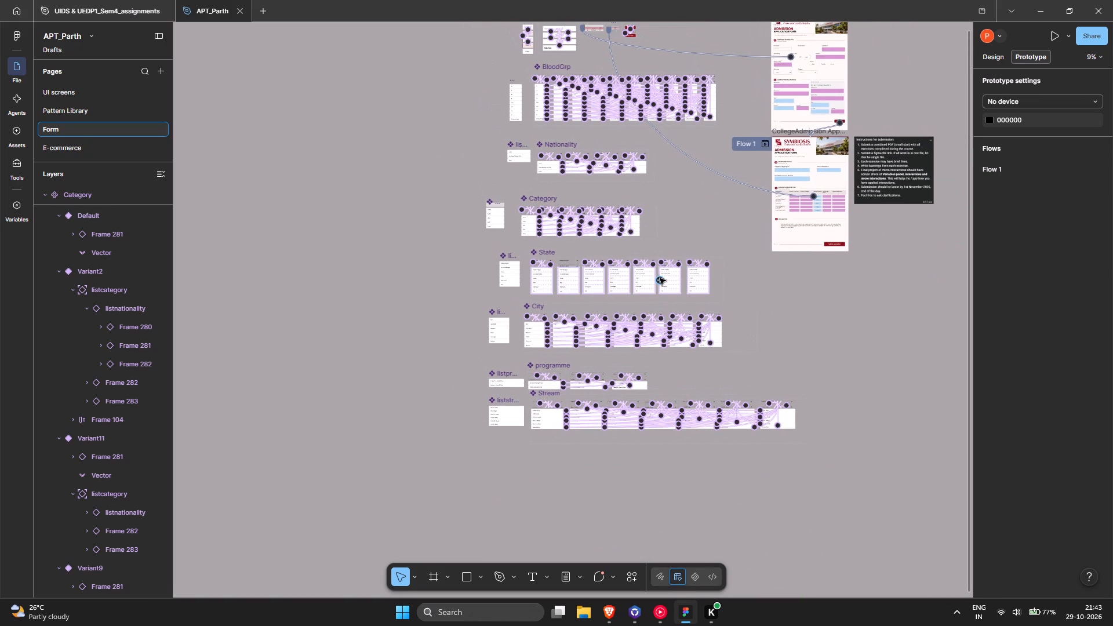
{"action": "scroll", "coordinate": [660, 278], "scroll_direction": "up", "scroll_amount": 4}
{"action": "scroll", "coordinate": [656, 285], "scroll_direction": "down", "scroll_amount": 4}
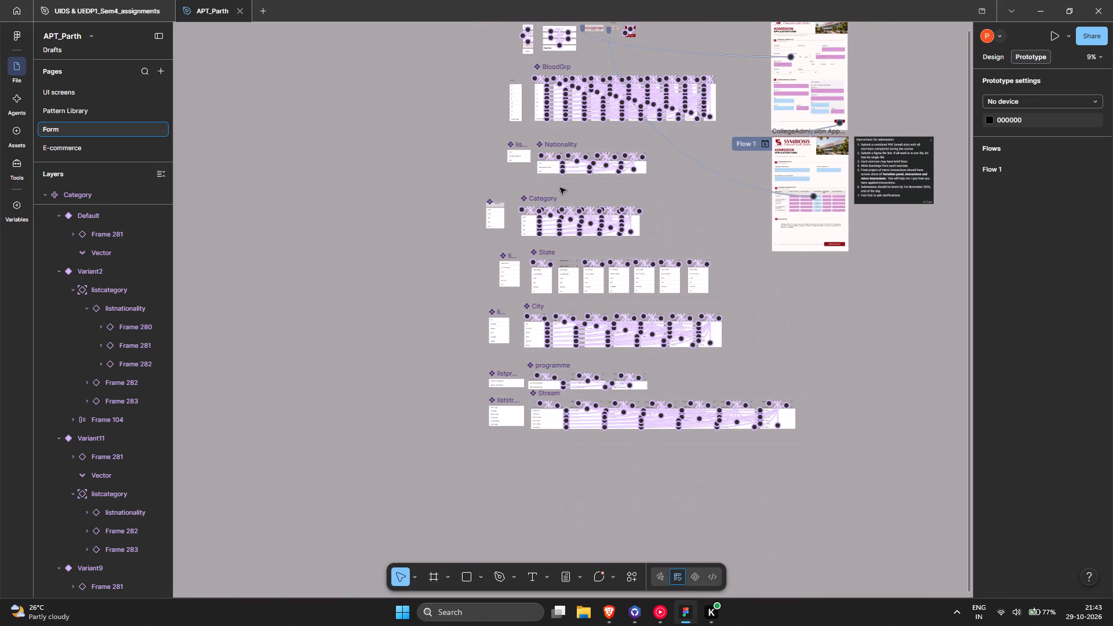
With the layout guides shown, delete the existing Category dropdown from the first admission form page.
{"action": "scroll", "coordinate": [716, 166], "scroll_direction": "up", "scroll_amount": 3}
{"action": "scroll", "coordinate": [894, 202], "scroll_direction": "up", "scroll_amount": 4, "text": "ctrl"}
{"action": "left_click", "coordinate": [845, 199]}
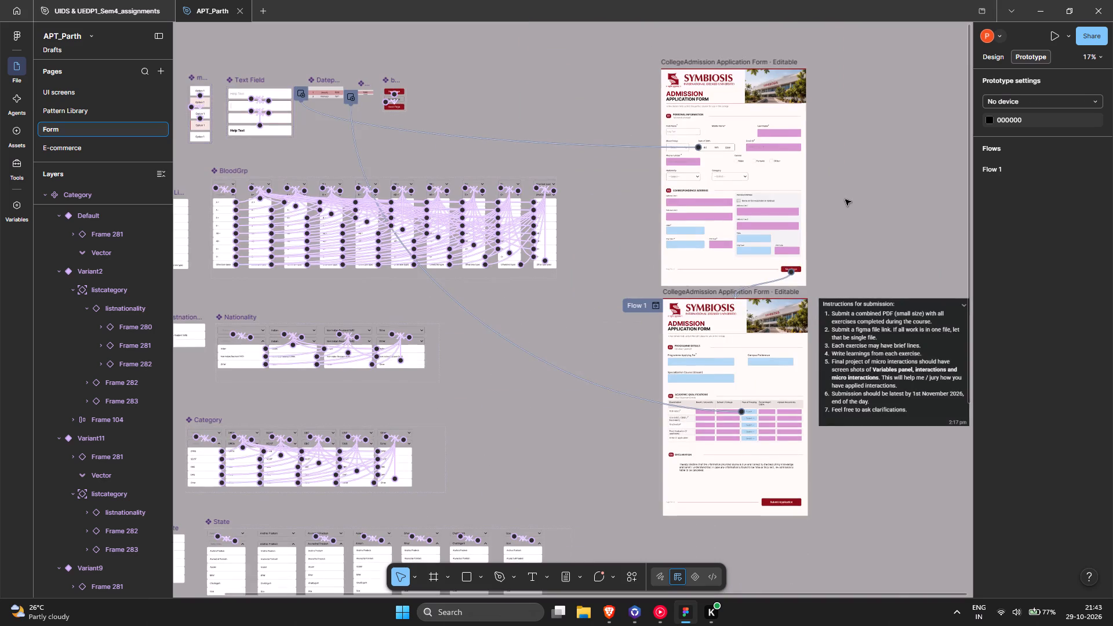
{"action": "scroll", "coordinate": [832, 154], "scroll_direction": "up", "scroll_amount": 4, "text": "ctrl"}
{"action": "key", "text": "shift+g"}
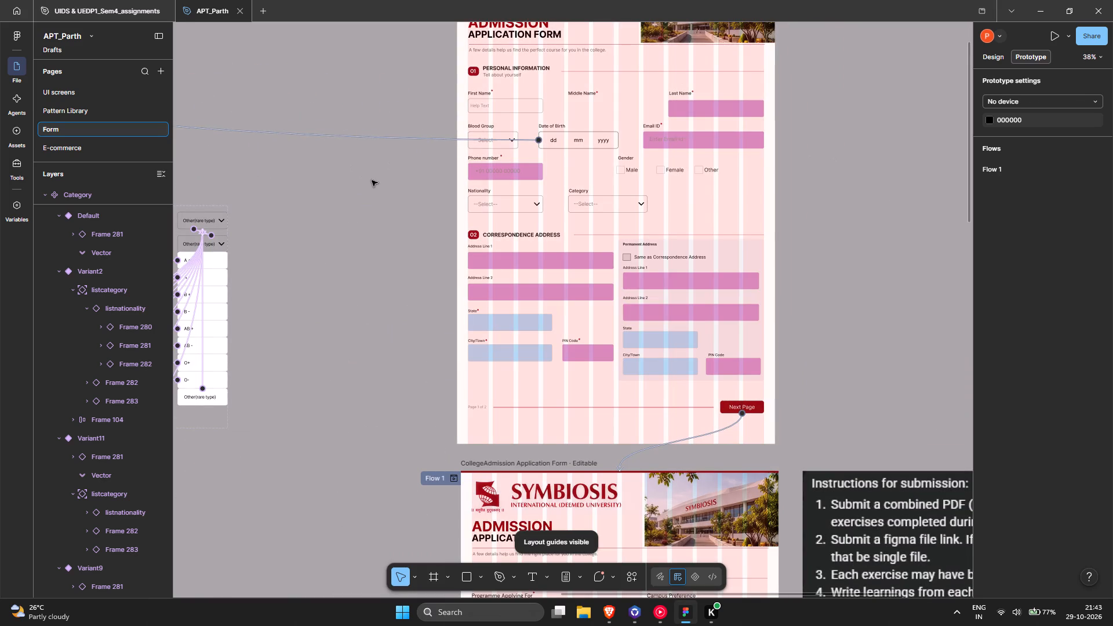
{"action": "key", "text": "shift+g"}
{"action": "scroll", "coordinate": [556, 172], "scroll_direction": "up", "scroll_amount": 4, "text": "ctrl"}
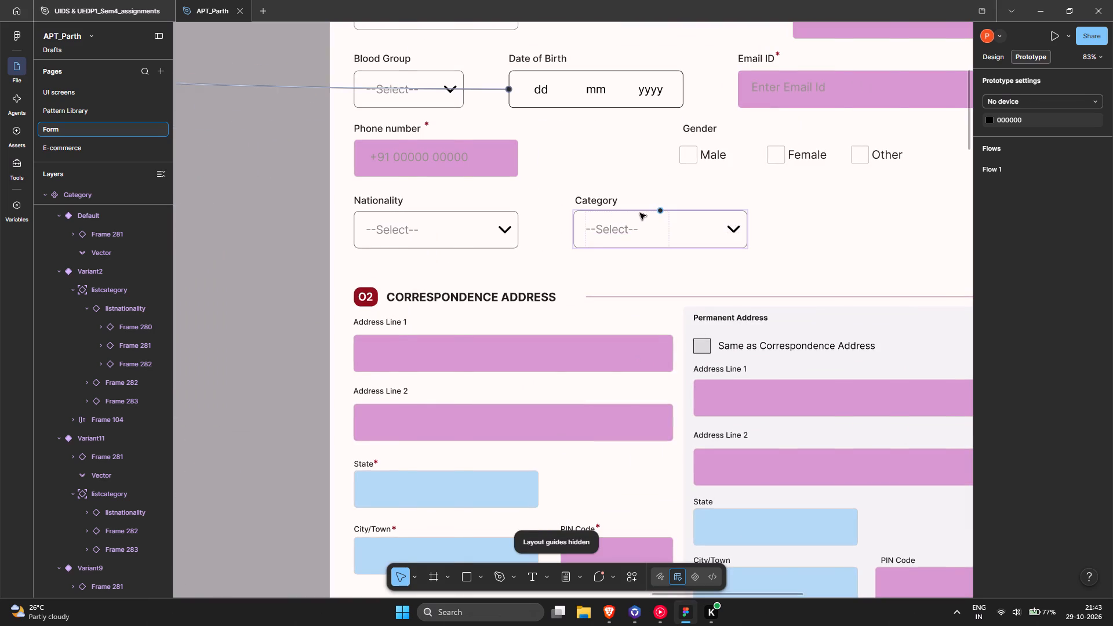
{"action": "key", "text": "shift+g"}
{"action": "scroll", "coordinate": [697, 224], "scroll_direction": "up", "scroll_amount": 2, "text": "ctrl"}
{"action": "left_click", "coordinate": [663, 223]}
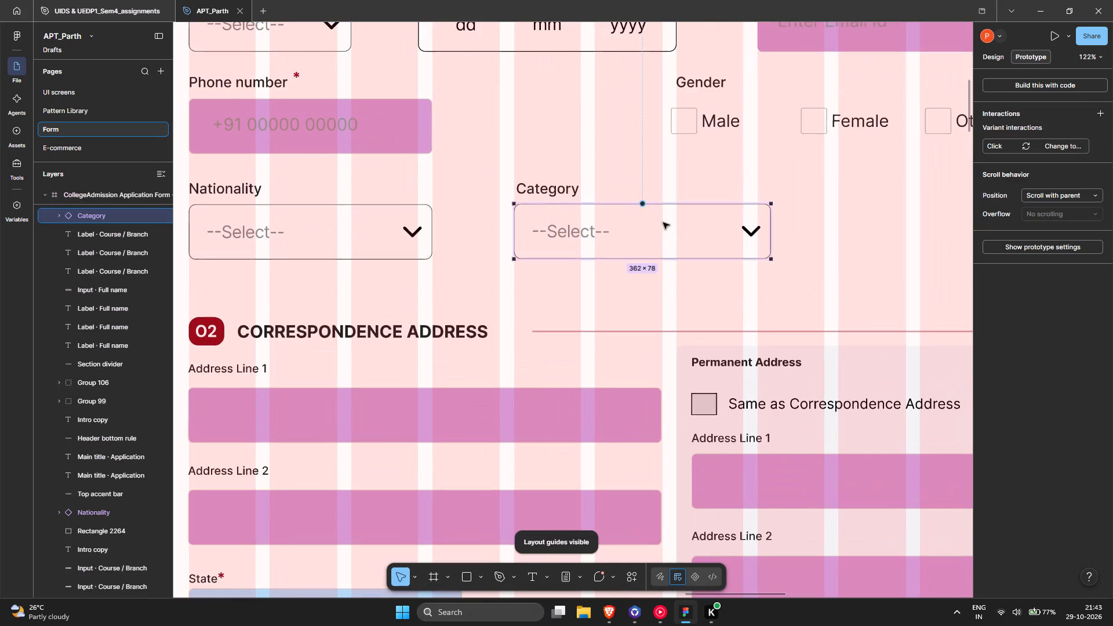
{"action": "key", "text": "Delete"}
Place a copy of the Category set's Default variant under the form's Category label, aligned with the label and the Nationality dropdown.
{"action": "scroll", "coordinate": [419, 234], "scroll_direction": "down", "scroll_amount": 10, "text": "ctrl"}
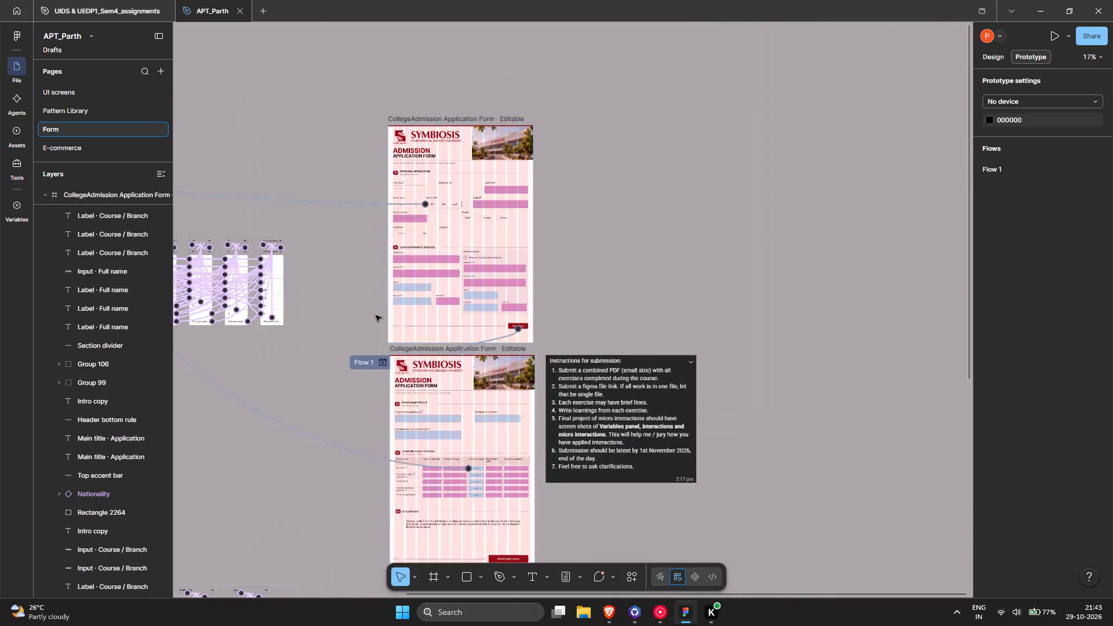
{"action": "middle_click_drag", "start_coordinate": [376, 315], "coordinate": [827, 54]}
{"action": "middle_click_drag", "start_coordinate": [560, 306], "coordinate": [653, 165]}
{"action": "scroll", "coordinate": [499, 77], "scroll_direction": "up", "scroll_amount": 7, "text": "ctrl"}
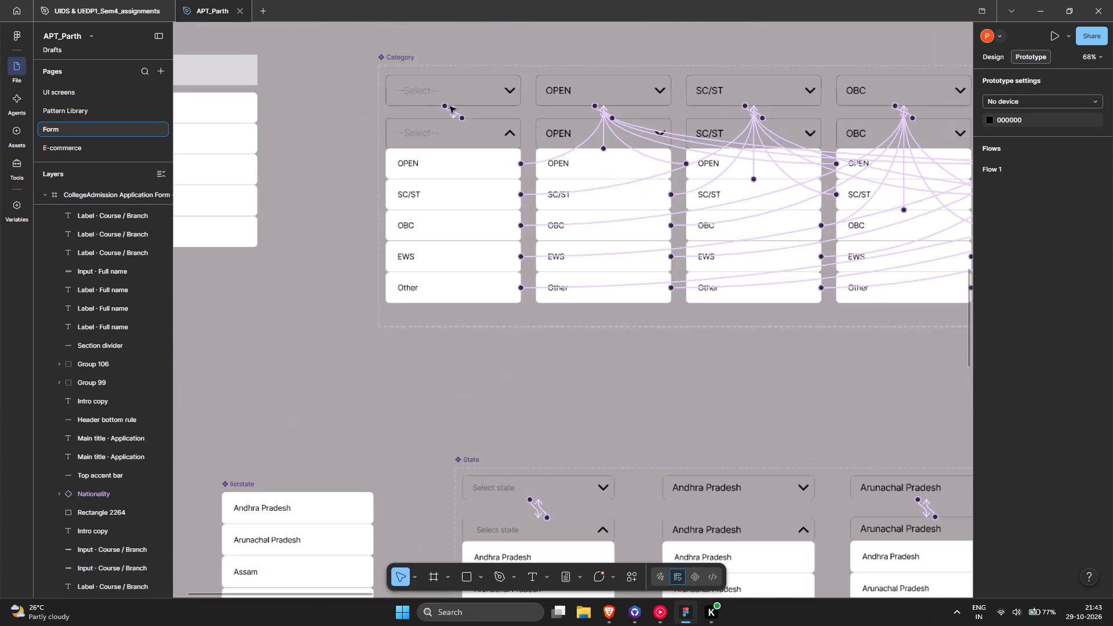
{"action": "left_click", "coordinate": [464, 96]}
{"action": "key", "text": "ctrl+c"}
{"action": "scroll", "coordinate": [500, 83], "scroll_direction": "down", "scroll_amount": 13, "text": "ctrl"}
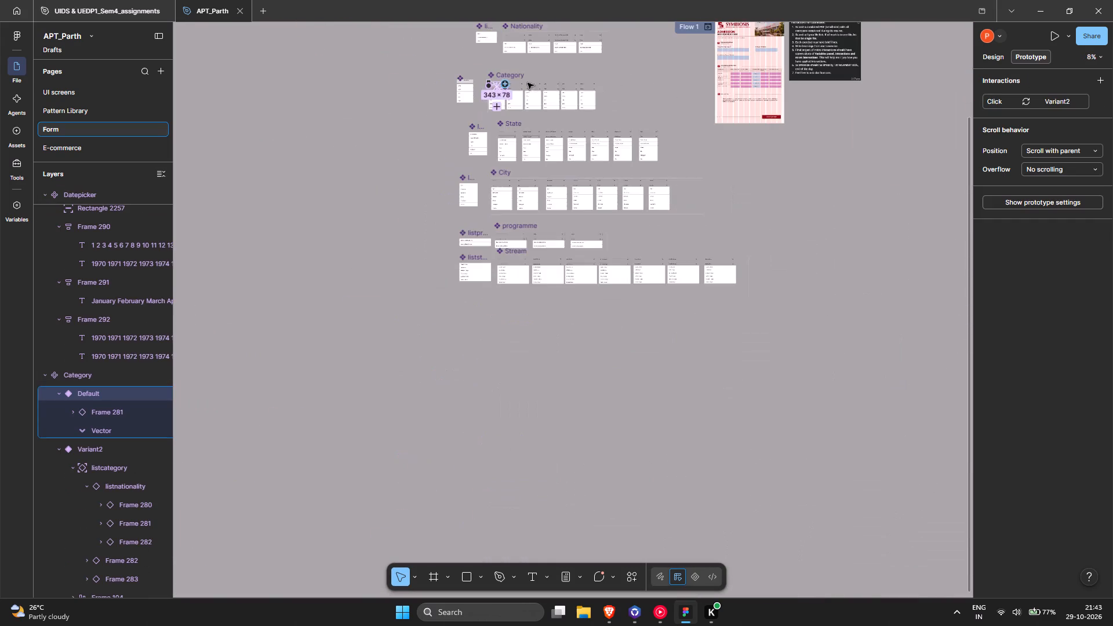
{"action": "middle_click_drag", "start_coordinate": [678, 69], "coordinate": [548, 338]}
{"action": "scroll", "coordinate": [584, 271], "scroll_direction": "up", "scroll_amount": 12, "text": "ctrl"}
{"action": "middle_click_drag", "start_coordinate": [745, 201], "coordinate": [608, 270]}
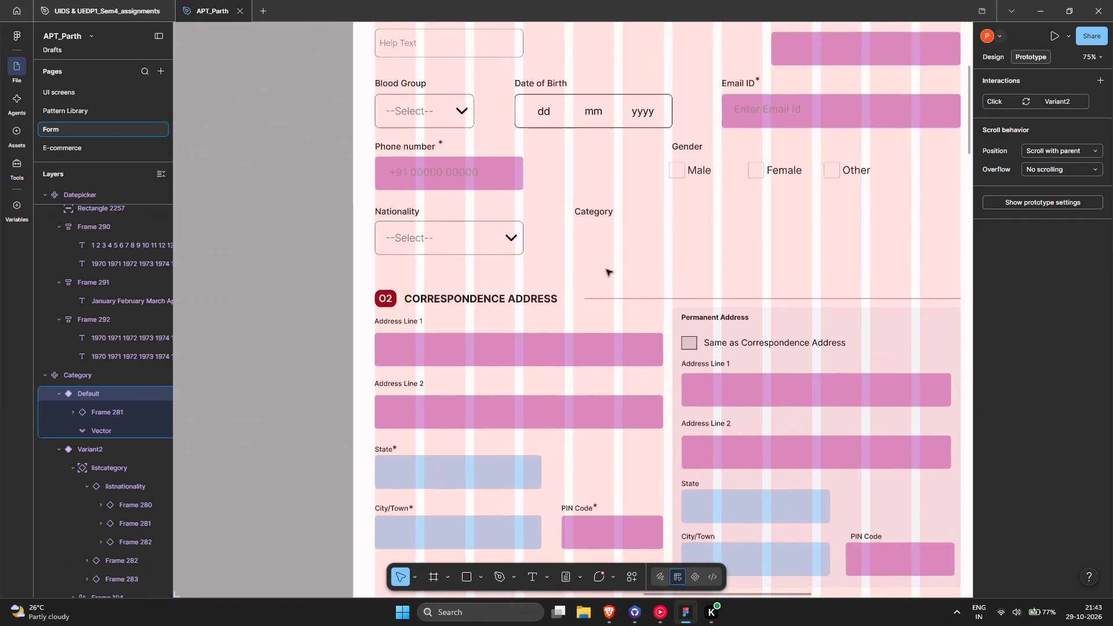
{"action": "scroll", "coordinate": [606, 270], "scroll_direction": "up", "scroll_amount": 5}
{"action": "scroll", "coordinate": [607, 299], "scroll_direction": "down", "scroll_amount": 4}
{"action": "scroll", "coordinate": [615, 293], "scroll_direction": "up", "scroll_amount": 4, "text": "ctrl"}
{"action": "key", "text": "ctrl+v"}
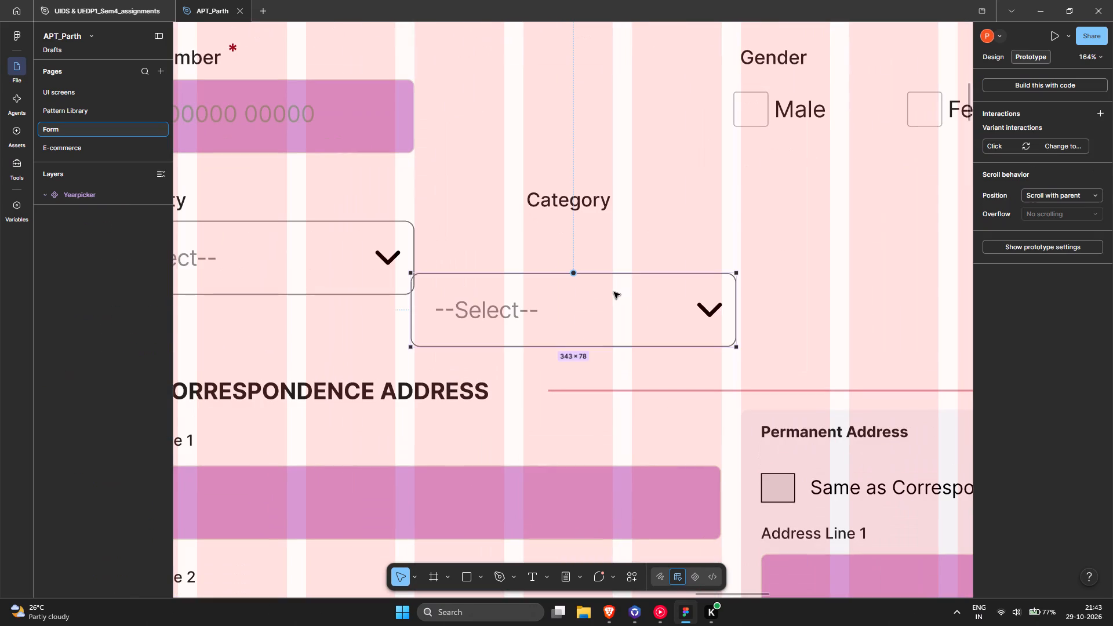
{"action": "left_click_drag", "start_coordinate": [592, 303], "coordinate": [708, 250]}
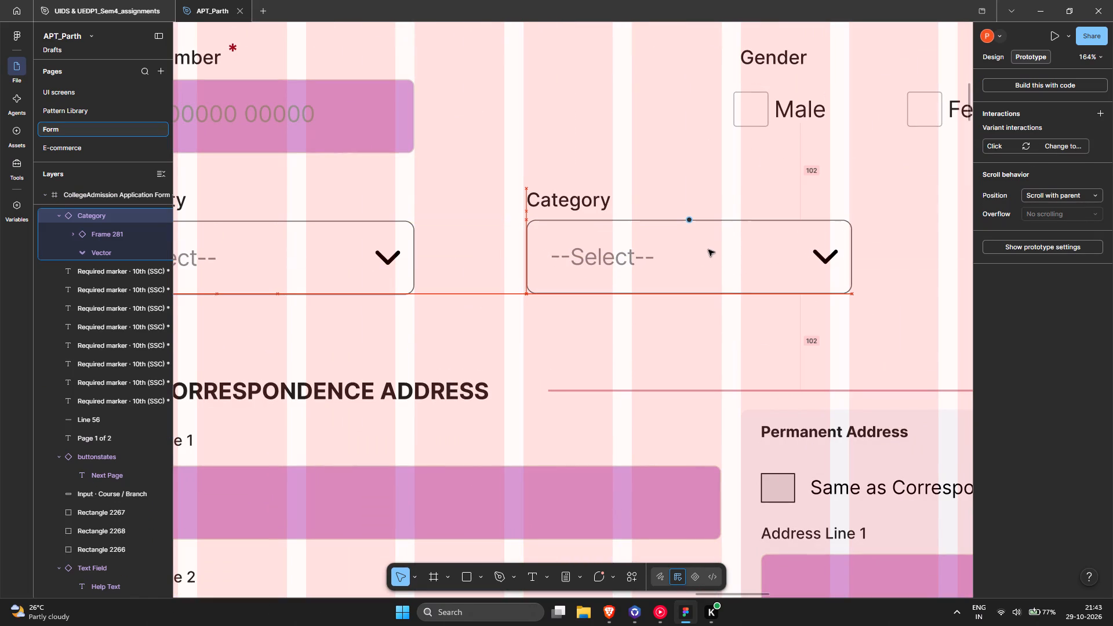
{"action": "left_click_drag", "start_coordinate": [708, 250], "coordinate": [708, 251]}
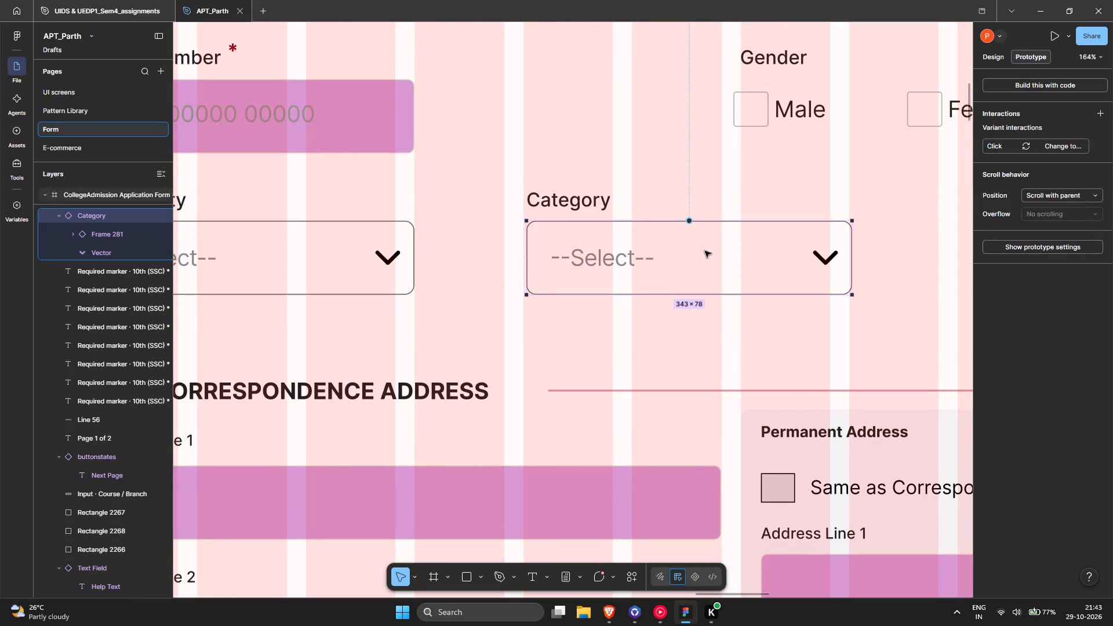
{"action": "scroll", "coordinate": [705, 251], "scroll_direction": "down", "scroll_amount": 1, "text": "ctrl"}
{"action": "left_click", "coordinate": [700, 256]}
{"action": "left_click", "coordinate": [908, 257]}
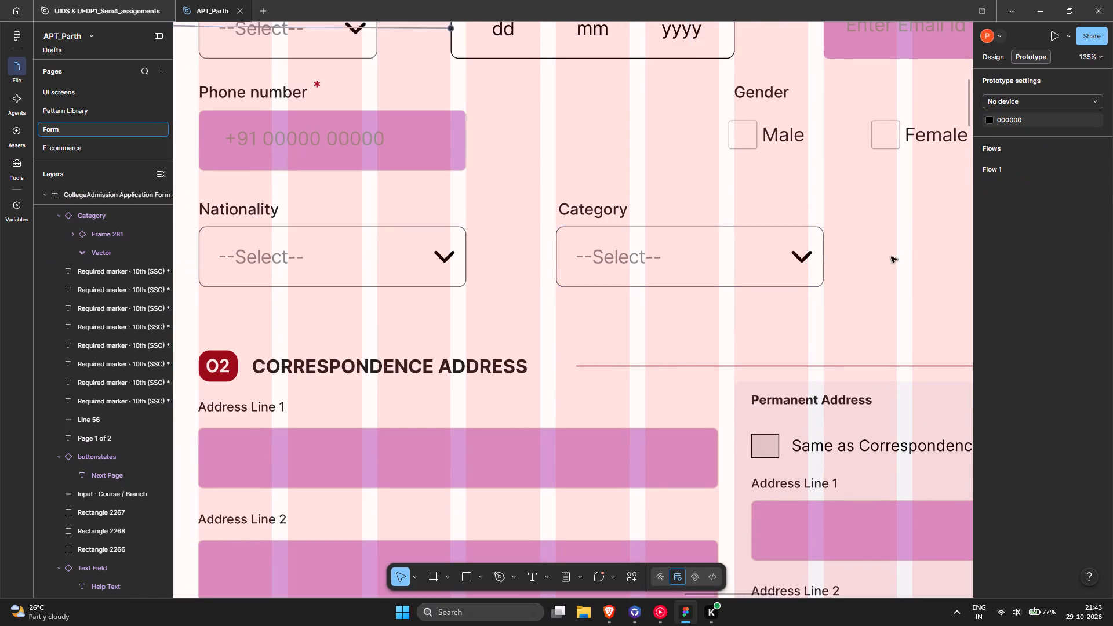
Inspect the placed Category dropdown's alignment and hide the layout guides.
{"action": "scroll", "coordinate": [817, 250], "scroll_direction": "up", "scroll_amount": 10, "text": "ctrl"}
{"action": "scroll", "coordinate": [827, 250], "scroll_direction": "down", "scroll_amount": 9, "text": "ctrl"}
{"action": "middle_click_drag", "start_coordinate": [639, 239], "coordinate": [510, 201]}
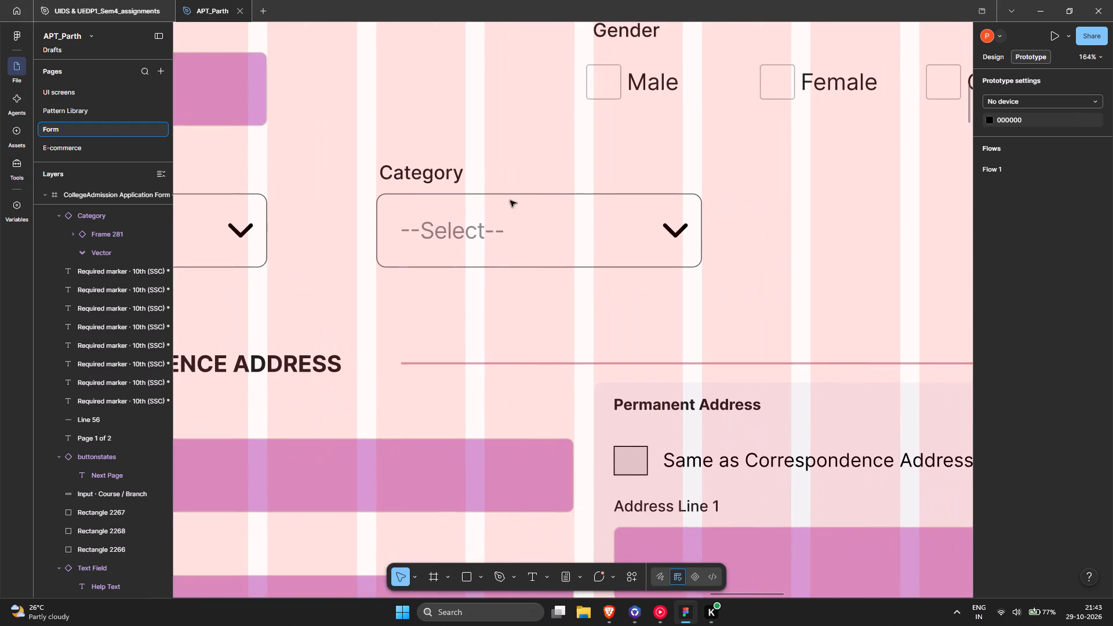
{"action": "middle_click_drag", "start_coordinate": [510, 201], "coordinate": [510, 207]}
{"action": "key", "text": "shift+g"}
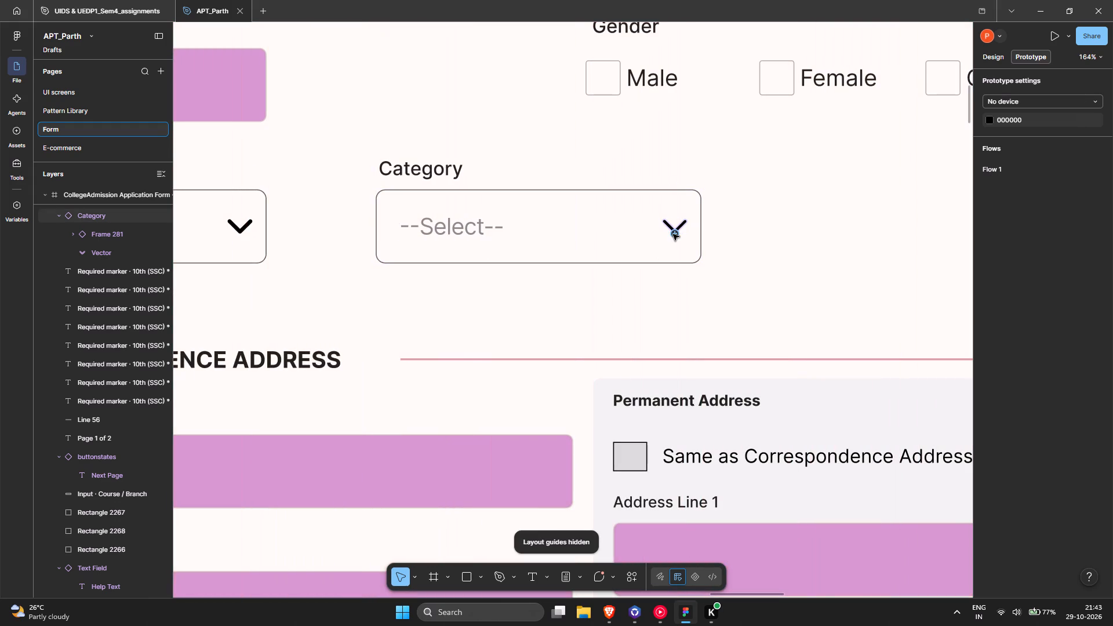
Review the first admission form page in Design mode, examining the personal information fields and the Gender checkboxes up close.
{"action": "scroll", "coordinate": [737, 232], "scroll_direction": "down", "scroll_amount": 6, "text": "ctrl"}
{"action": "left_click", "coordinate": [988, 57]}
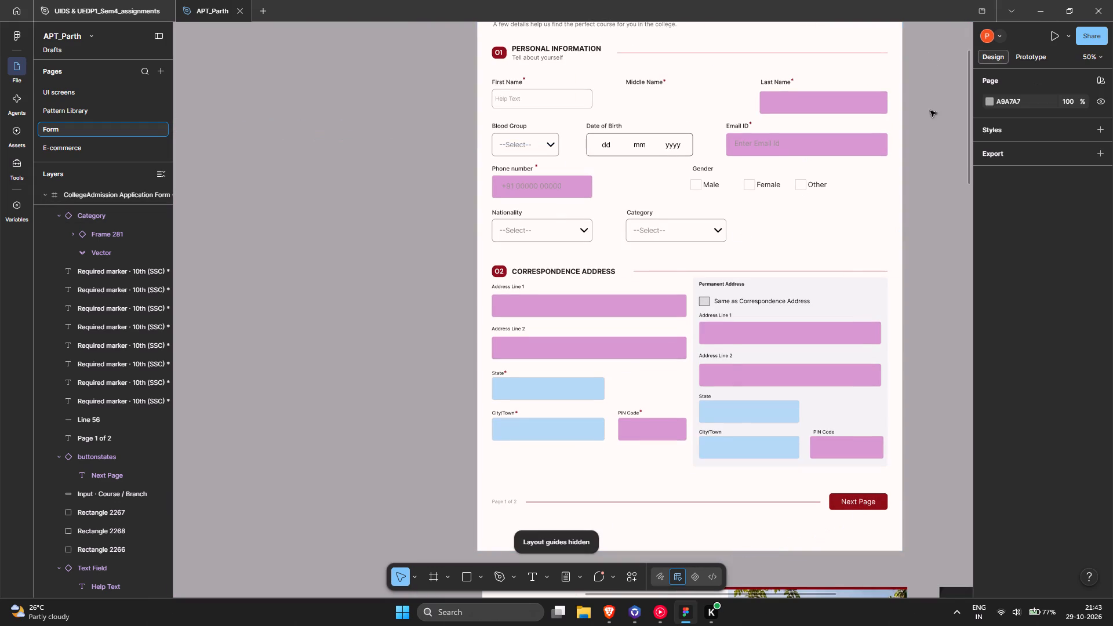
{"action": "middle_click_drag", "start_coordinate": [911, 114], "coordinate": [798, 105]}
{"action": "left_click", "coordinate": [987, 37]}
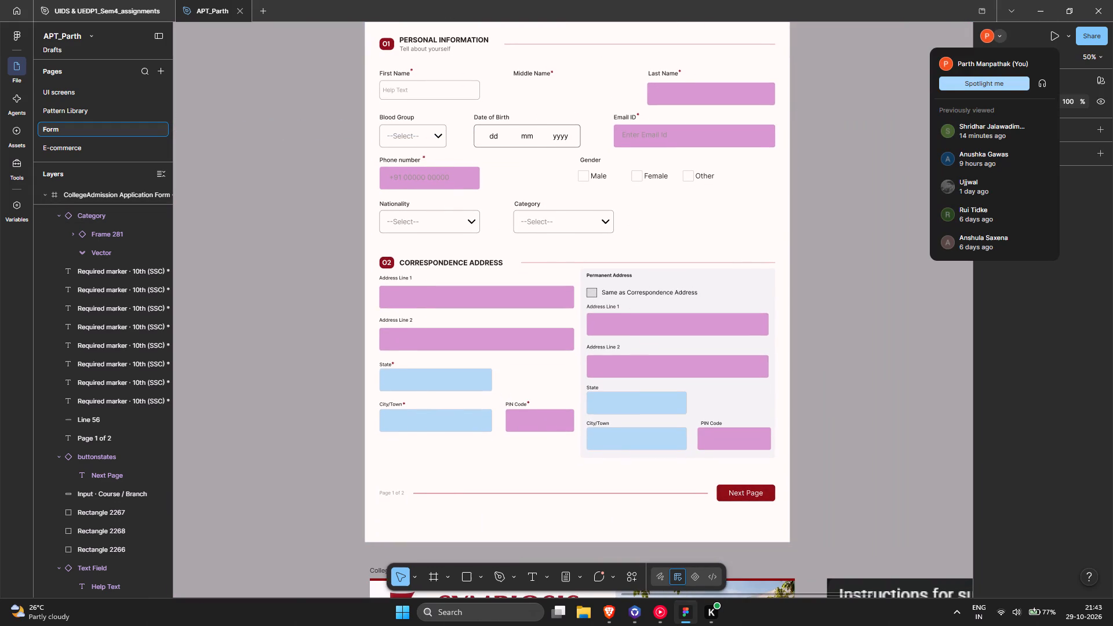
{"action": "left_click", "coordinate": [886, 197]}
{"action": "scroll", "coordinate": [620, 308], "scroll_direction": "up", "scroll_amount": 4, "text": "ctrl"}
{"action": "scroll", "coordinate": [622, 306], "scroll_direction": "down", "scroll_amount": 5, "text": "ctrl"}
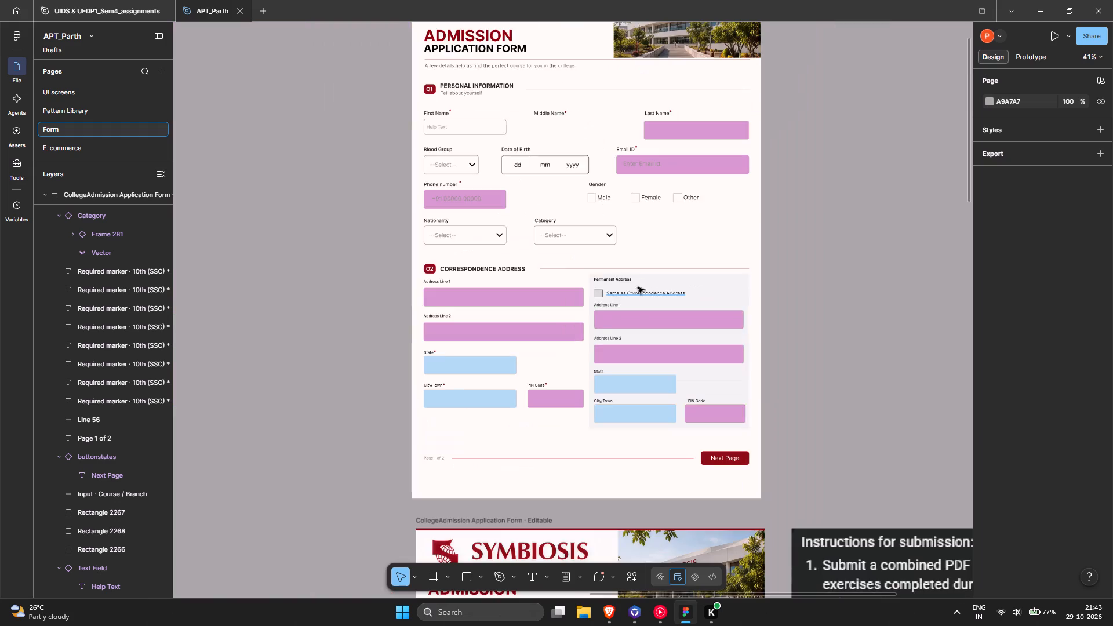
{"action": "scroll", "coordinate": [663, 205], "scroll_direction": "up", "scroll_amount": 1}
{"action": "middle_click_drag", "start_coordinate": [581, 187], "coordinate": [603, 146]}
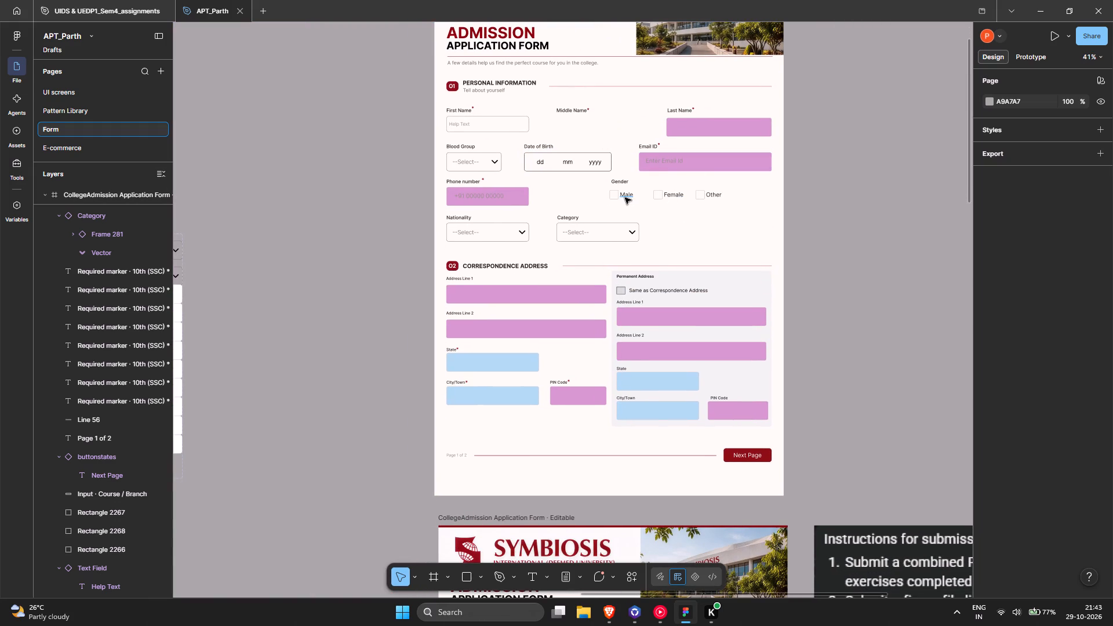
{"action": "scroll", "coordinate": [613, 180], "scroll_direction": "up", "scroll_amount": 5, "text": "ctrl"}
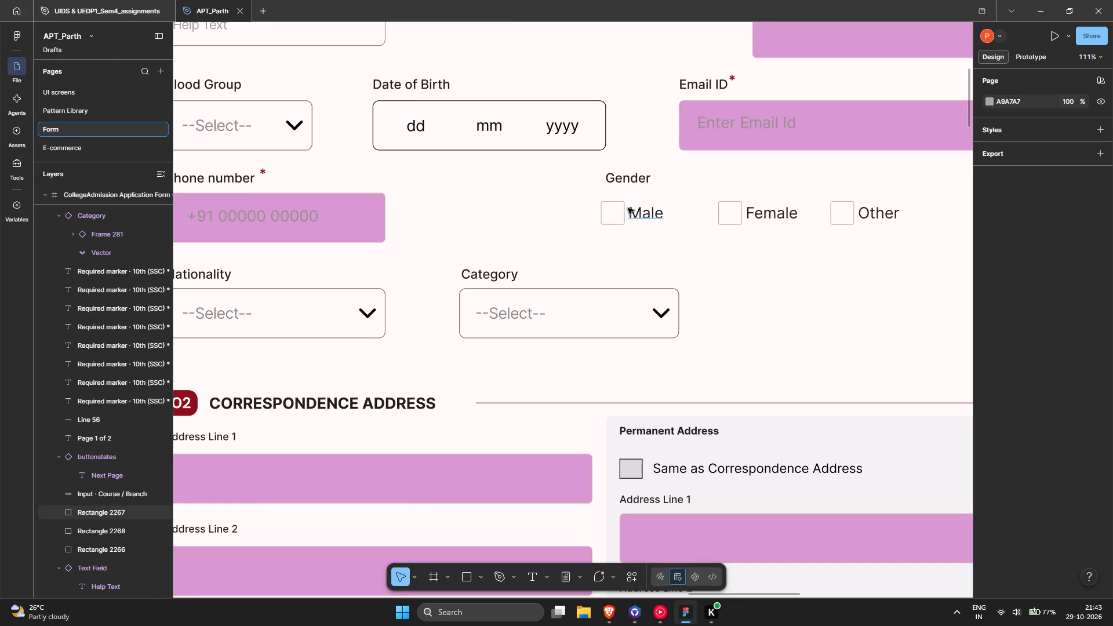
{"action": "scroll", "coordinate": [628, 208], "scroll_direction": "down", "scroll_amount": 7, "text": "ctrl"}
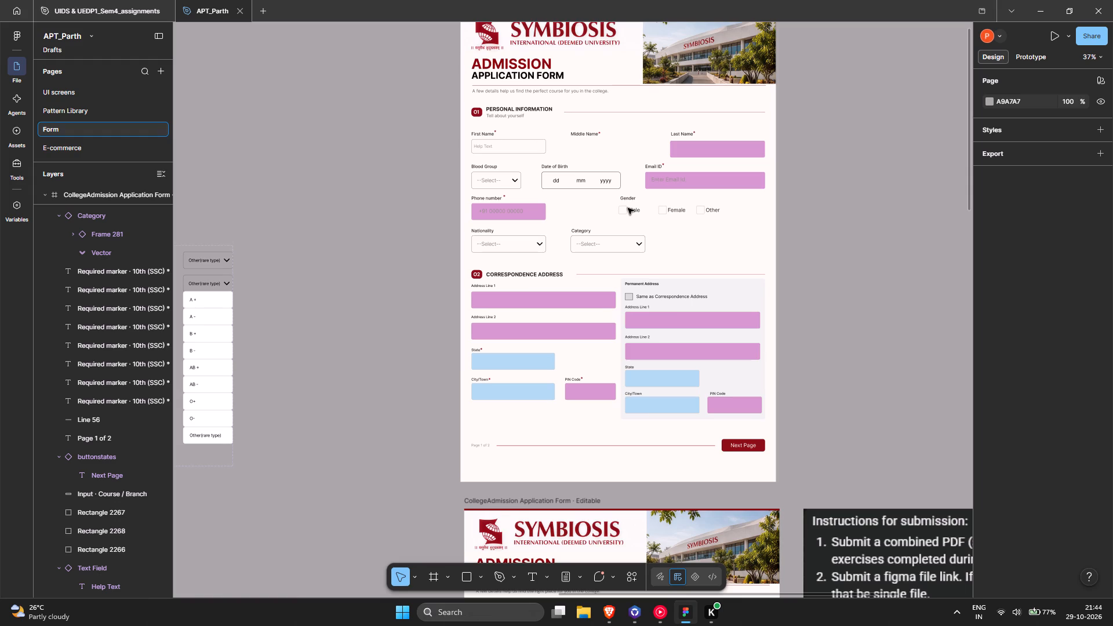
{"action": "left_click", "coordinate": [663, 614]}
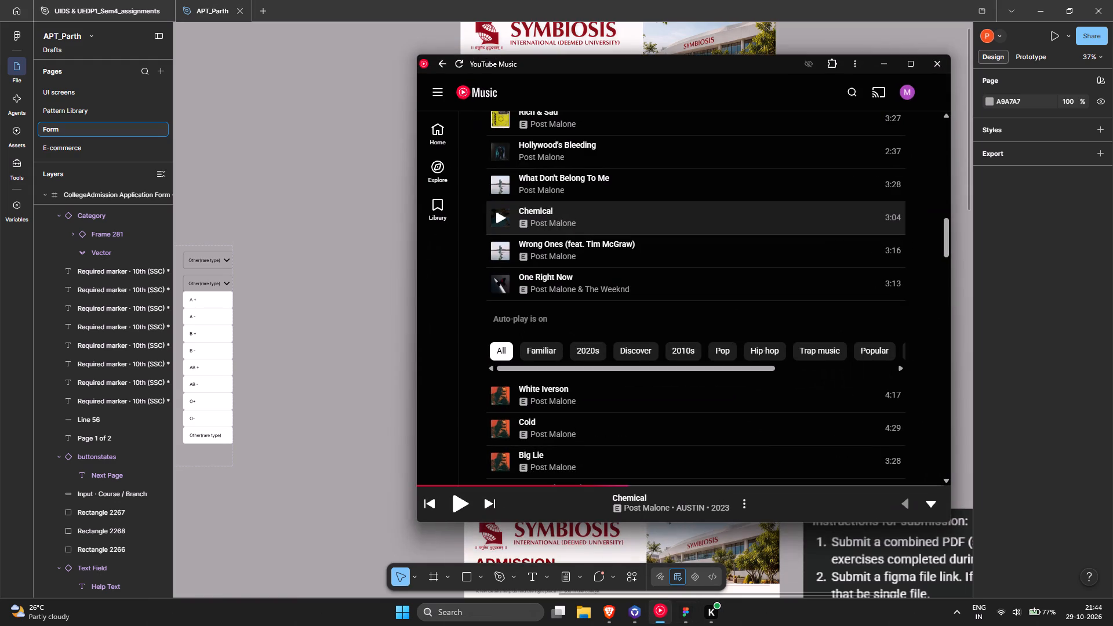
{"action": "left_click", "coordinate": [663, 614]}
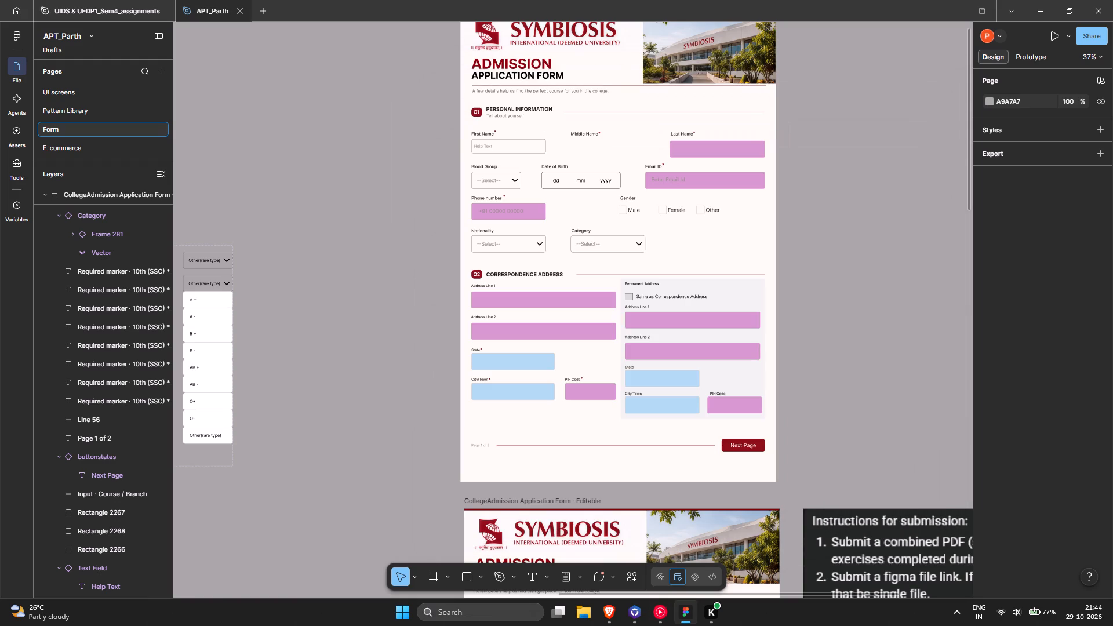
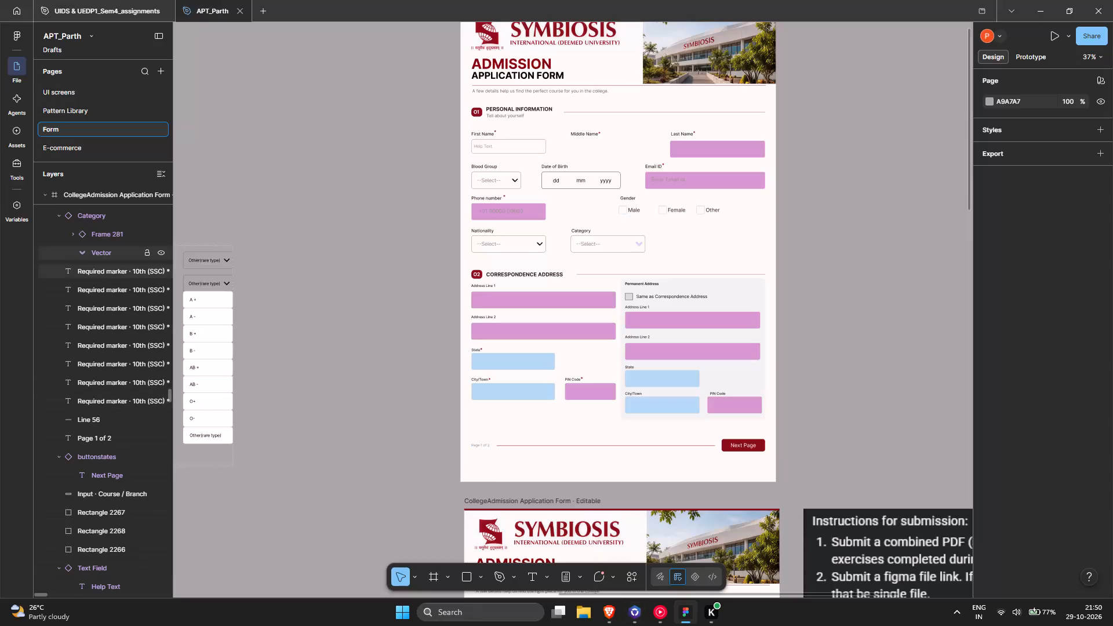
Rename the first five "Required marker · 10th (SSC) *" text layers of the first admission form page as *.
{"action": "double_click", "coordinate": [132, 270]}
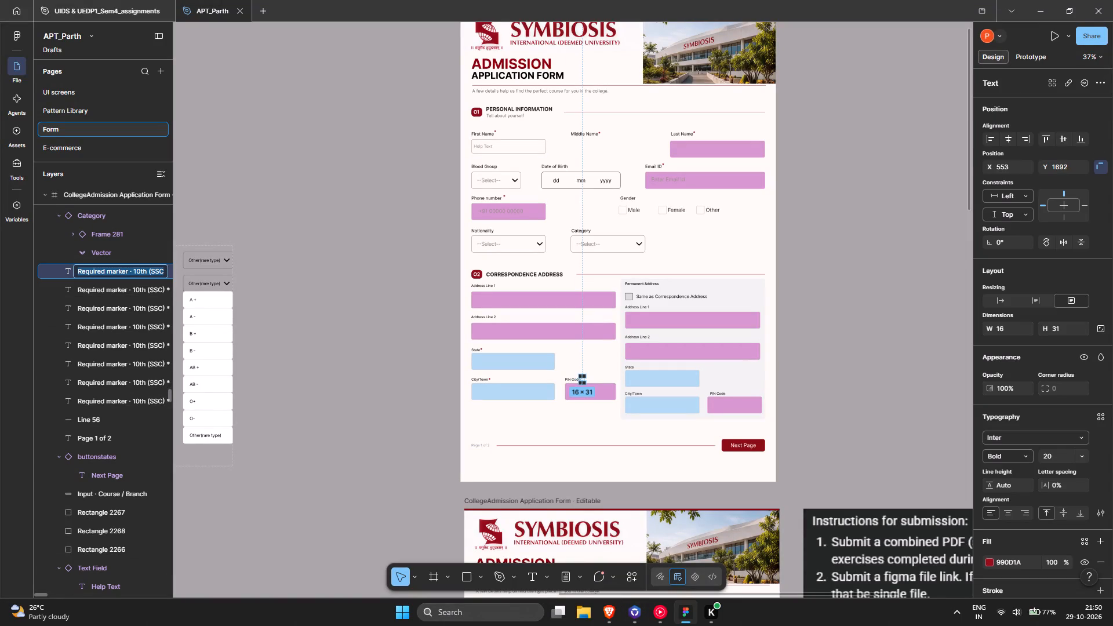
{"action": "key", "text": "shift+asterisk"}
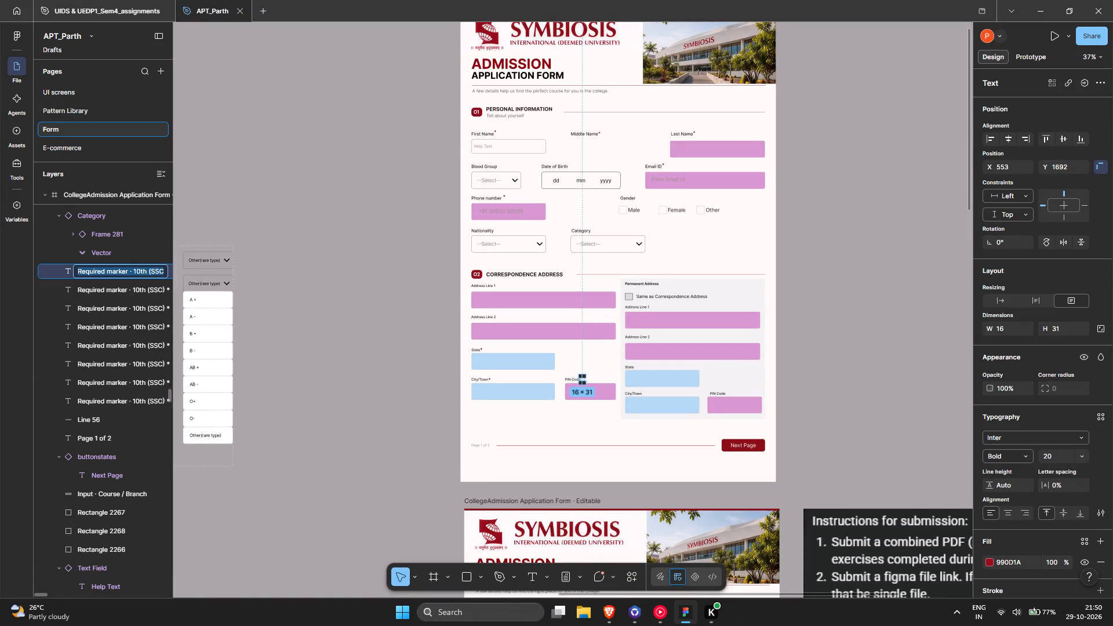
{"action": "triple_click", "coordinate": [136, 286]}
{"action": "double_click", "coordinate": [108, 286]}
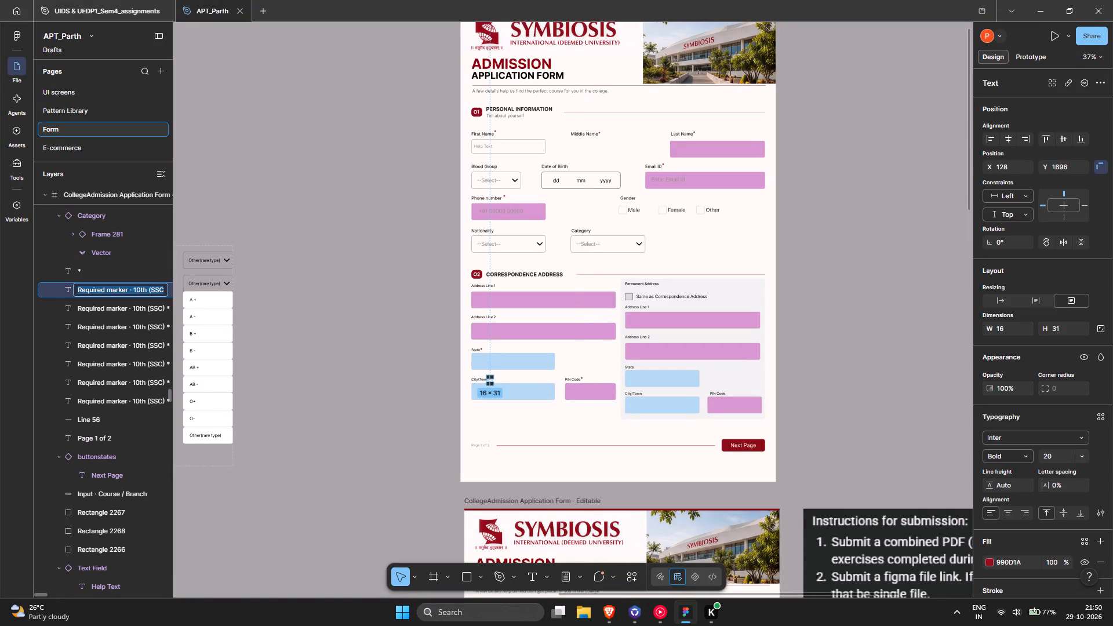
{"action": "key", "text": "shift+asterisk"}
{"action": "left_click_drag", "start_coordinate": [95, 289], "coordinate": [38, 289]}
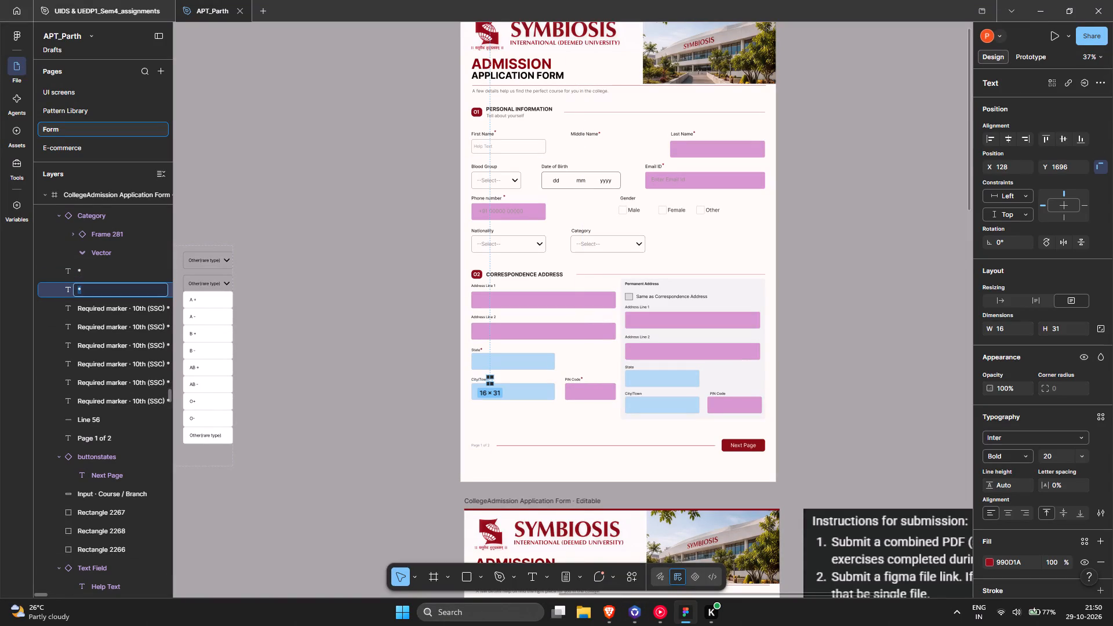
{"action": "key", "text": "ctrl+c"}
{"action": "double_click", "coordinate": [119, 310]}
{"action": "key", "text": "ctrl+v"}
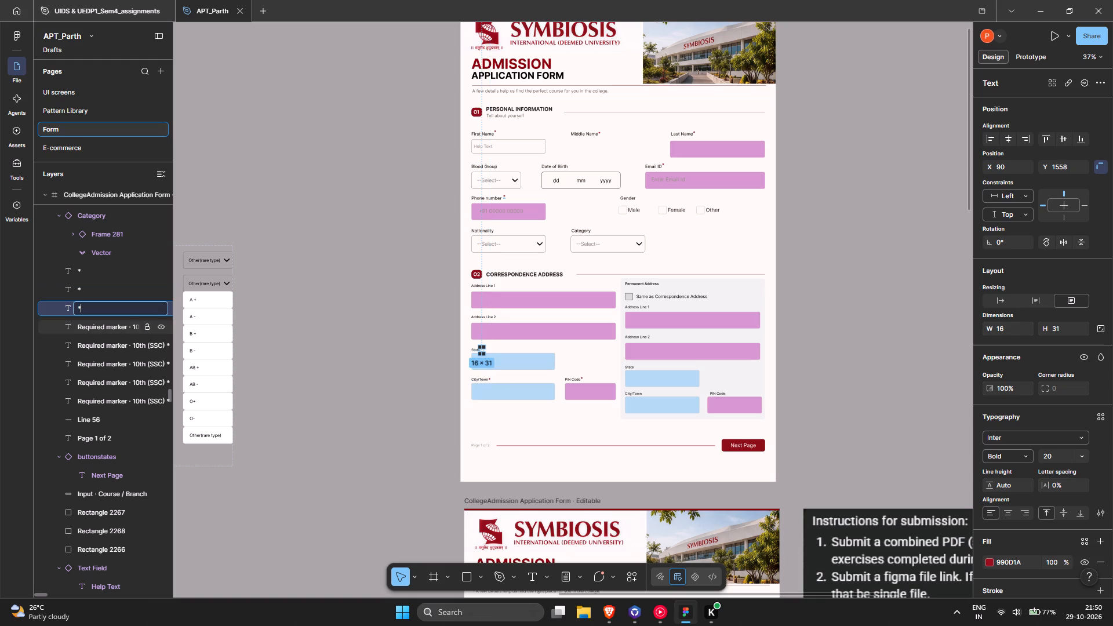
{"action": "double_click", "coordinate": [119, 321]}
{"action": "key", "text": "ctrl+v"}
{"action": "double_click", "coordinate": [122, 344]}
{"action": "key", "text": "ctrl+v"}
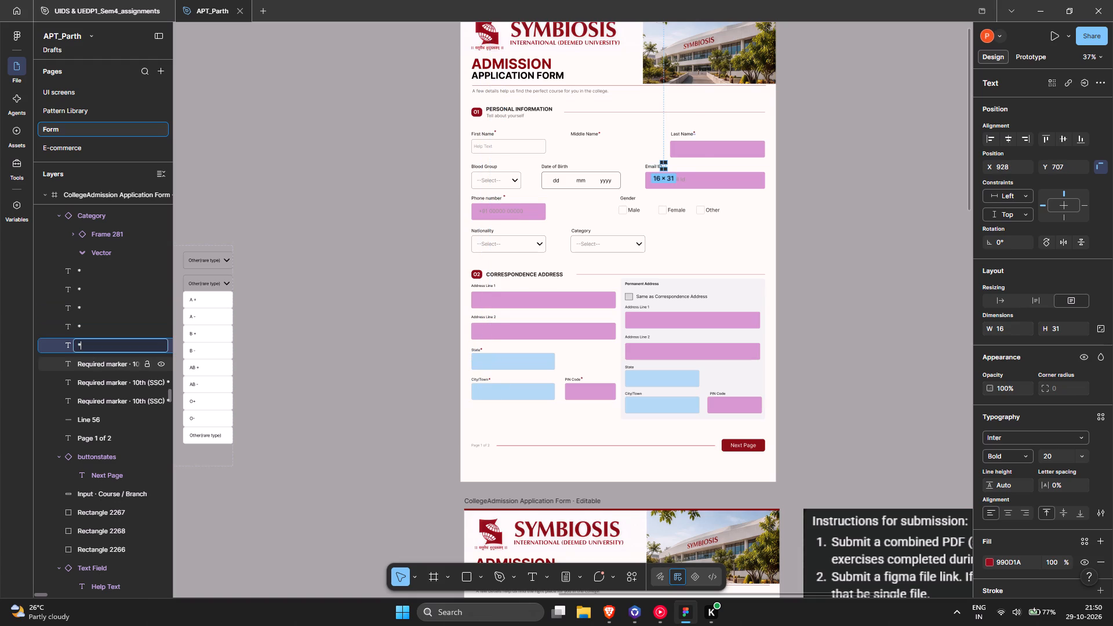
Rename the remaining three "Required marker · 10th (SSC) *" layers of the first form page as *.
{"action": "left_click", "coordinate": [129, 370]}
{"action": "double_click", "coordinate": [125, 364]}
{"action": "key", "text": "ctrl+v"}
{"action": "double_click", "coordinate": [107, 388]}
{"action": "key", "text": "ctrl+v"}
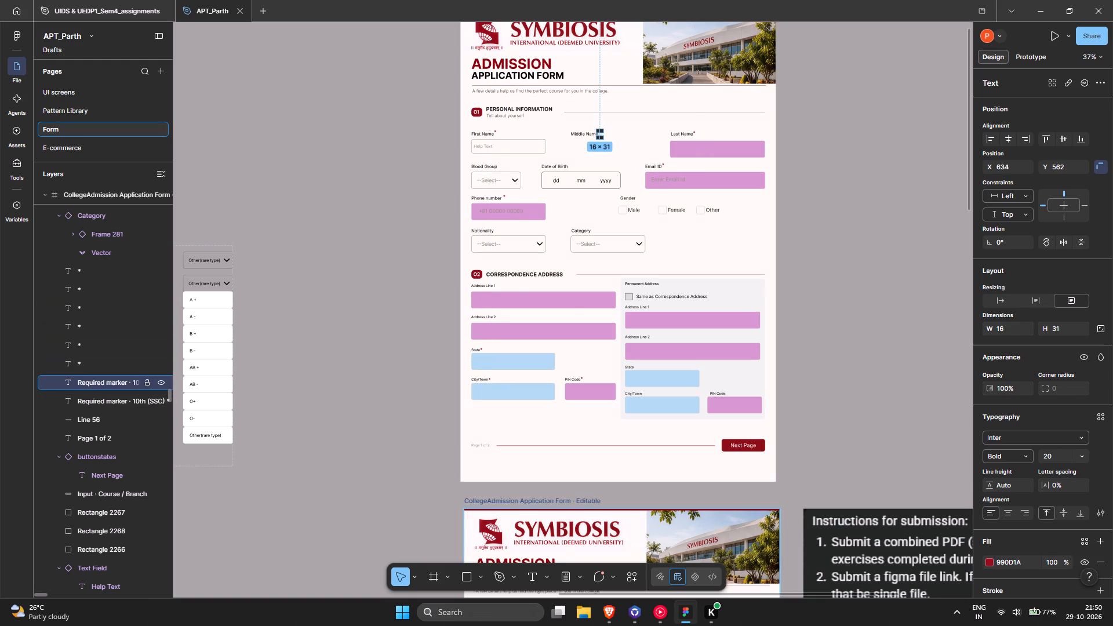
{"action": "key", "text": "ctrl+z"}
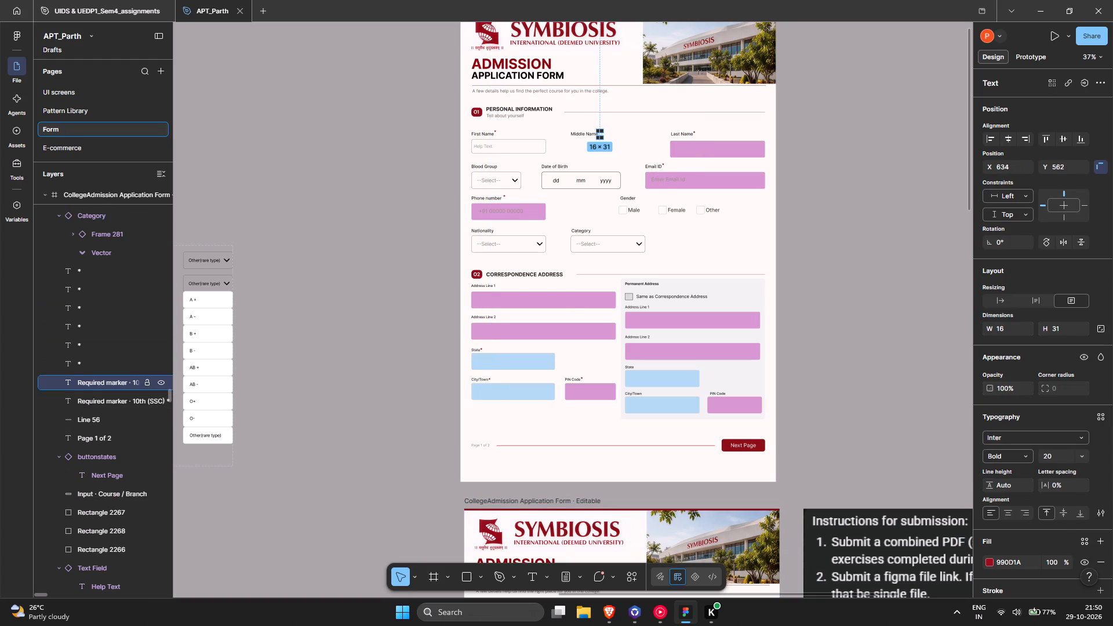
{"action": "double_click", "coordinate": [90, 380]}
{"action": "key", "text": "ctrl+v"}
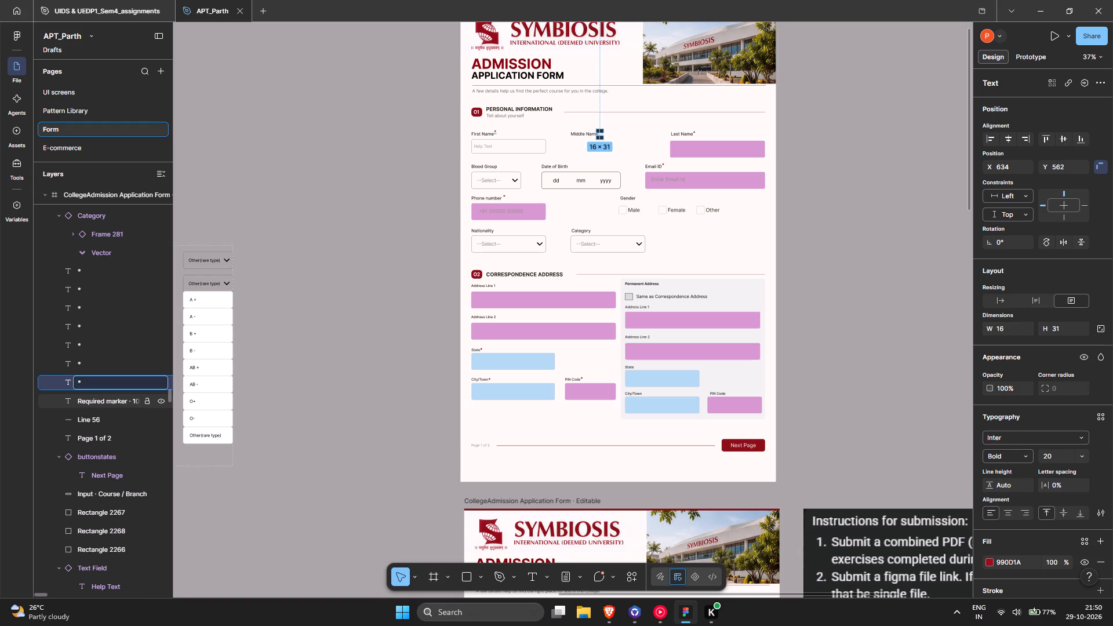
{"action": "double_click", "coordinate": [96, 401]}
{"action": "key", "text": "ctrl+v"}
{"action": "left_click", "coordinate": [210, 438]}
Examine the Form page's layer names and the second form page's Academic Qualifications table, including the row 5 upload field and column separators.
{"action": "scroll", "coordinate": [141, 417], "scroll_direction": "down", "scroll_amount": 5}
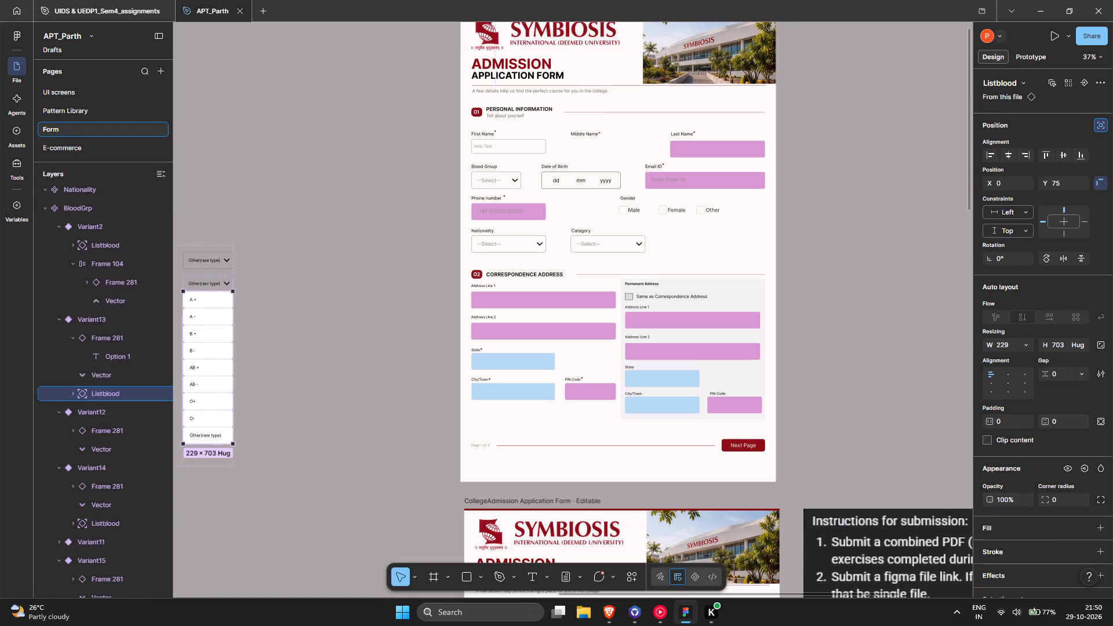
{"action": "scroll", "coordinate": [141, 417], "scroll_direction": "down", "scroll_amount": 7}
{"action": "scroll", "coordinate": [140, 413], "scroll_direction": "up", "scroll_amount": 6}
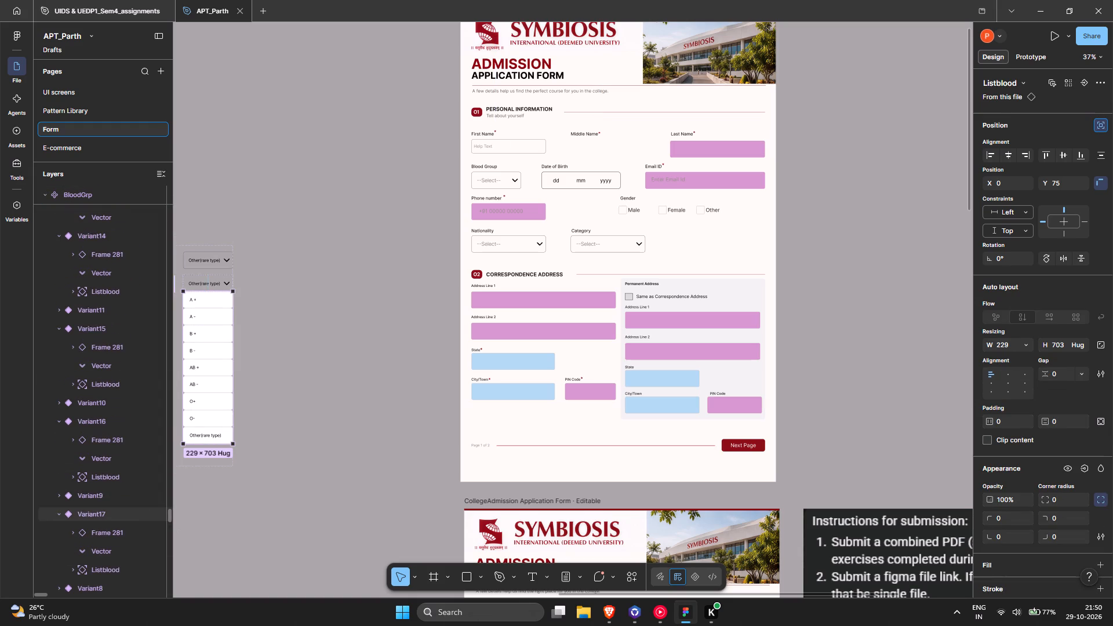
{"action": "left_click_drag", "start_coordinate": [168, 518], "coordinate": [168, 256]}
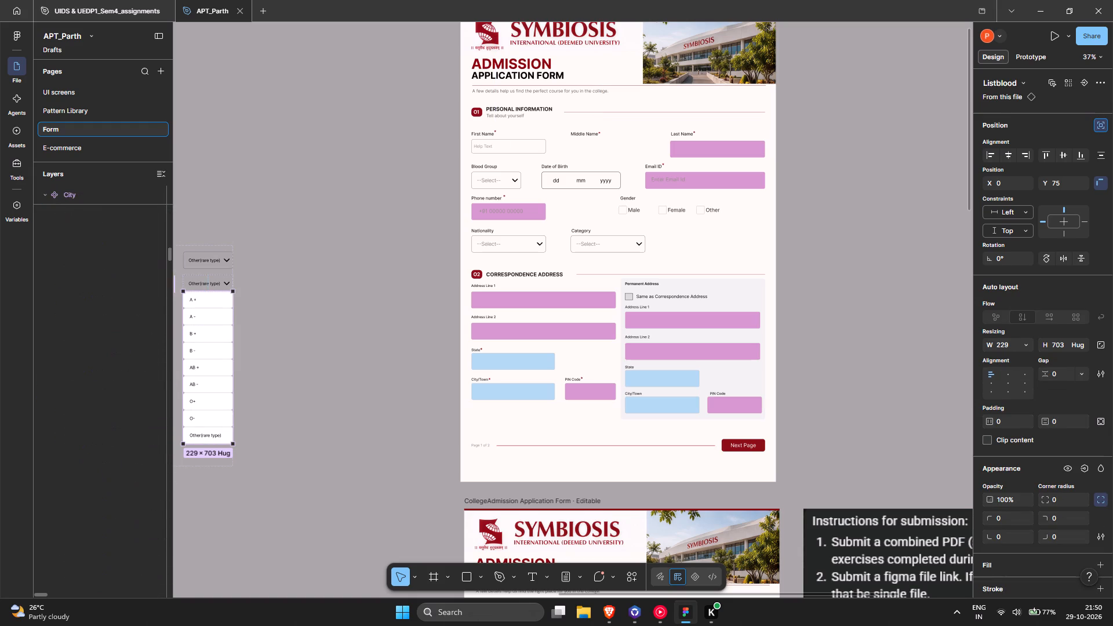
{"action": "left_click_drag", "start_coordinate": [168, 256], "coordinate": [150, 356]}
{"action": "left_click", "coordinate": [122, 319]}
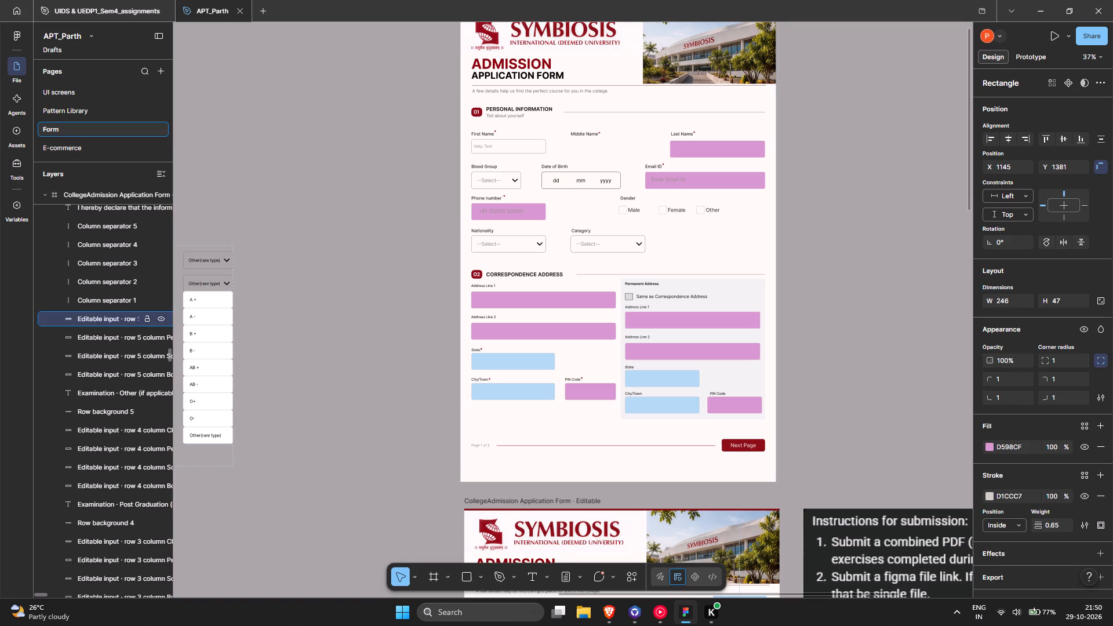
{"action": "scroll", "coordinate": [268, 319], "scroll_direction": "down", "scroll_amount": 9, "text": "ctrl"}
{"action": "scroll", "coordinate": [270, 319], "scroll_direction": "up", "scroll_amount": 1}
{"action": "middle_click_drag", "start_coordinate": [297, 324], "coordinate": [598, 328]}
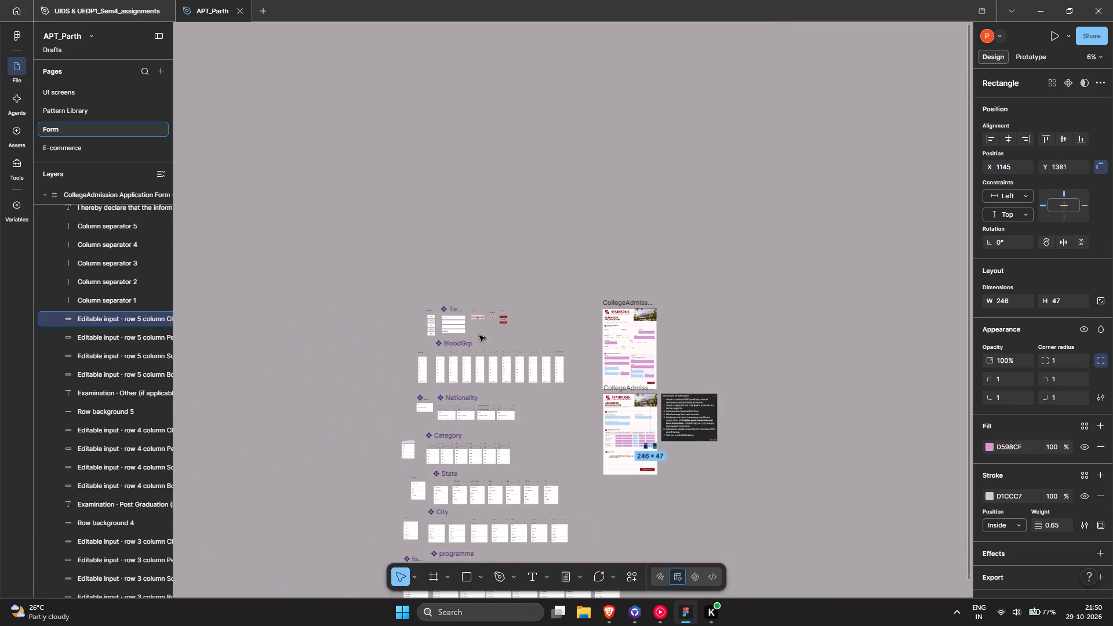
{"action": "scroll", "coordinate": [440, 330], "scroll_direction": "up", "scroll_amount": 10, "text": "ctrl"}
{"action": "scroll", "coordinate": [440, 330], "scroll_direction": "down", "scroll_amount": 15, "text": "ctrl"}
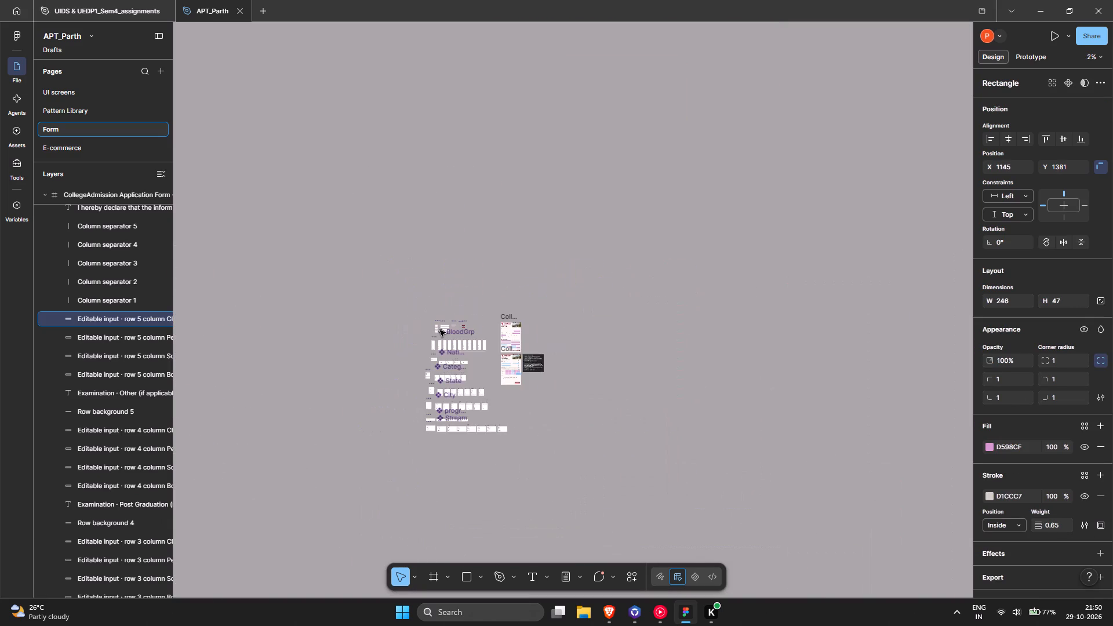
{"action": "scroll", "coordinate": [540, 367], "scroll_direction": "up", "scroll_amount": 6, "text": "ctrl"}
{"action": "scroll", "coordinate": [521, 386], "scroll_direction": "down", "scroll_amount": 2, "text": "ctrl"}
{"action": "scroll", "coordinate": [503, 384], "scroll_direction": "up", "scroll_amount": 18, "text": "ctrl"}
{"action": "scroll", "coordinate": [604, 355], "scroll_direction": "up", "scroll_amount": 4, "text": "ctrl"}
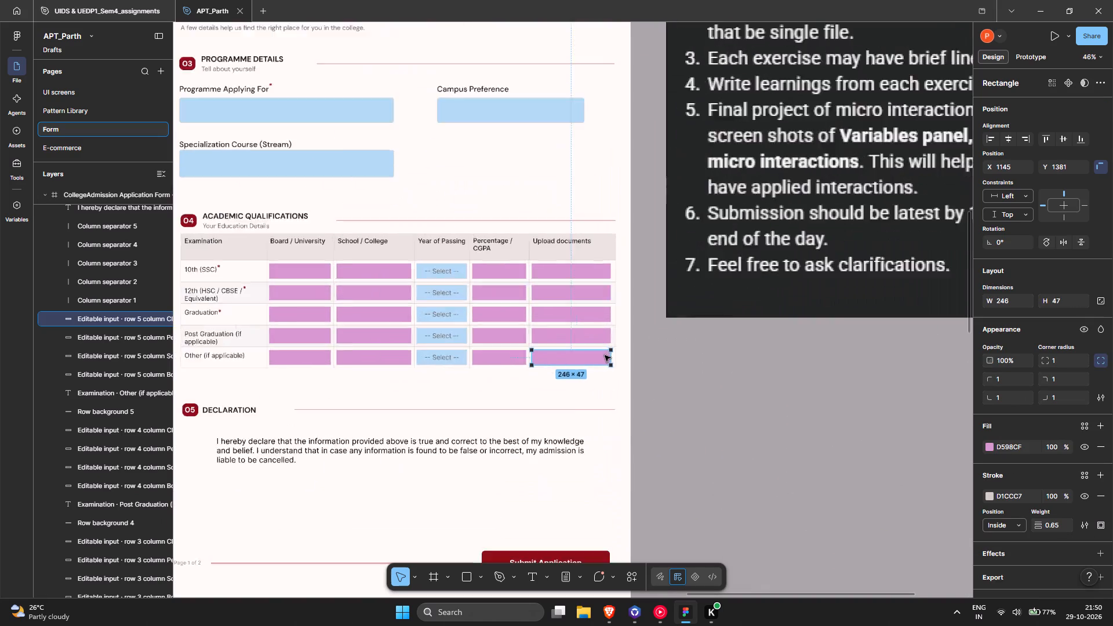
{"action": "scroll", "coordinate": [605, 355], "scroll_direction": "up", "scroll_amount": 1, "text": "ctrl"}
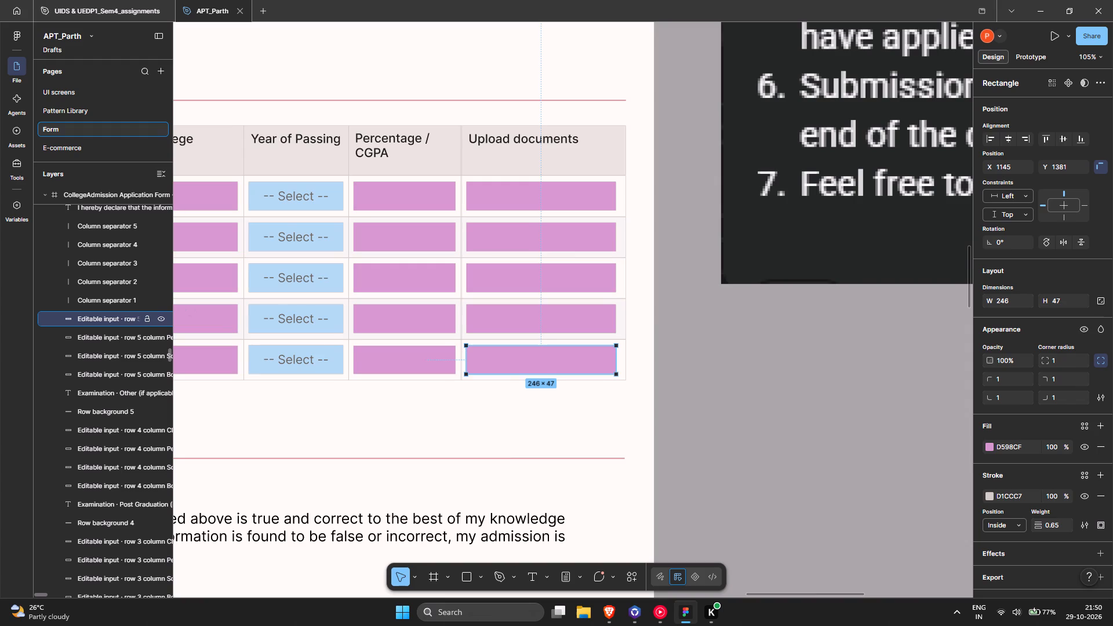
{"action": "scroll", "coordinate": [85, 316], "scroll_direction": "up", "scroll_amount": 13}
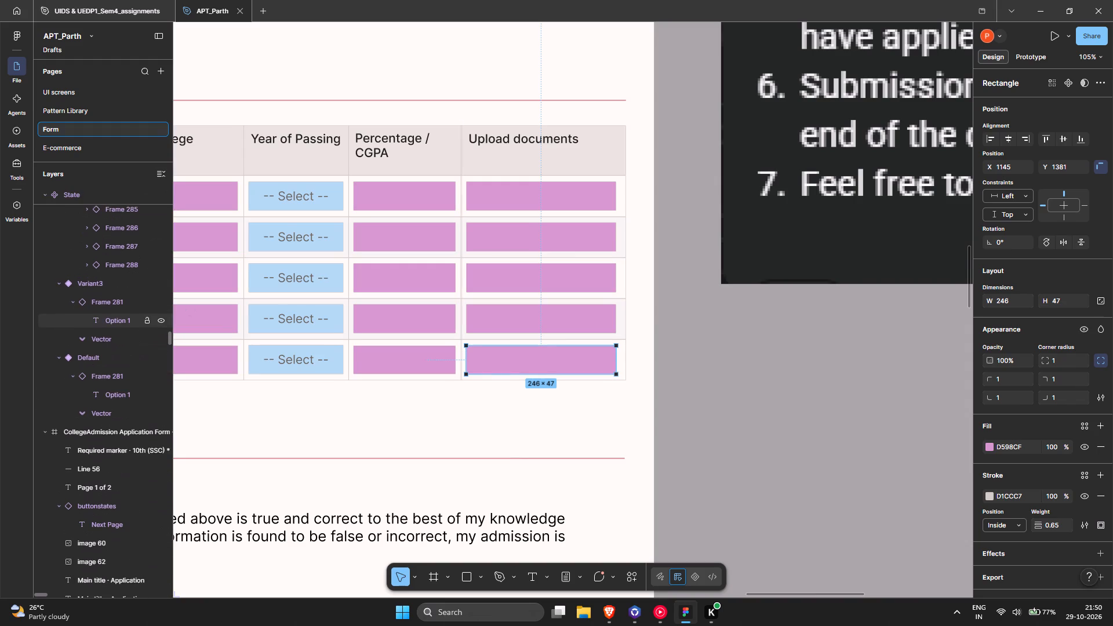
{"action": "scroll", "coordinate": [85, 316], "scroll_direction": "up", "scroll_amount": 11}
{"action": "scroll", "coordinate": [85, 316], "scroll_direction": "down", "scroll_amount": 13}
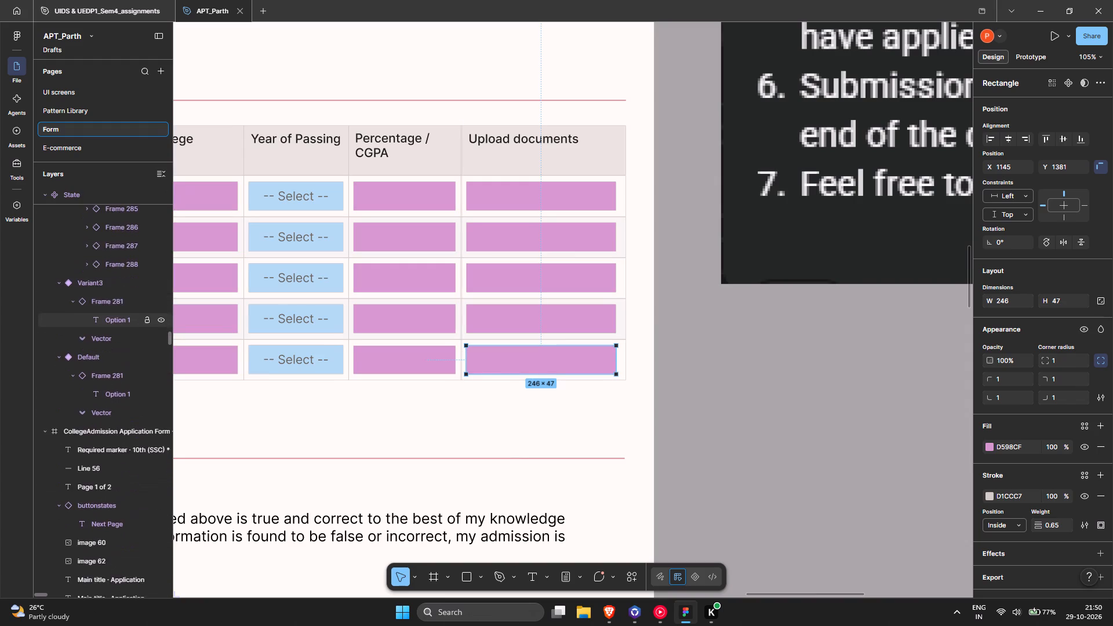
{"action": "scroll", "coordinate": [85, 316], "scroll_direction": "down", "scroll_amount": 2}
{"action": "scroll", "coordinate": [133, 352], "scroll_direction": "down", "scroll_amount": 5}
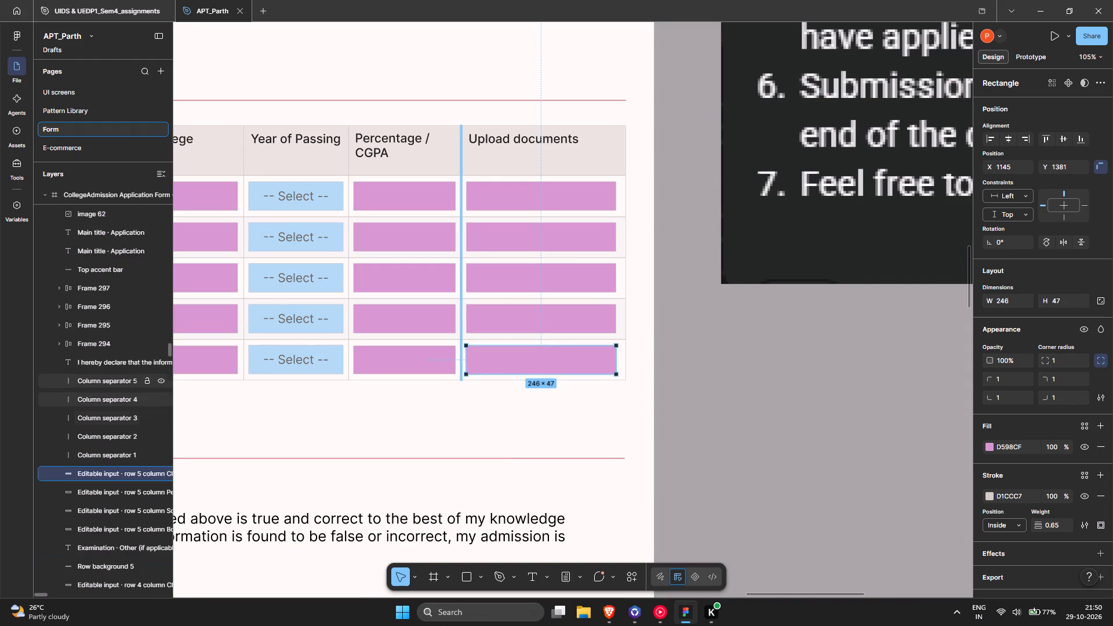
{"action": "left_click", "coordinate": [121, 378]}
{"action": "left_click", "coordinate": [716, 419]}
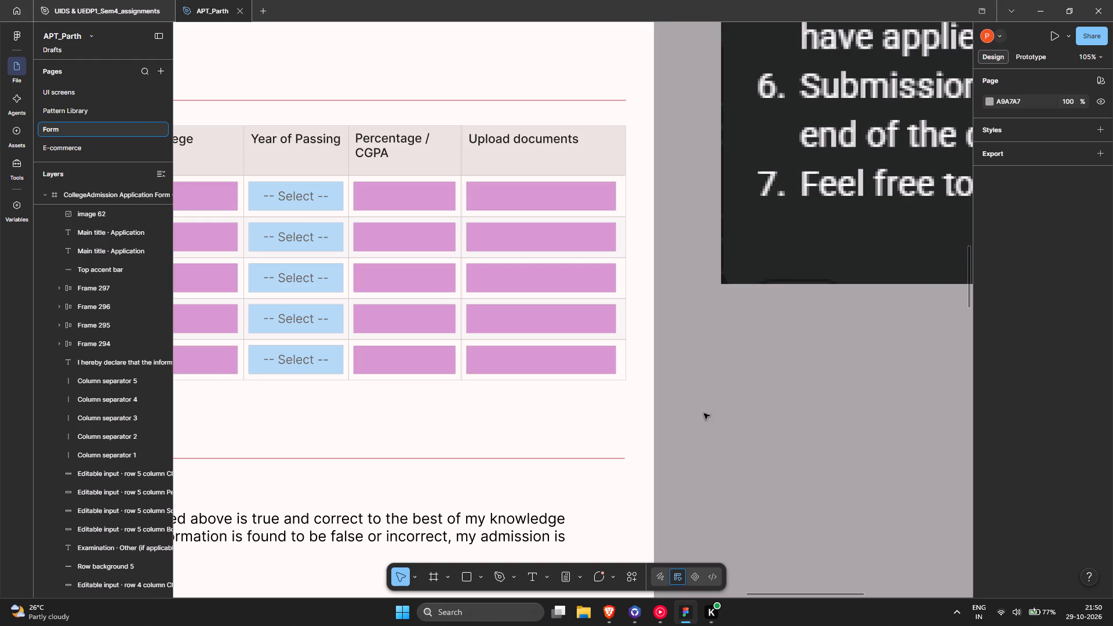
Switch to YouTube Music and change the playing track Chemical to its video version.
{"action": "left_click", "coordinate": [670, 624]}
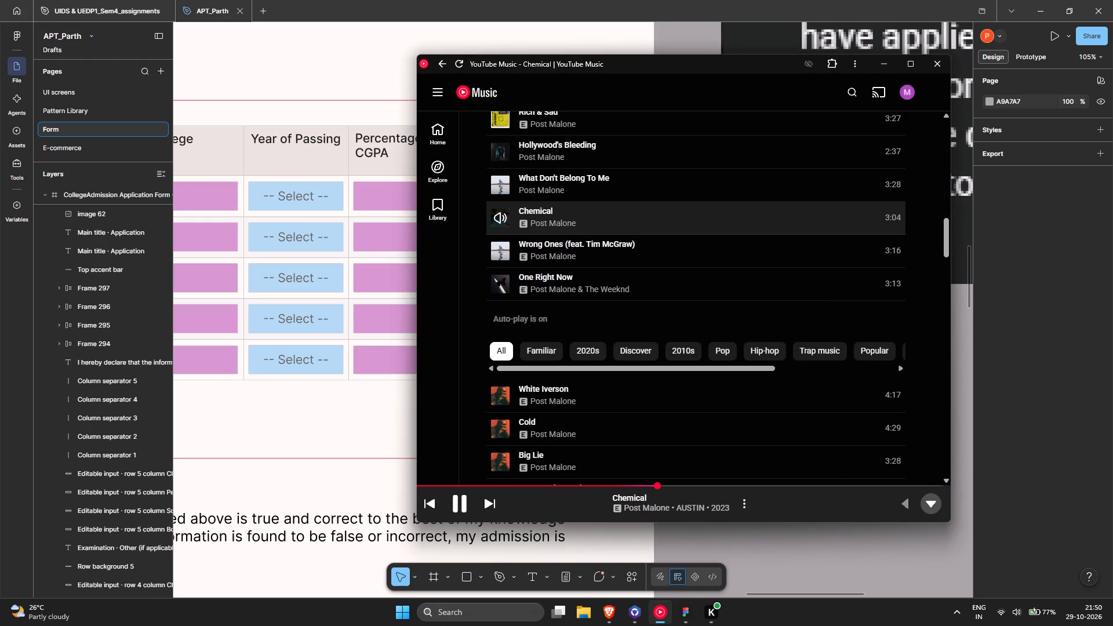
{"action": "scroll", "coordinate": [590, 220], "scroll_direction": "up", "scroll_amount": 20}
{"action": "scroll", "coordinate": [590, 220], "scroll_direction": "up", "scroll_amount": 11}
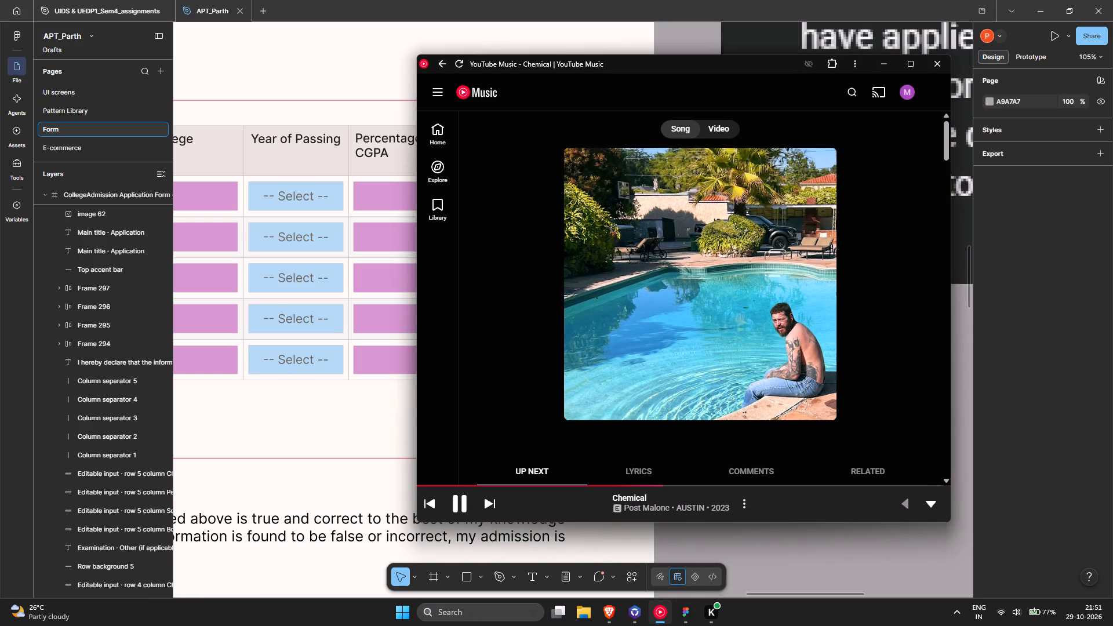
{"action": "left_click", "coordinate": [728, 121]}
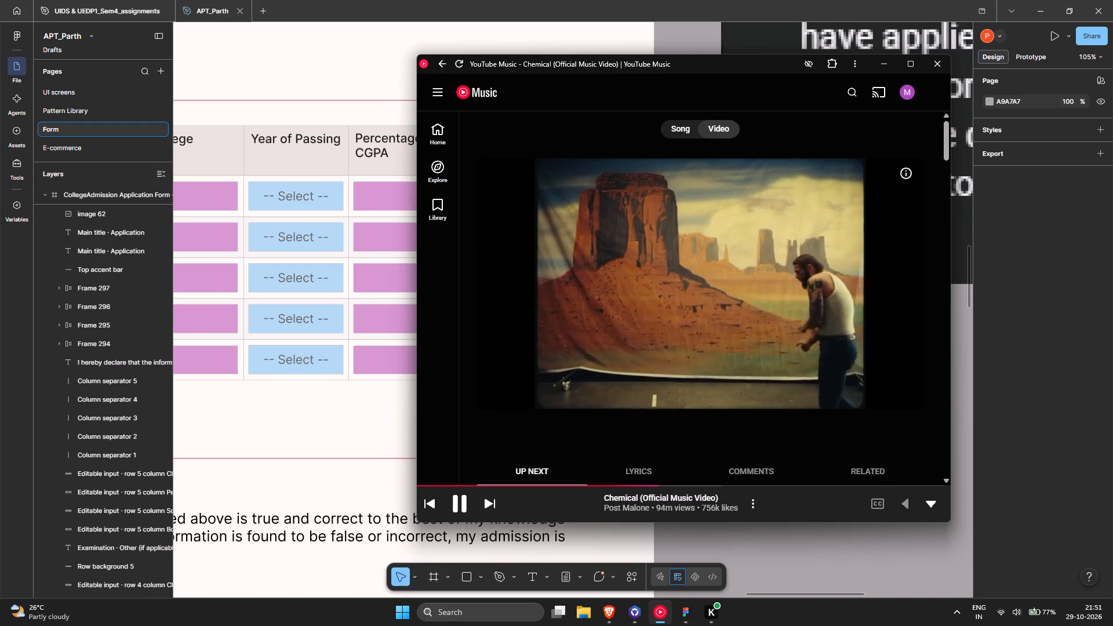
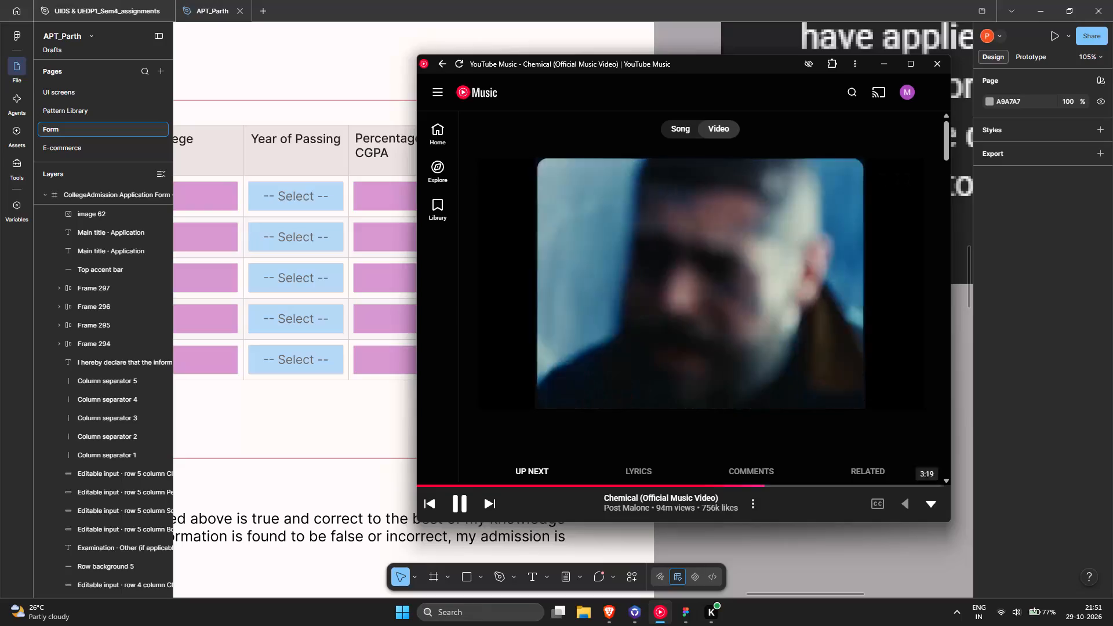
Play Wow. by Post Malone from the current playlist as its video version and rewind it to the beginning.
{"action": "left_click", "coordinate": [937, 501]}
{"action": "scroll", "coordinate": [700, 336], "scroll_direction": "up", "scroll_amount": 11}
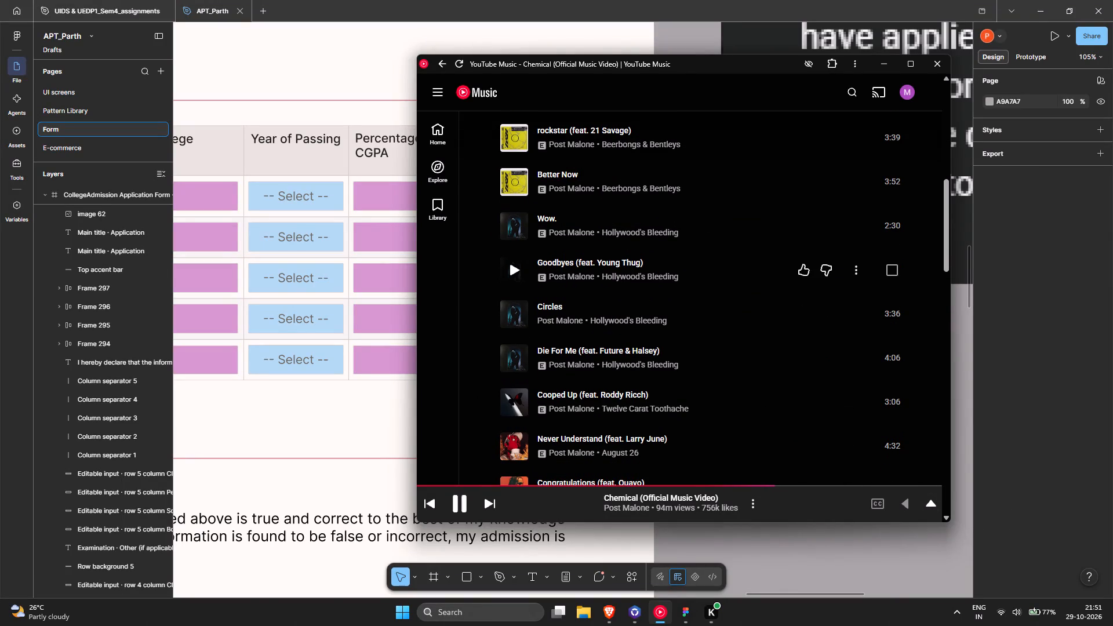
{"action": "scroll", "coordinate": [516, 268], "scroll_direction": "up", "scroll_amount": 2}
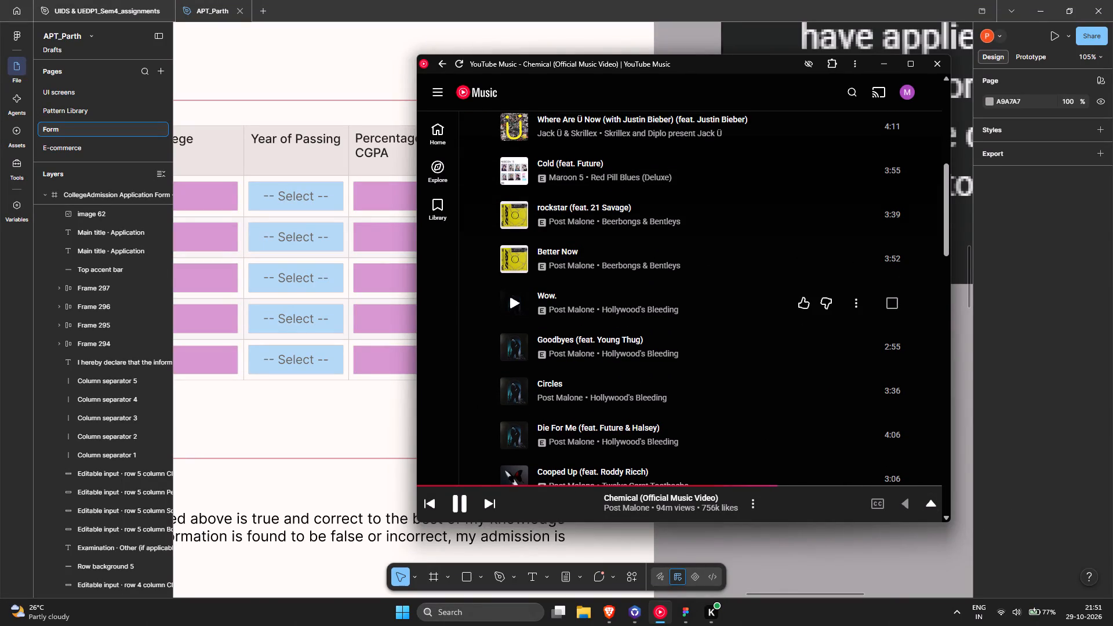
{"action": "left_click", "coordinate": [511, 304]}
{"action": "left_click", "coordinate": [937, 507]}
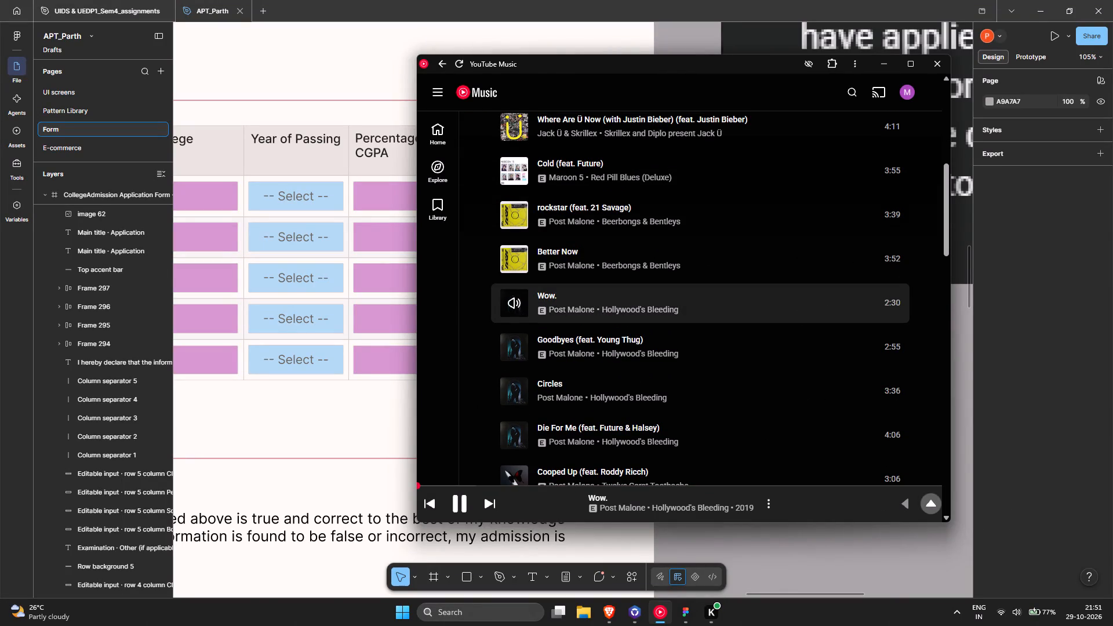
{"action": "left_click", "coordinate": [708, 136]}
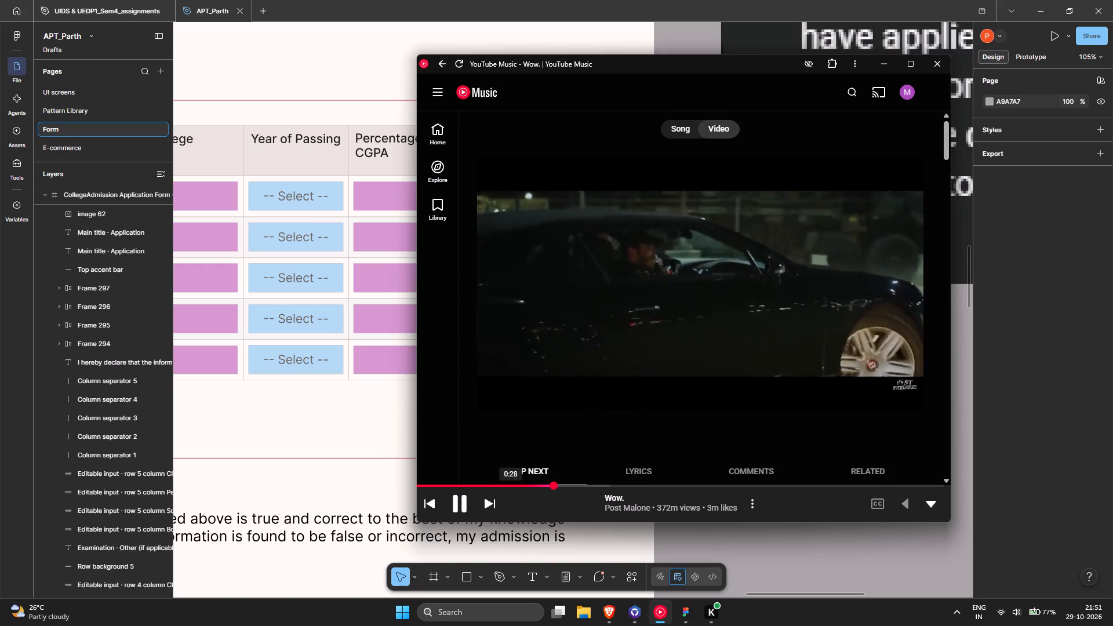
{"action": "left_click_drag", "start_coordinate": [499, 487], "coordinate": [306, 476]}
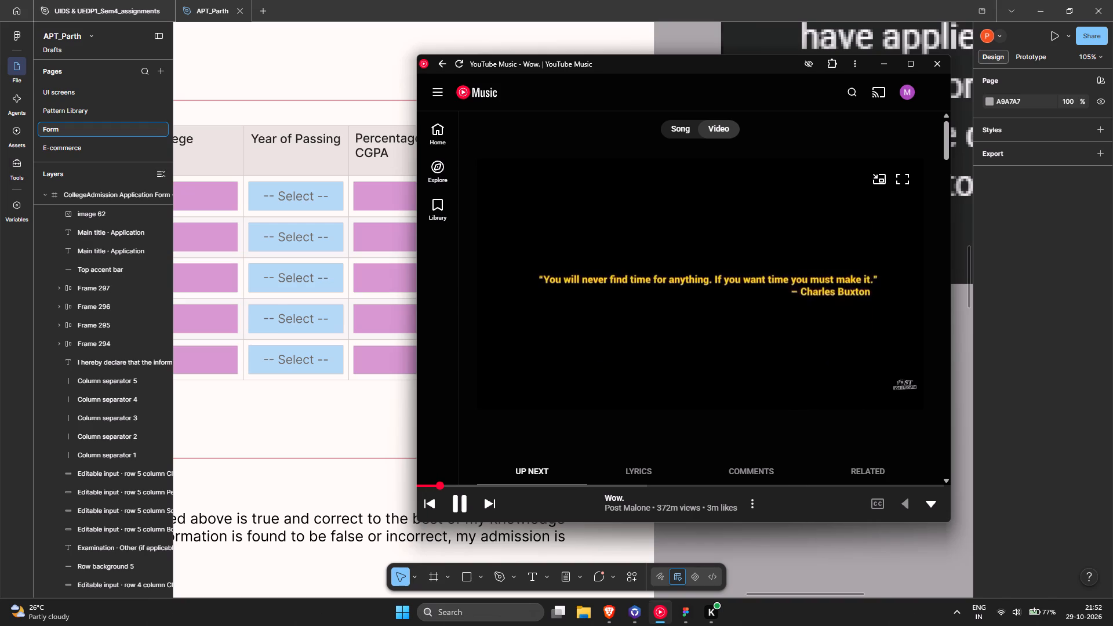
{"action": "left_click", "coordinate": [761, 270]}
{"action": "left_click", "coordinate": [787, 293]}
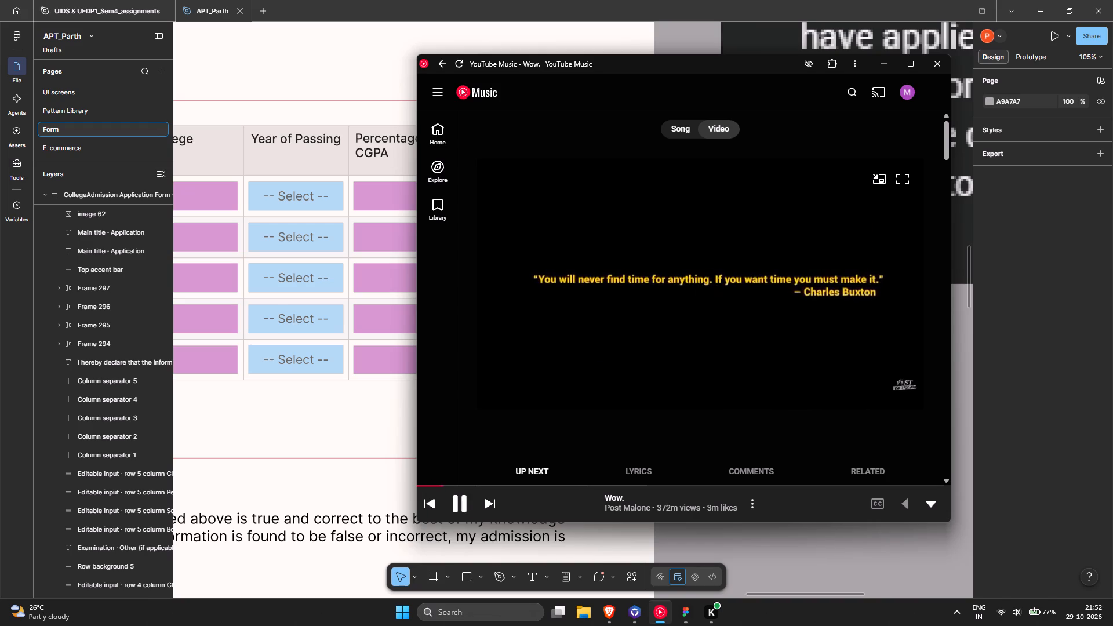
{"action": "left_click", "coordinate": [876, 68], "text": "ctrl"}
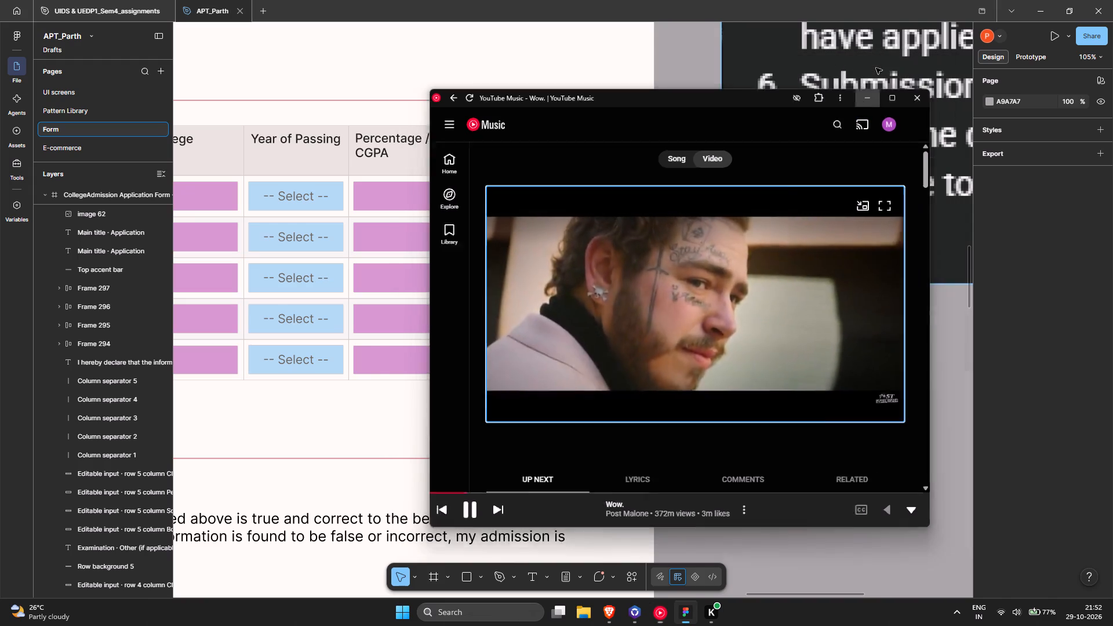
Return to Figma and examine the second form page's overall layout and its Academic Qualifications table.
{"action": "scroll", "coordinate": [852, 179], "scroll_direction": "down", "scroll_amount": 4, "text": "ctrl"}
{"action": "scroll", "coordinate": [481, 188], "scroll_direction": "up", "scroll_amount": 5, "text": "ctrl"}
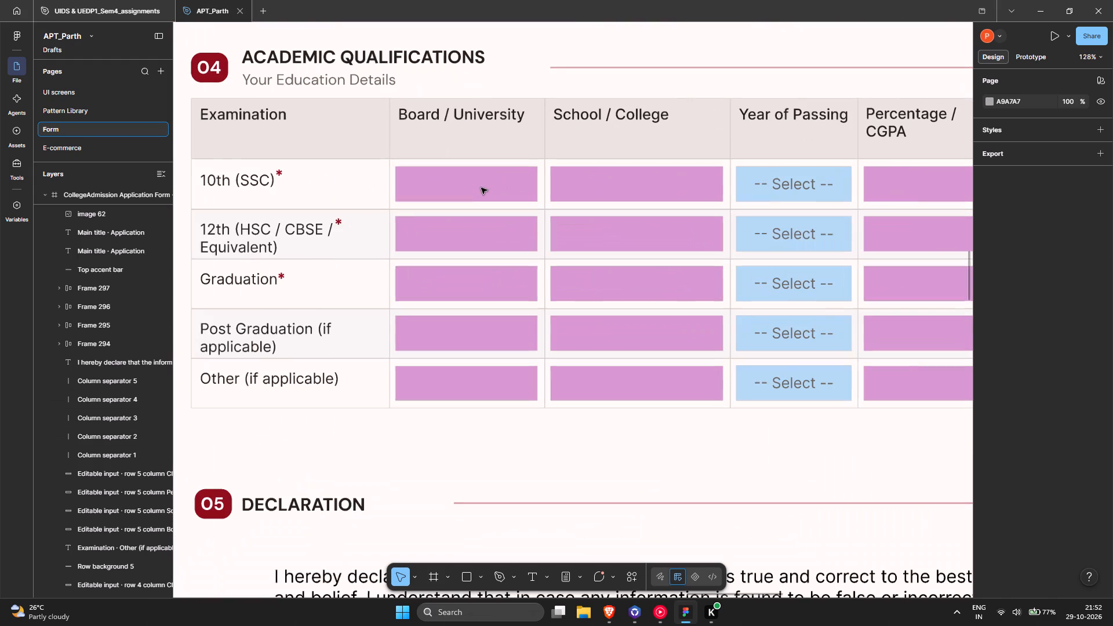
{"action": "left_click", "coordinate": [501, 185]}
{"action": "scroll", "coordinate": [501, 185], "scroll_direction": "down", "scroll_amount": 6, "text": "ctrl"}
{"action": "scroll", "coordinate": [496, 210], "scroll_direction": "up", "scroll_amount": 5}
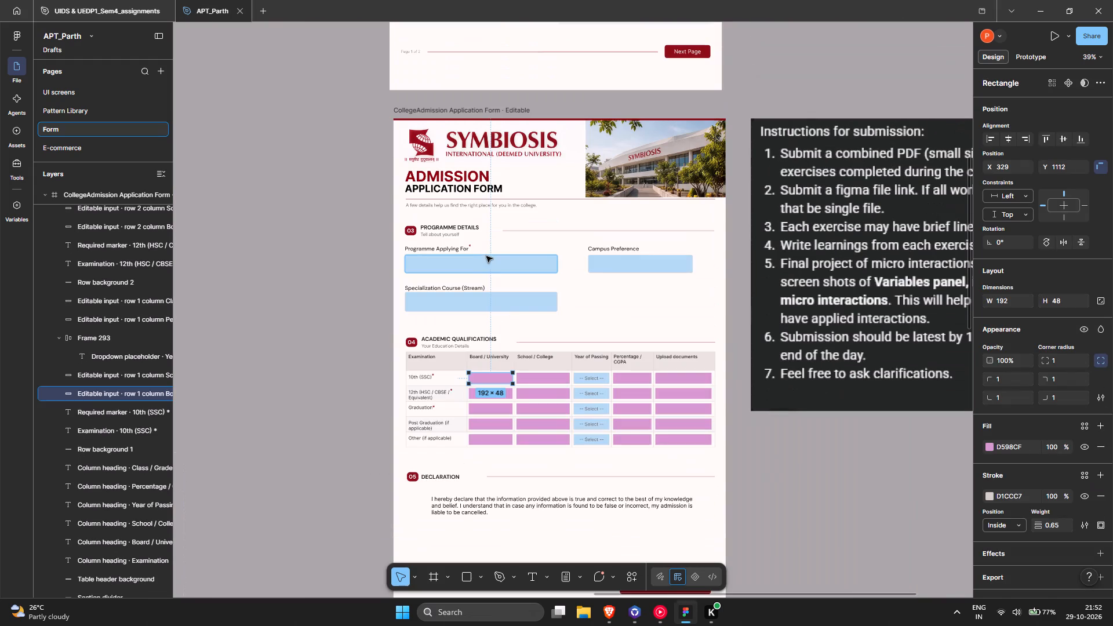
{"action": "scroll", "coordinate": [565, 327], "scroll_direction": "down", "scroll_amount": 4}
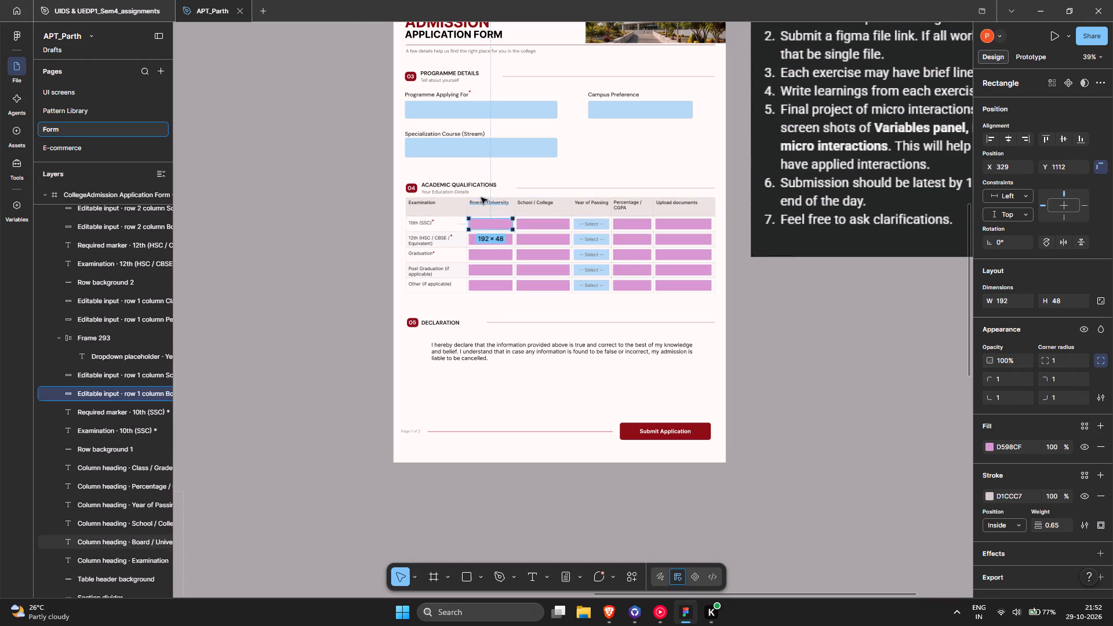
{"action": "scroll", "coordinate": [452, 206], "scroll_direction": "up", "scroll_amount": 4, "text": "ctrl"}
{"action": "scroll", "coordinate": [593, 227], "scroll_direction": "down", "scroll_amount": 5, "text": "ctrl"}
{"action": "scroll", "coordinate": [594, 228], "scroll_direction": "up", "scroll_amount": 6}
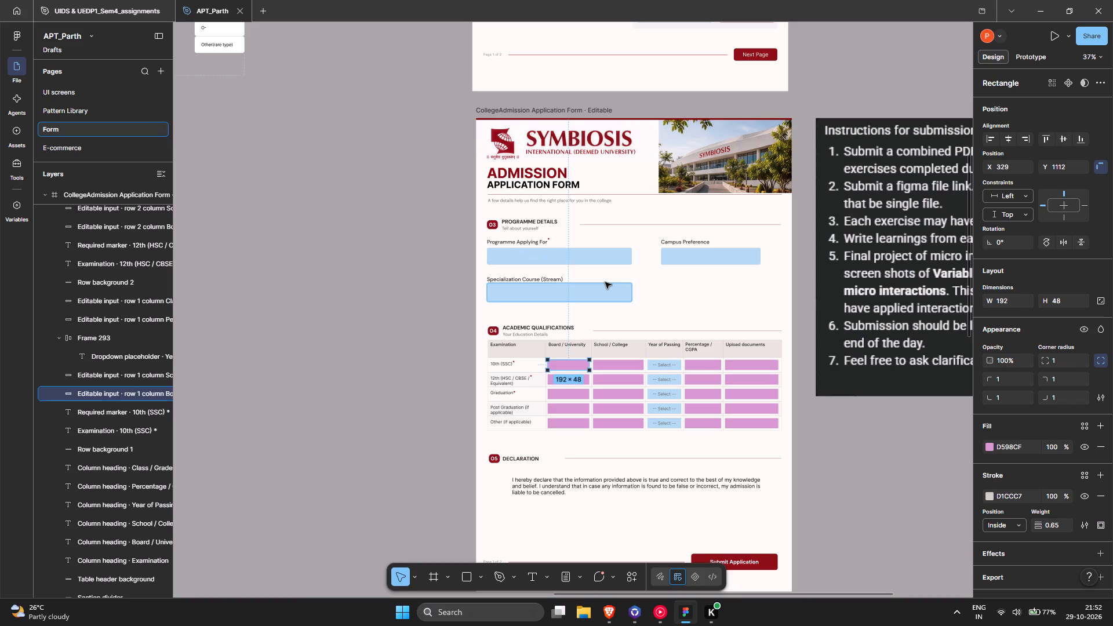
{"action": "left_click", "coordinate": [403, 271]}
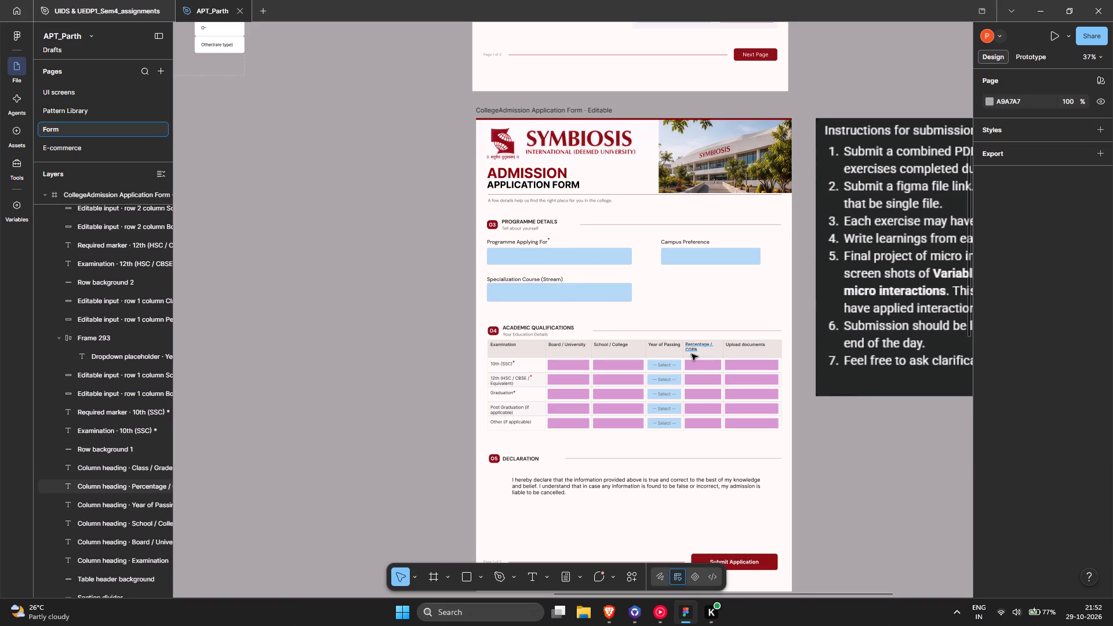
Change the subtitle under PROGRAMME DETAILS on the second form page to "Tell about your aspirations".
{"action": "scroll", "coordinate": [400, 288], "scroll_direction": "down", "scroll_amount": 2, "text": "ctrl"}
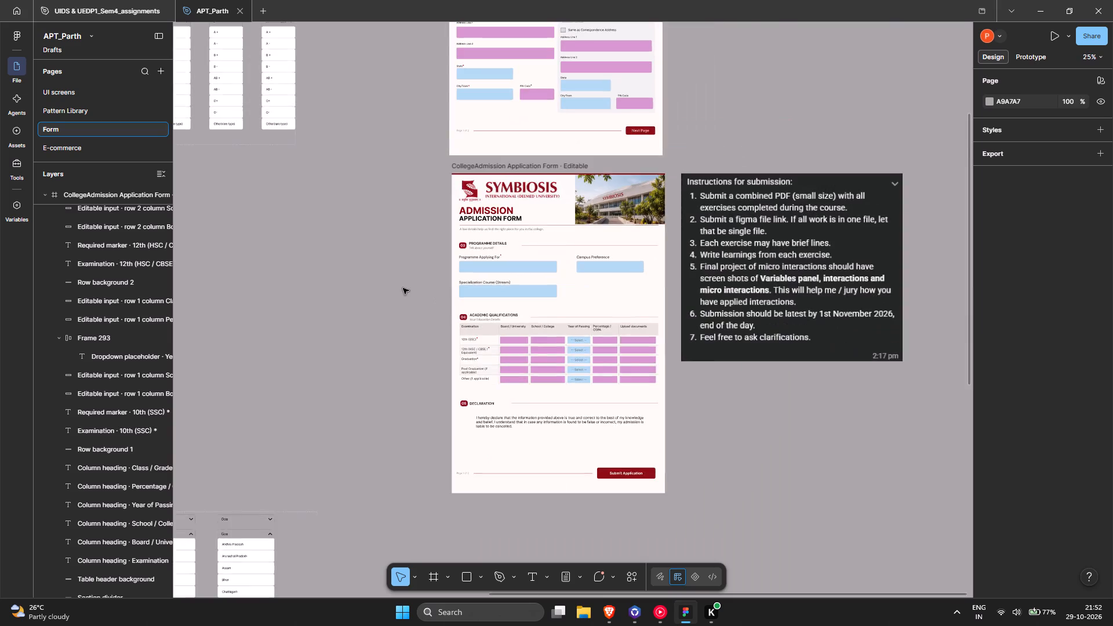
{"action": "scroll", "coordinate": [414, 286], "scroll_direction": "up", "scroll_amount": 5, "text": "ctrl"}
{"action": "middle_click_drag", "start_coordinate": [777, 326], "coordinate": [693, 334]}
{"action": "left_click", "coordinate": [512, 198]}
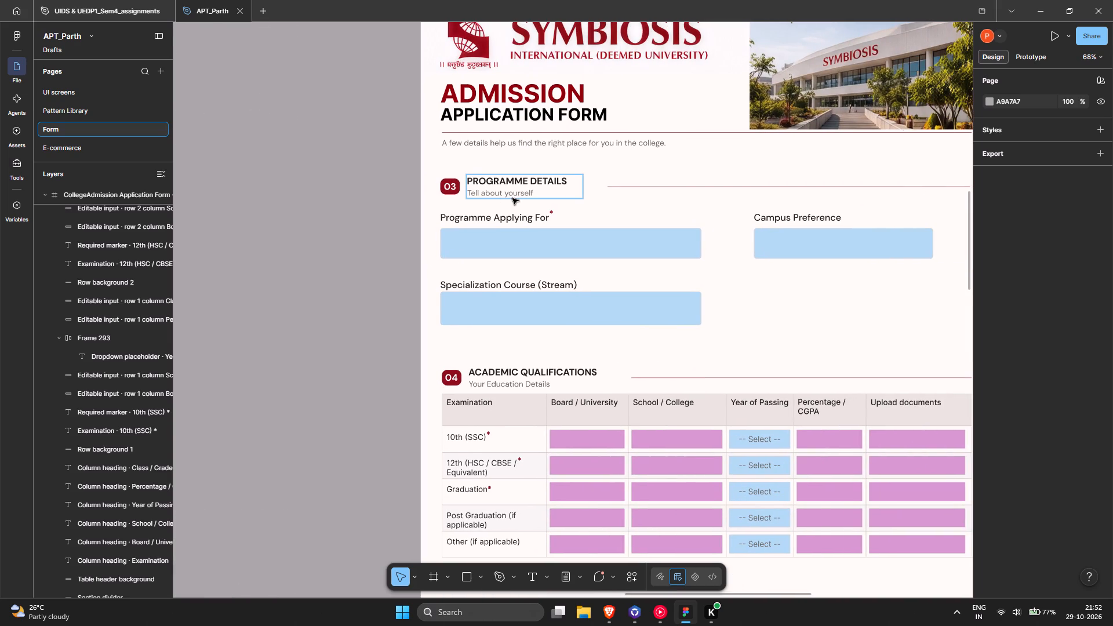
{"action": "left_click", "coordinate": [512, 196]}
{"action": "triple_click", "coordinate": [520, 194]}
{"action": "left_click", "coordinate": [520, 194]}
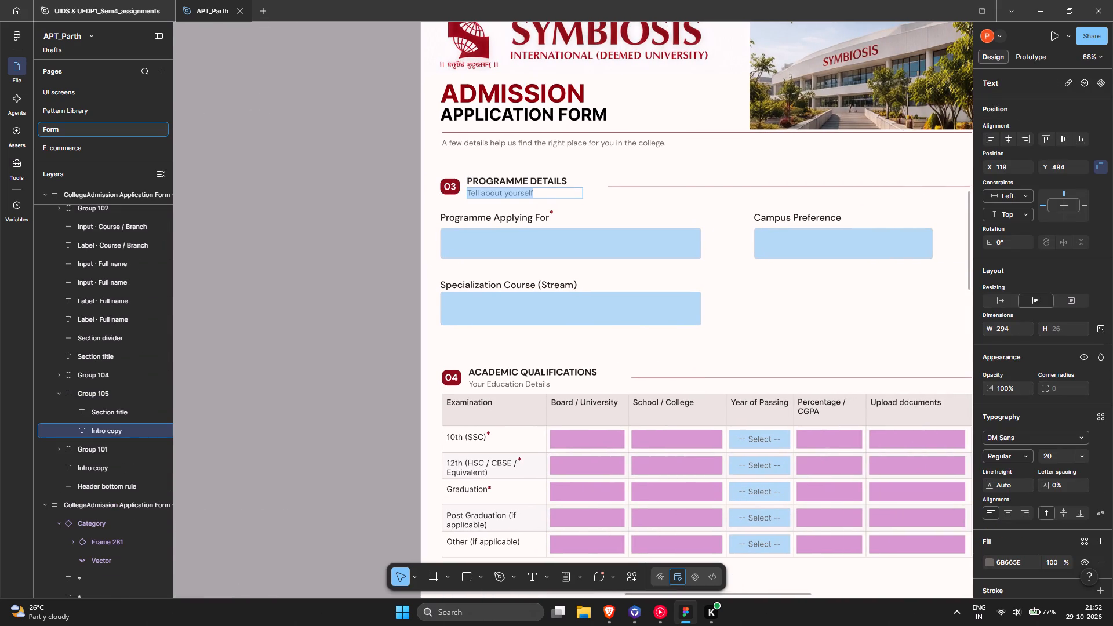
{"action": "type", "text": "aB"}
{"action": "key", "text": "BackSpace"}
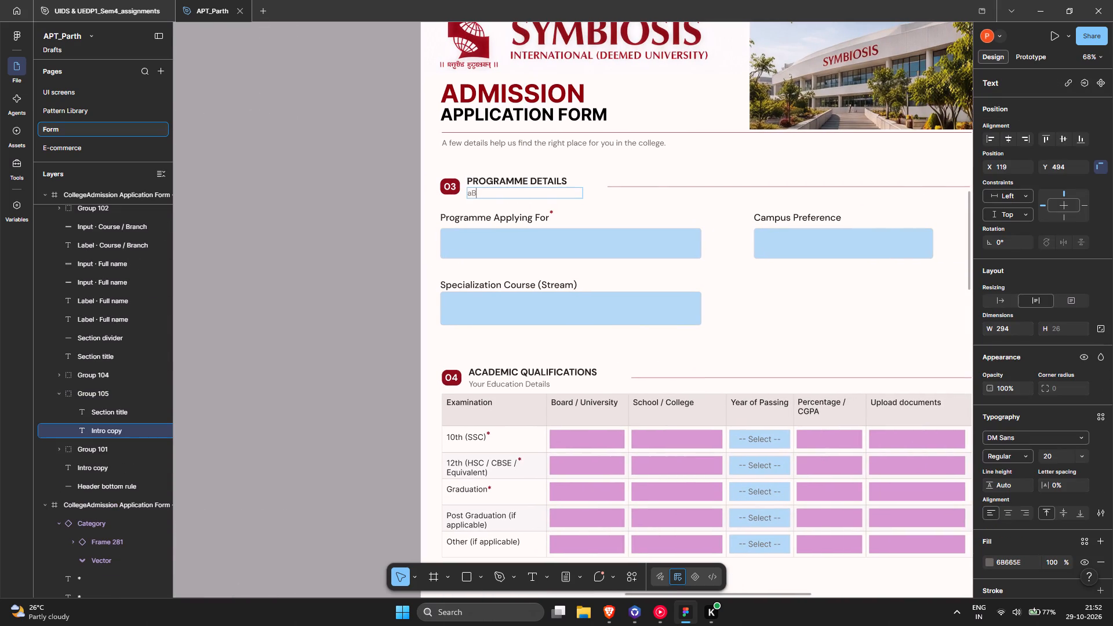
{"action": "key", "text": "BackSpace"}
{"action": "type", "text": "Tell about your asp"}
{"action": "type", "text": "irations"}
{"action": "left_click", "coordinate": [348, 195]}
{"action": "scroll", "coordinate": [348, 195], "scroll_direction": "down", "scroll_amount": 2, "text": "ctrl"}
{"action": "left_click", "coordinate": [351, 199]}
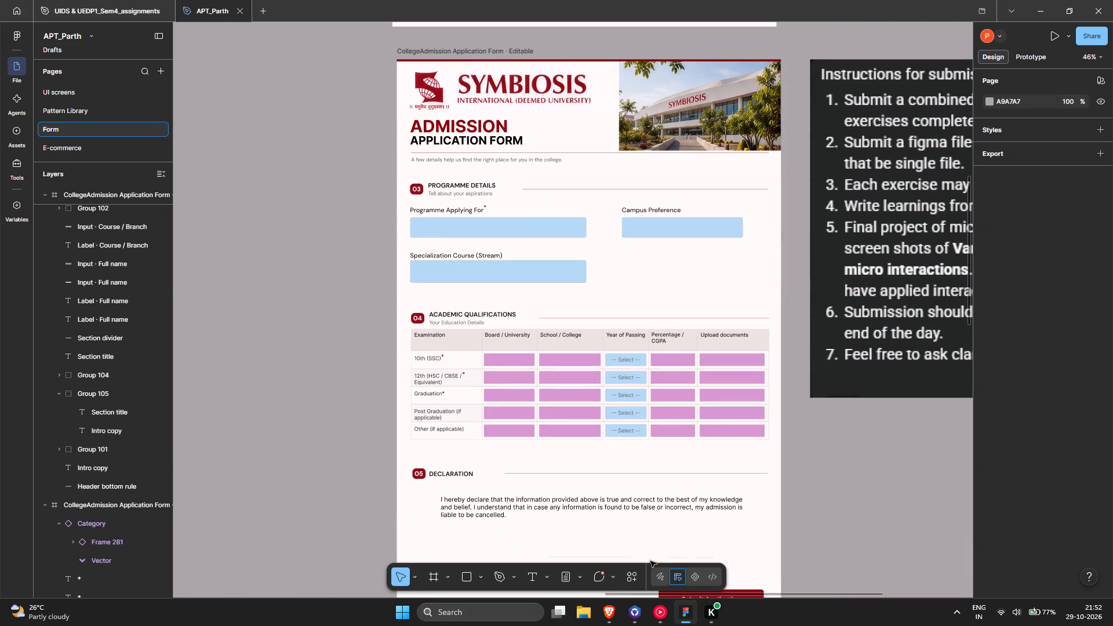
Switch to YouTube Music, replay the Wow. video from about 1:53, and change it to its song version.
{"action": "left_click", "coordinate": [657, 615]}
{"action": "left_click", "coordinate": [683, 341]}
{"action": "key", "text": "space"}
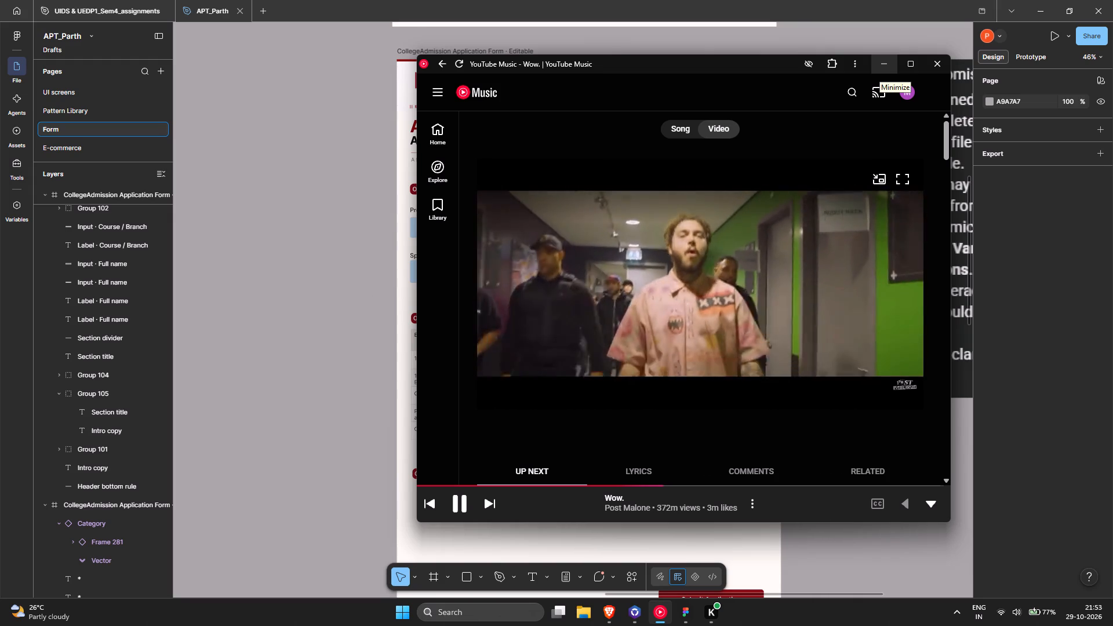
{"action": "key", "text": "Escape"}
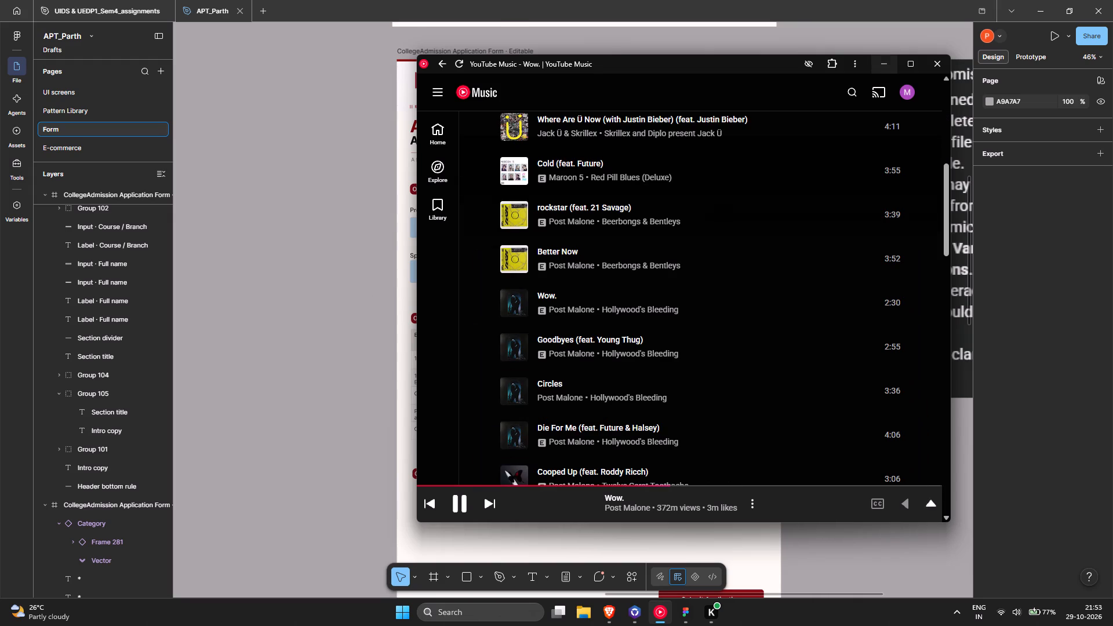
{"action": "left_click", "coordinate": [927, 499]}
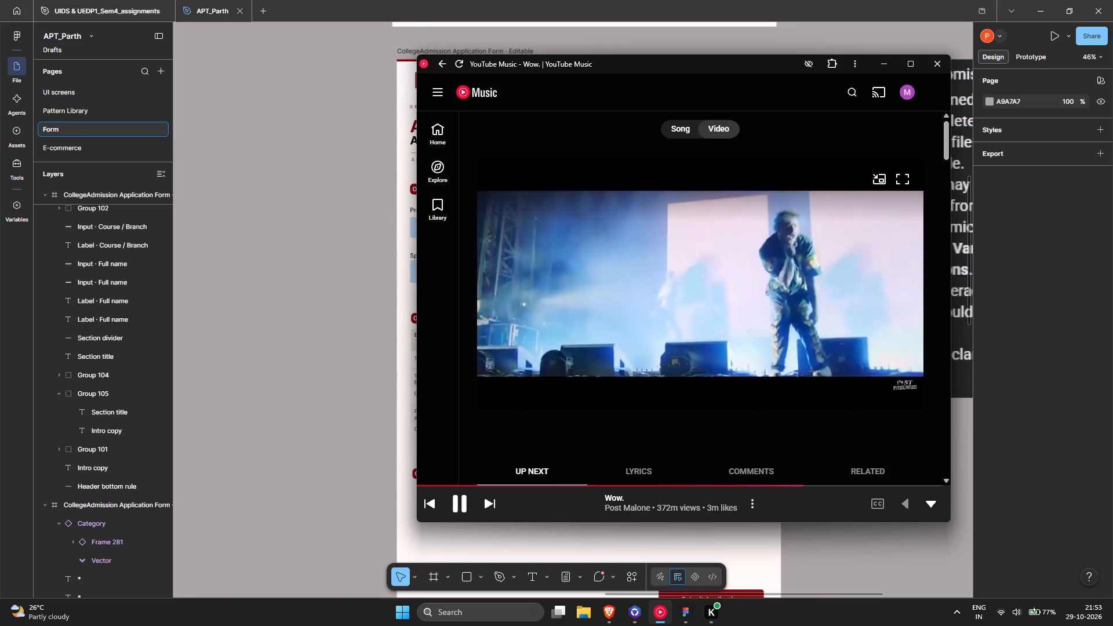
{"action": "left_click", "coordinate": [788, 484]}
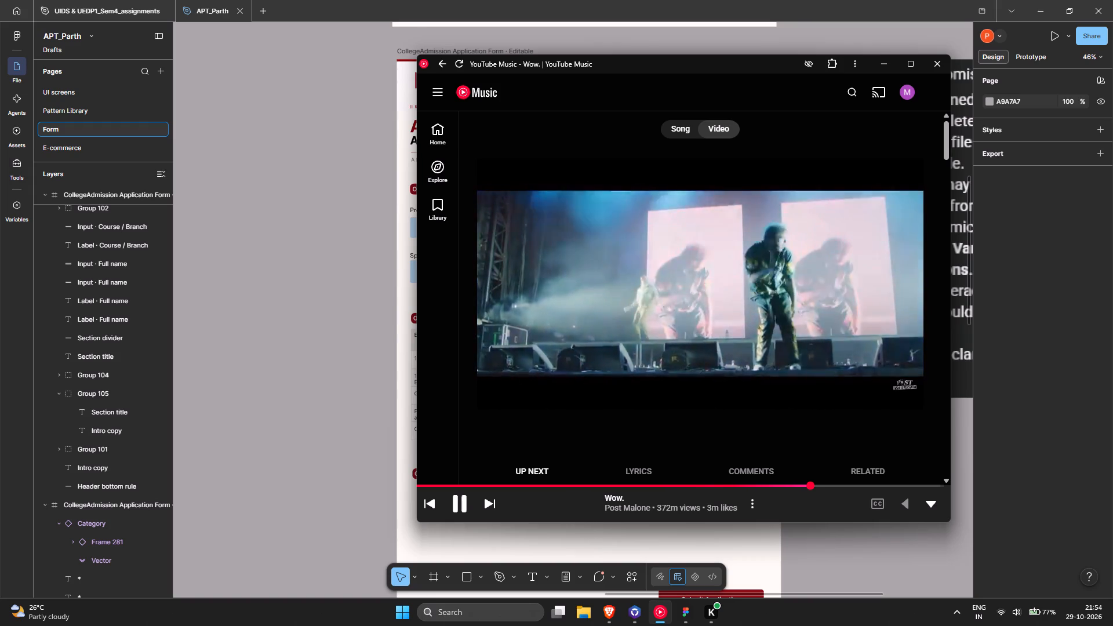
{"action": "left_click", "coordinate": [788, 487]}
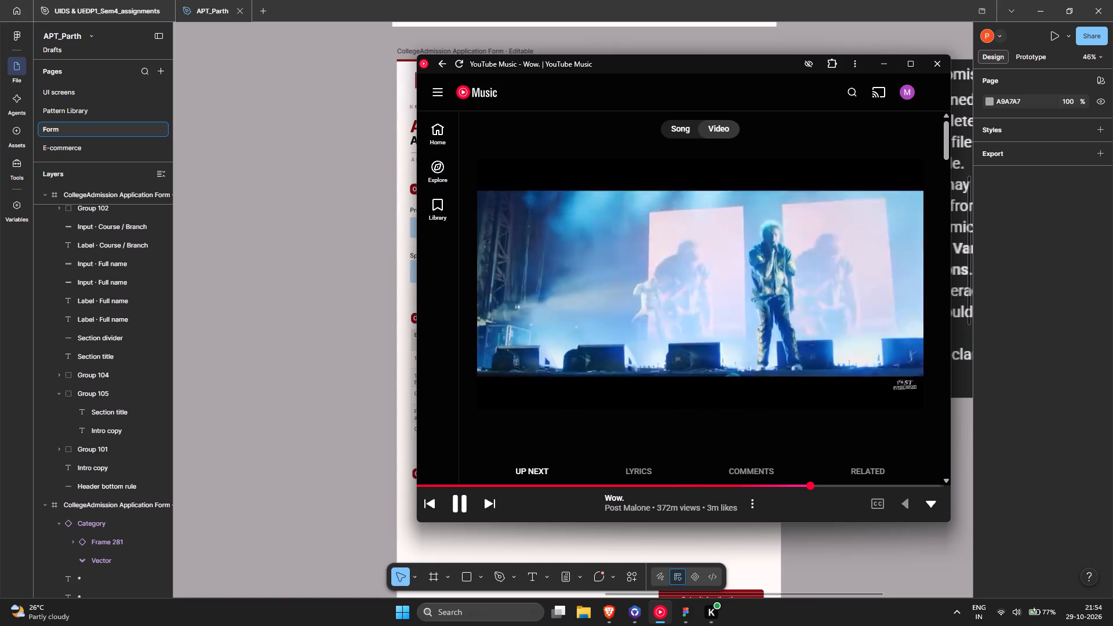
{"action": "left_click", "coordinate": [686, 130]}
Browse the rest of the current playlist and the Listen again recommendations for another track.
{"action": "left_click", "coordinate": [928, 506]}
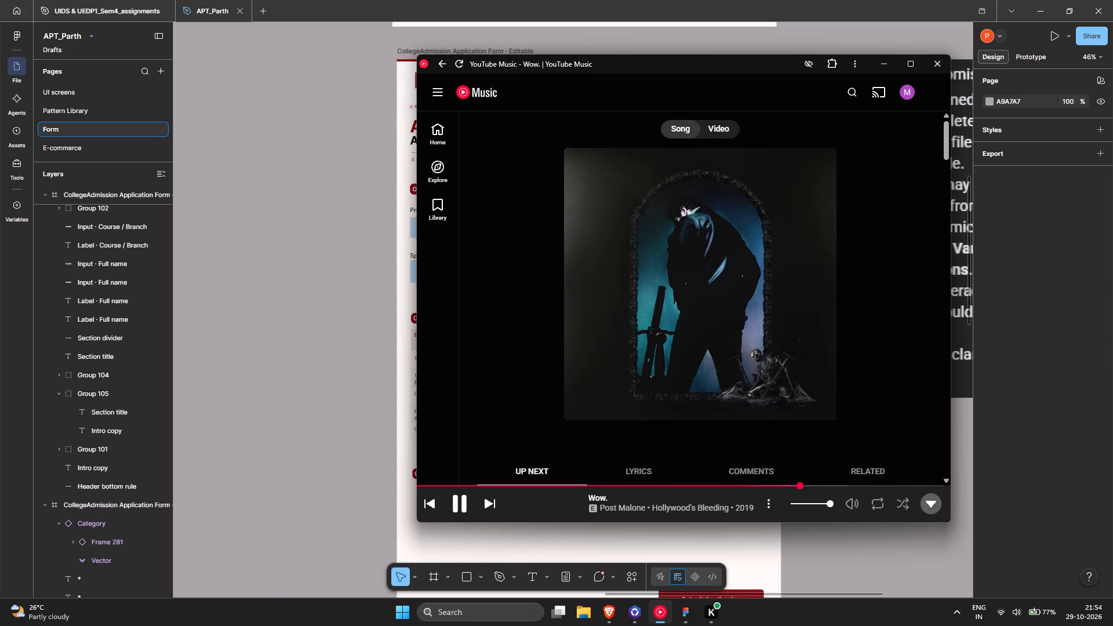
{"action": "scroll", "coordinate": [686, 316], "scroll_direction": "down", "scroll_amount": 12}
{"action": "scroll", "coordinate": [569, 319], "scroll_direction": "down", "scroll_amount": 5}
{"action": "scroll", "coordinate": [508, 375], "scroll_direction": "down", "scroll_amount": 5}
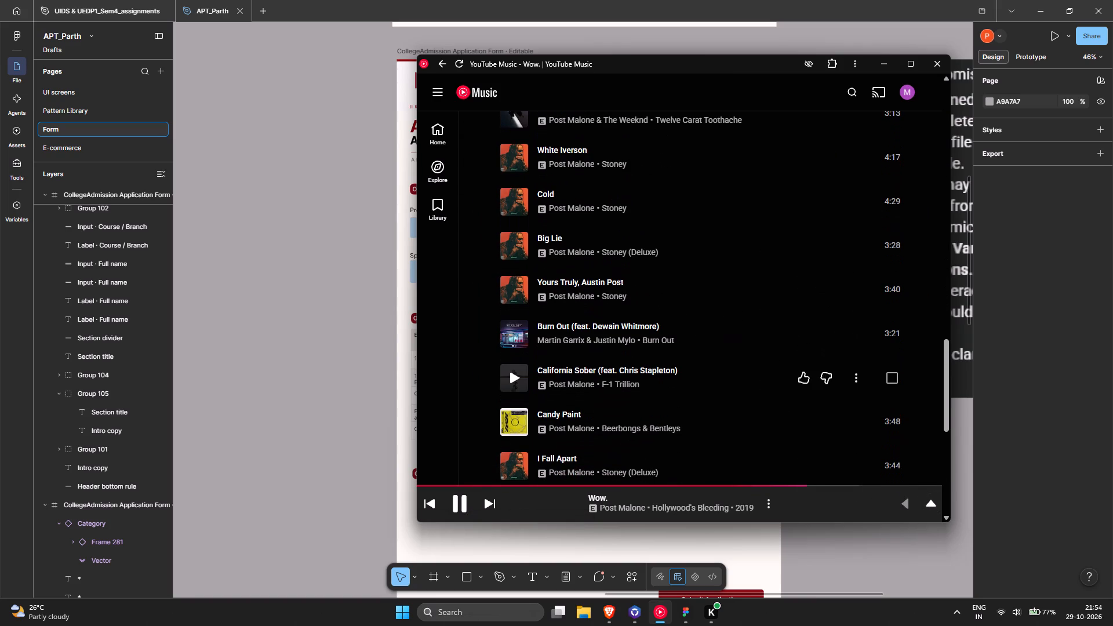
{"action": "scroll", "coordinate": [520, 377], "scroll_direction": "down", "scroll_amount": 15}
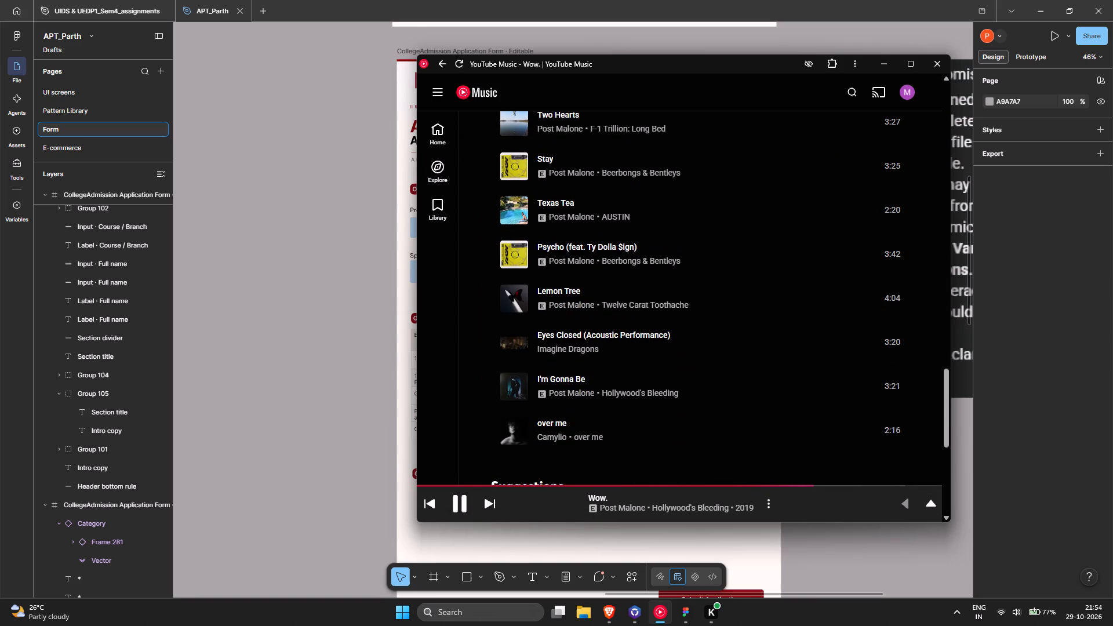
{"action": "left_click", "coordinate": [446, 125]}
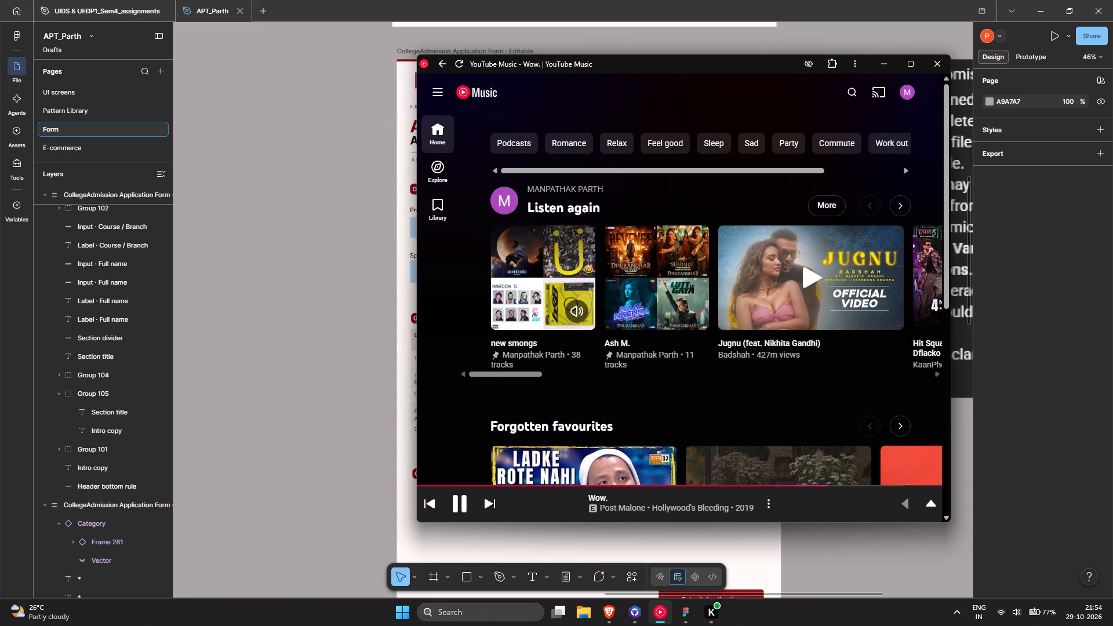
{"action": "left_click_drag", "start_coordinate": [537, 372], "coordinate": [704, 372]}
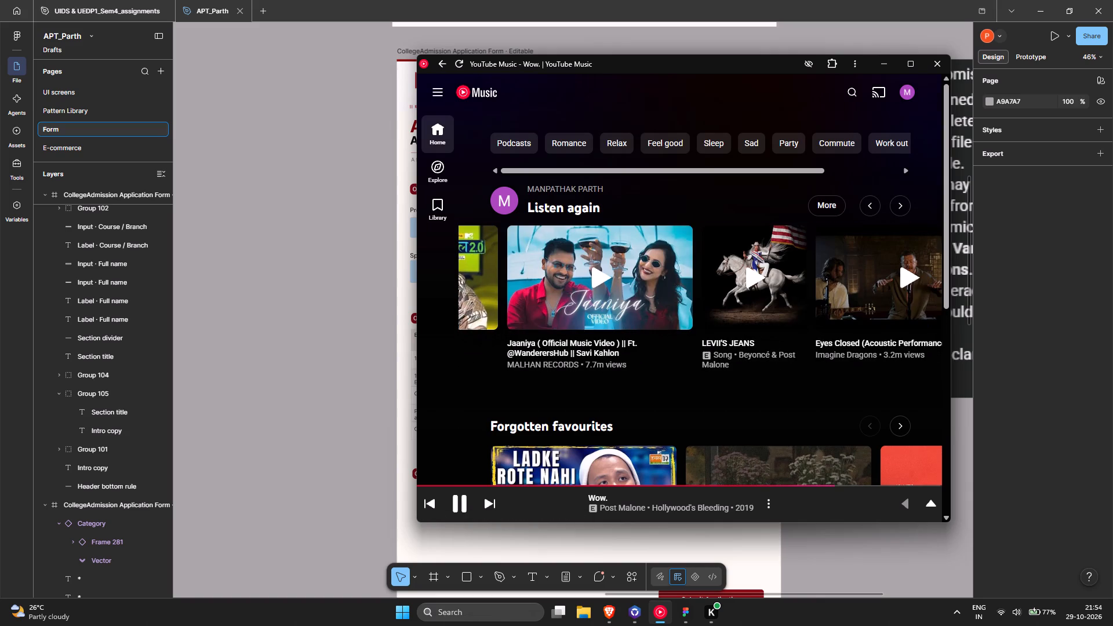
Play Tour Shit! from the SEEDHE MAUT playlist in the music library and return to Figma.
{"action": "left_click", "coordinate": [432, 214]}
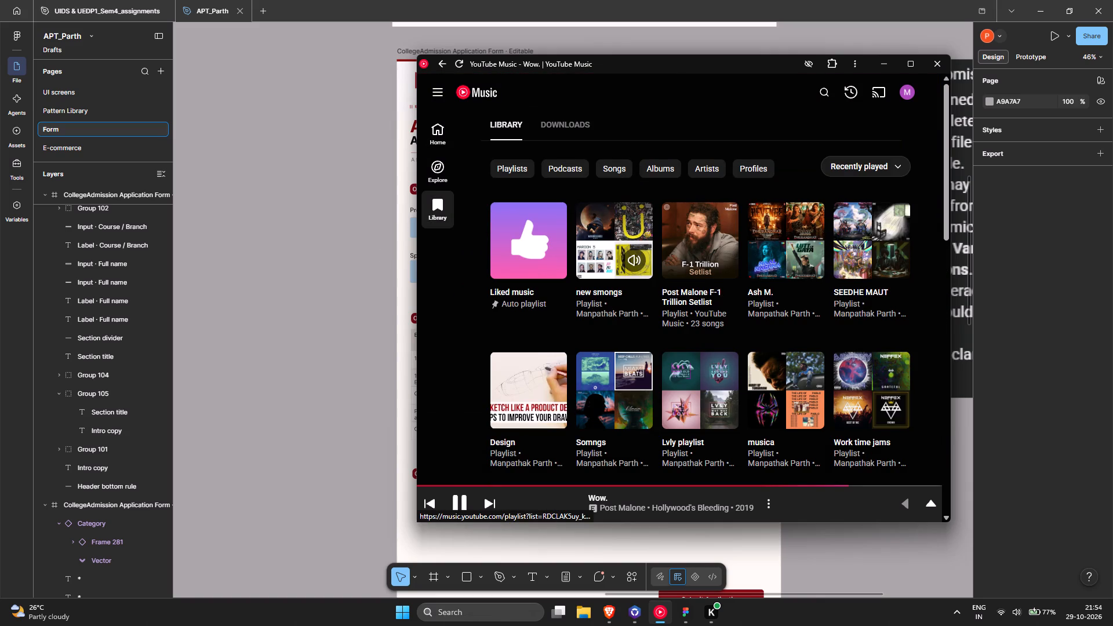
{"action": "left_click", "coordinate": [864, 292]}
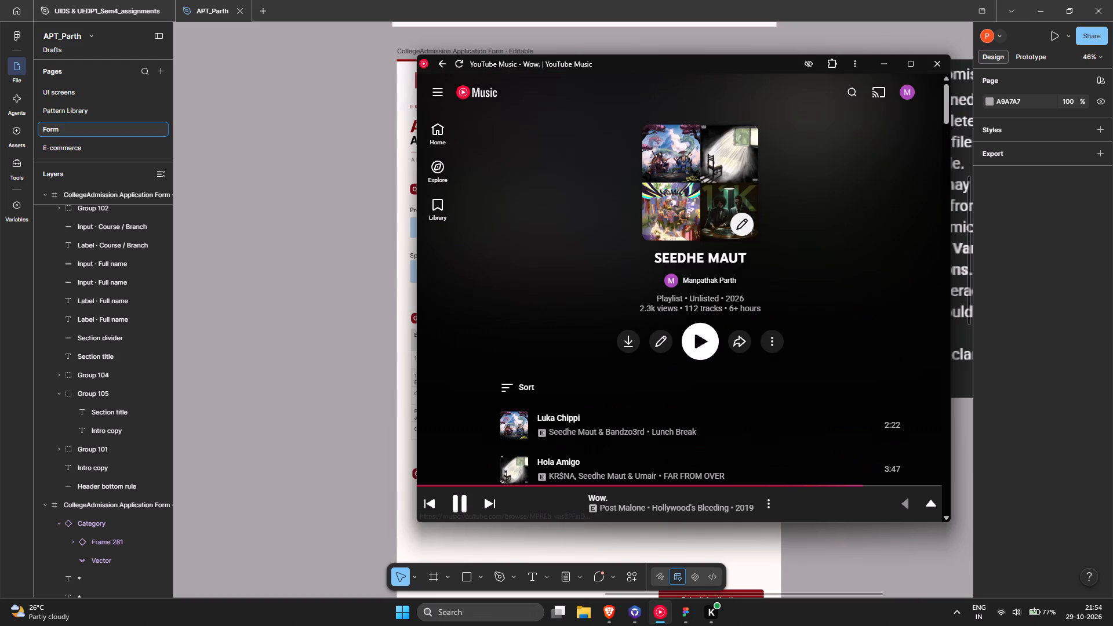
{"action": "scroll", "coordinate": [689, 316], "scroll_direction": "down", "scroll_amount": 18}
{"action": "scroll", "coordinate": [513, 293], "scroll_direction": "down", "scroll_amount": 6}
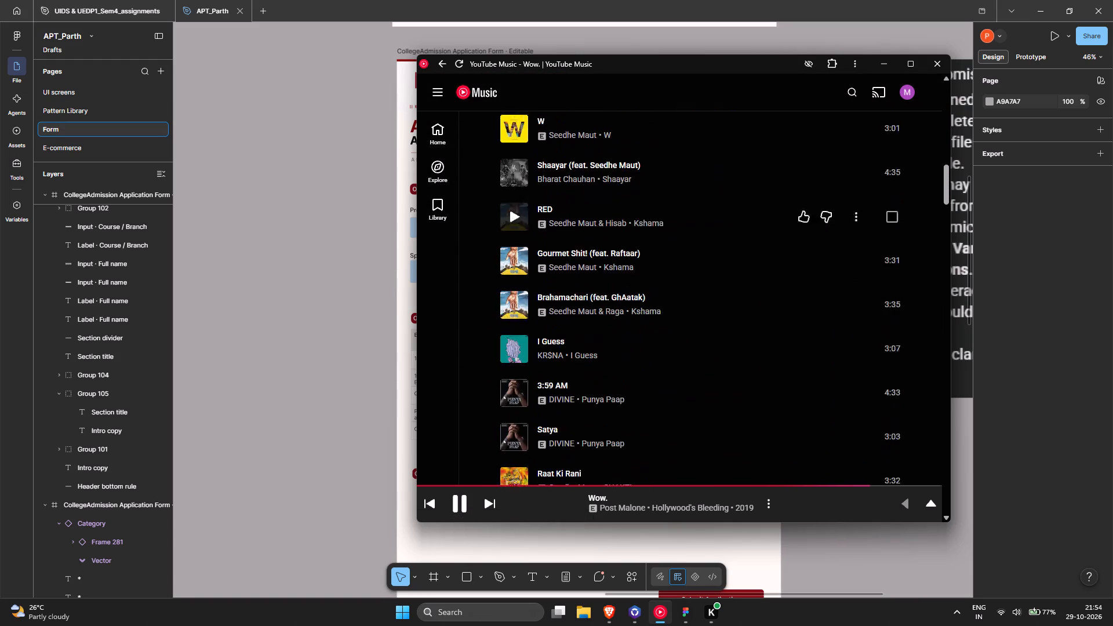
{"action": "scroll", "coordinate": [513, 293], "scroll_direction": "down", "scroll_amount": 18}
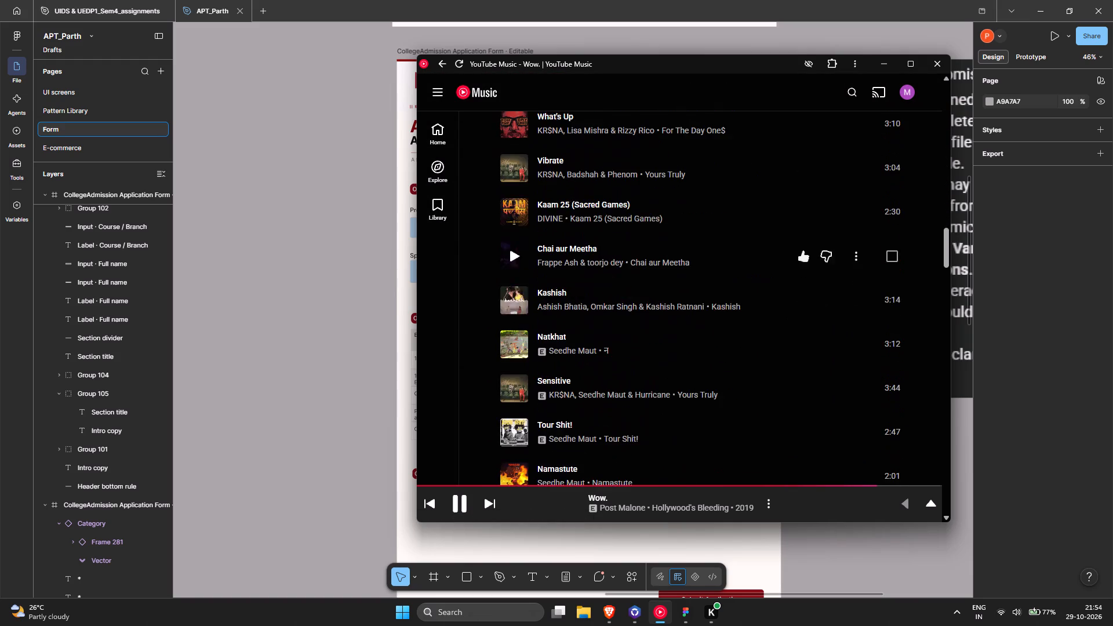
{"action": "scroll", "coordinate": [514, 293], "scroll_direction": "down", "scroll_amount": 11}
{"action": "scroll", "coordinate": [514, 294], "scroll_direction": "up", "scroll_amount": 7}
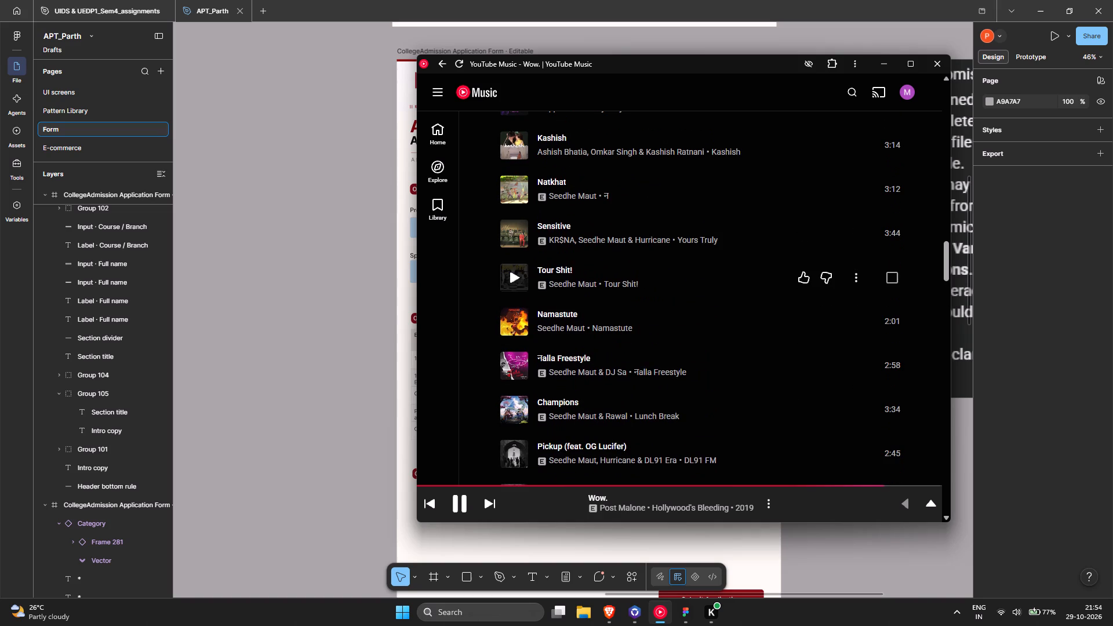
{"action": "left_click", "coordinate": [512, 278]}
{"action": "left_click", "coordinate": [881, 67]}
Switch back to YouTube Music and rewind Tour Shit! to its beginning.
{"action": "scroll", "coordinate": [785, 197], "scroll_direction": "down", "scroll_amount": 1, "text": "ctrl"}
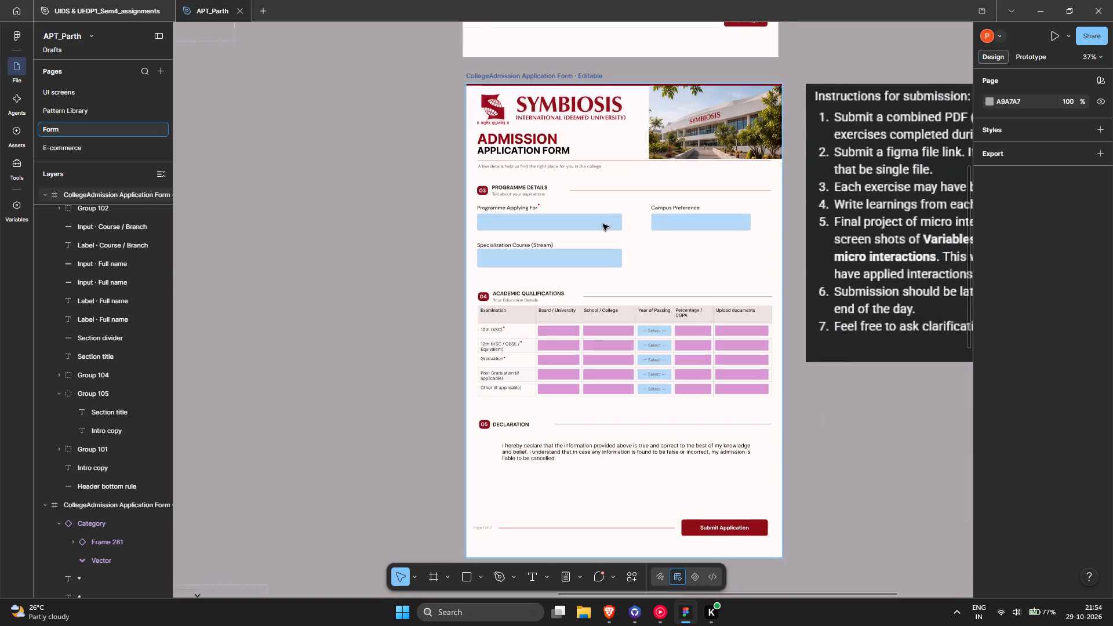
{"action": "scroll", "coordinate": [565, 224], "scroll_direction": "up", "scroll_amount": 4, "text": "ctrl"}
{"action": "left_click", "coordinate": [656, 606]}
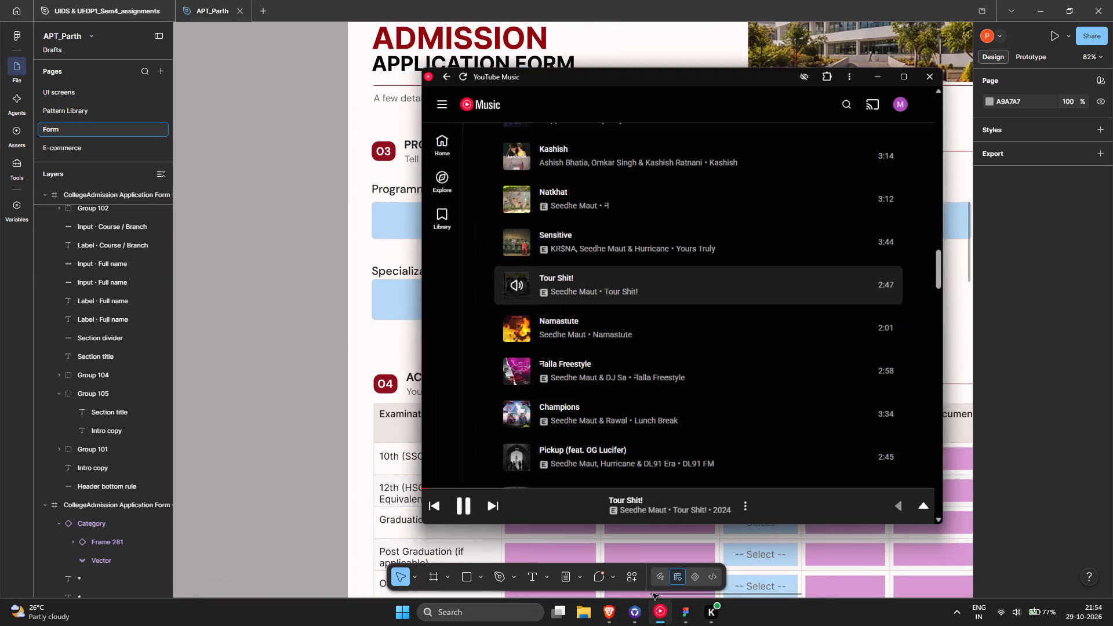
{"action": "left_click_drag", "start_coordinate": [425, 481], "coordinate": [366, 483]}
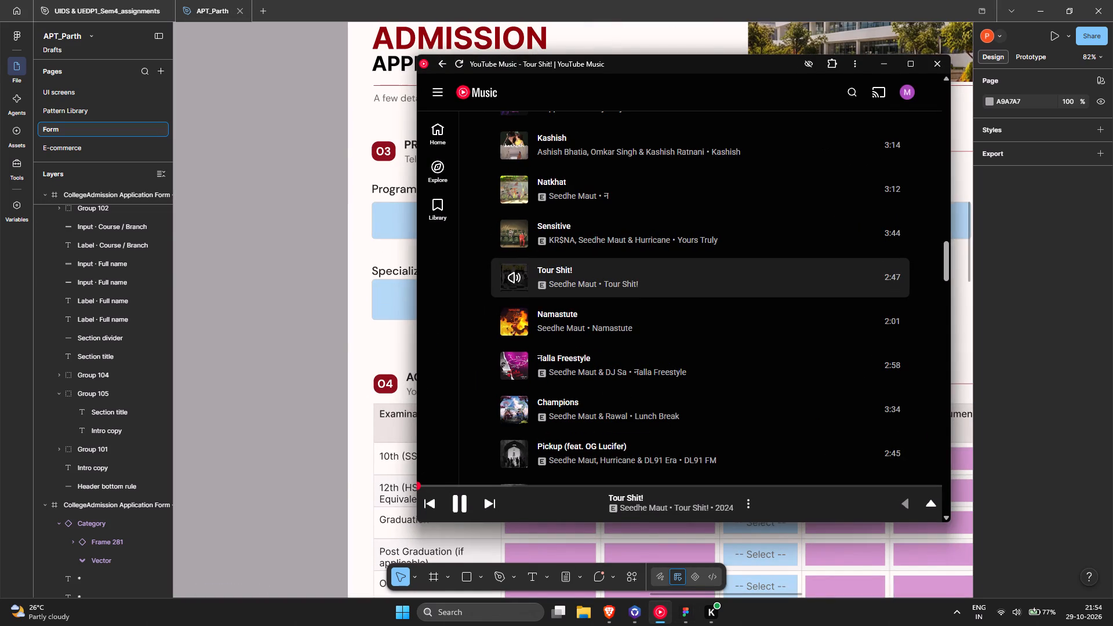
{"action": "left_click", "coordinate": [883, 60]}
Return to Figma and examine the second form page's Programme Details and Academic Qualifications sections.
{"action": "scroll", "coordinate": [732, 222], "scroll_direction": "down", "scroll_amount": 4, "text": "ctrl"}
{"action": "middle_click_drag", "start_coordinate": [736, 235], "coordinate": [681, 150]}
{"action": "scroll", "coordinate": [718, 245], "scroll_direction": "down", "scroll_amount": 2, "text": "ctrl"}
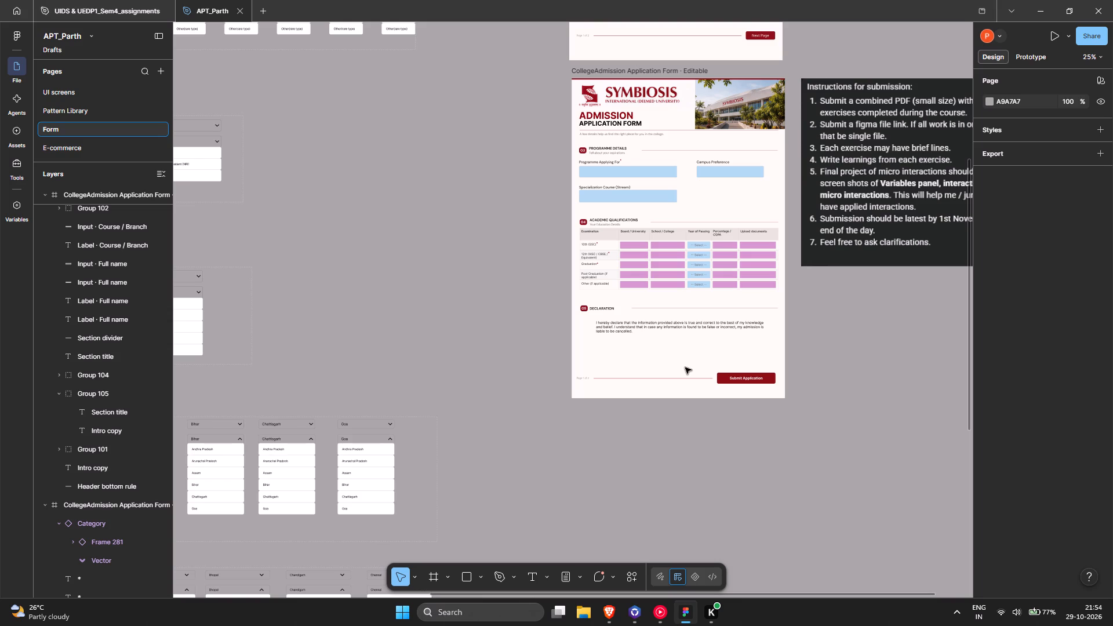
{"action": "scroll", "coordinate": [604, 223], "scroll_direction": "up", "scroll_amount": 4, "text": "ctrl"}
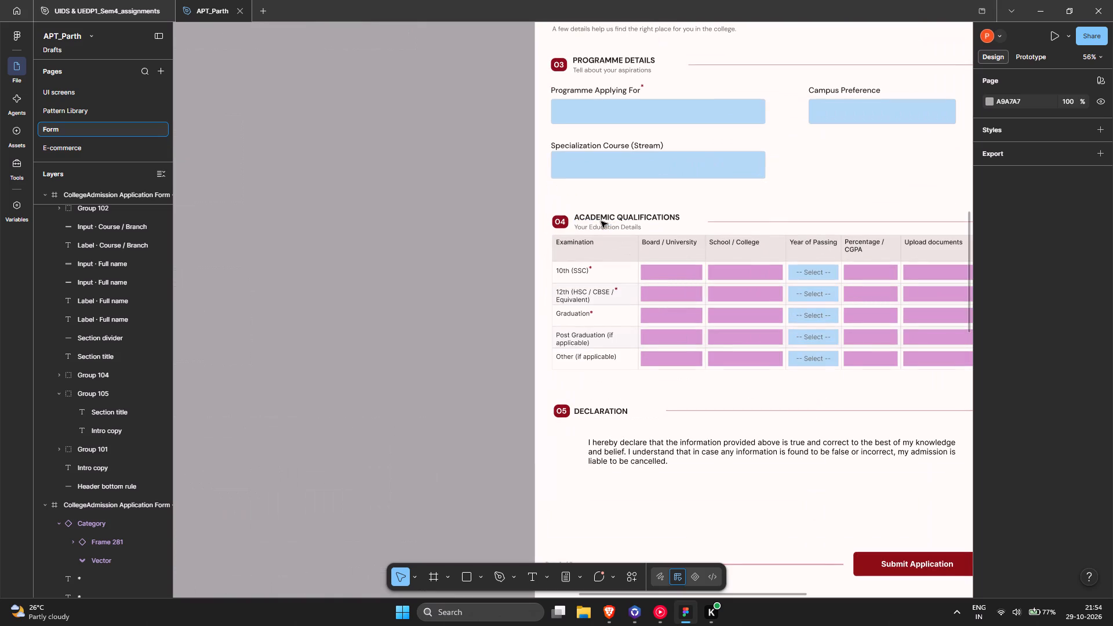
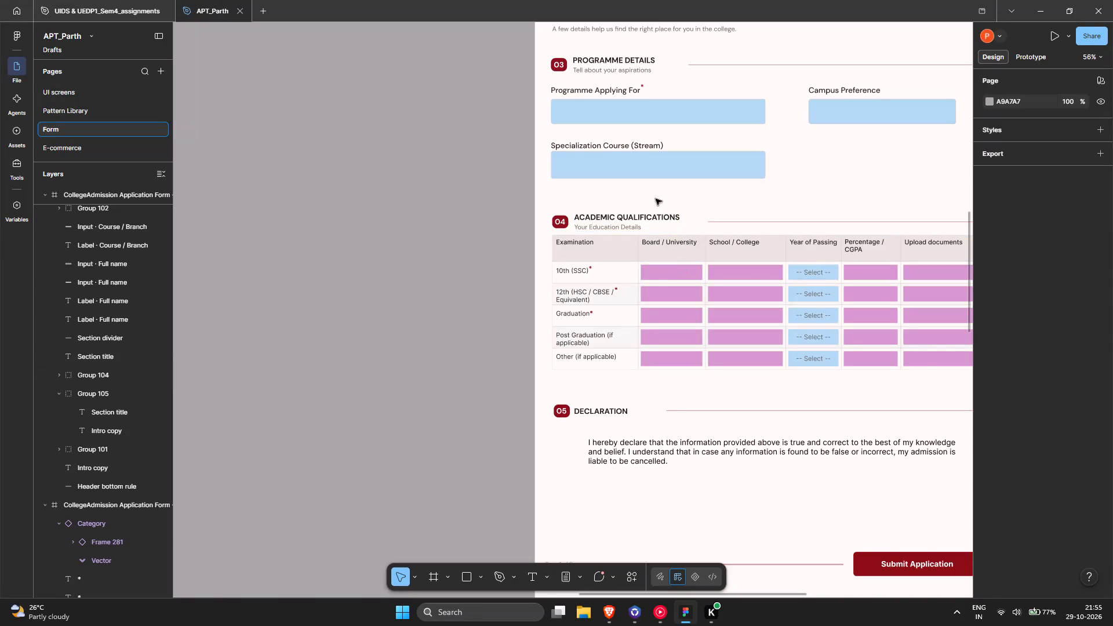
Copy the background rectangle of the Text Field's default variant and place it below Middle Name on the first form page.
{"action": "scroll", "coordinate": [652, 188], "scroll_direction": "up", "scroll_amount": 6}
{"action": "scroll", "coordinate": [652, 183], "scroll_direction": "down", "scroll_amount": 4, "text": "ctrl"}
{"action": "middle_click_drag", "start_coordinate": [672, 177], "coordinate": [759, 399]}
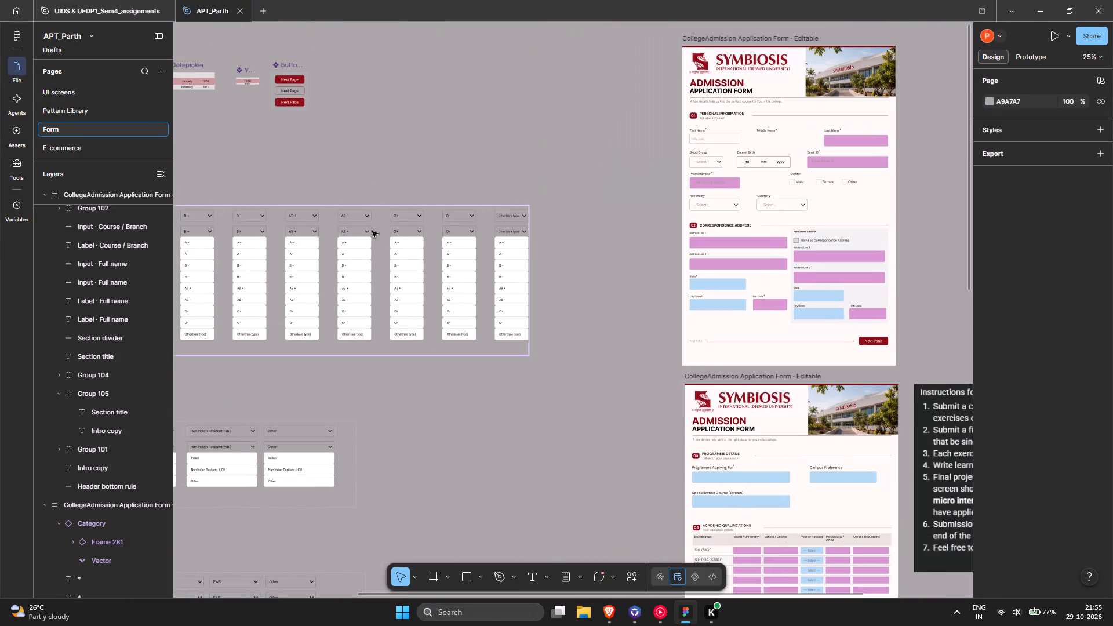
{"action": "scroll", "coordinate": [325, 121], "scroll_direction": "up", "scroll_amount": 1}
{"action": "scroll", "coordinate": [330, 124], "scroll_direction": "down", "scroll_amount": 1}
{"action": "middle_click_drag", "start_coordinate": [337, 129], "coordinate": [770, 247]}
{"action": "scroll", "coordinate": [651, 227], "scroll_direction": "up", "scroll_amount": 4, "text": "ctrl"}
{"action": "left_click", "coordinate": [435, 170], "text": "ctrl"}
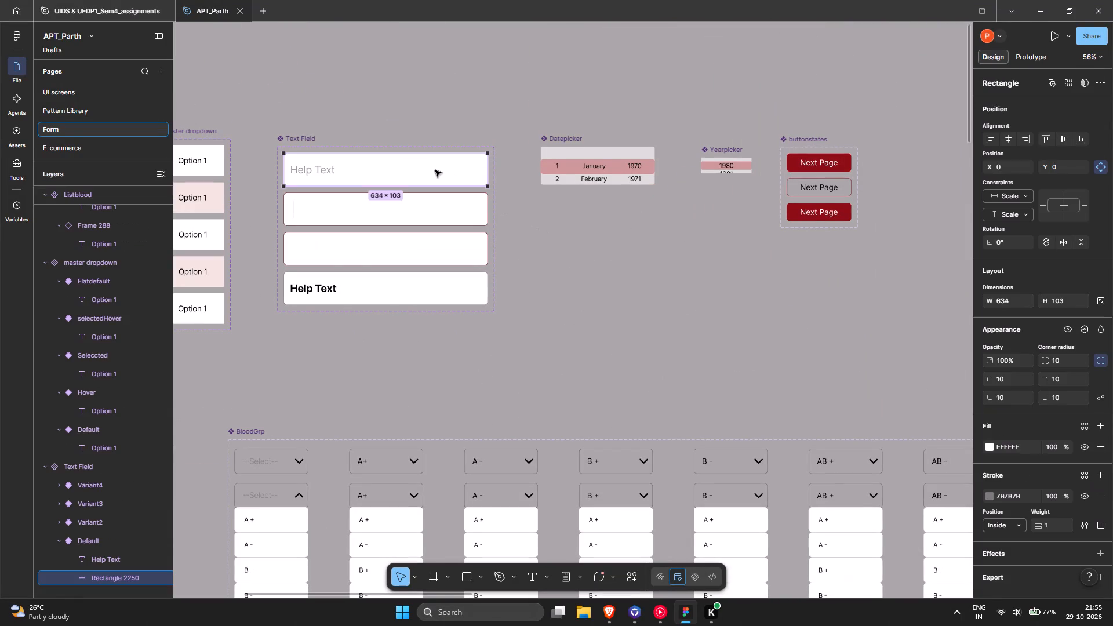
{"action": "key", "text": "ctrl+c"}
{"action": "scroll", "coordinate": [550, 172], "scroll_direction": "down", "scroll_amount": 6, "text": "ctrl"}
{"action": "middle_click_drag", "start_coordinate": [664, 194], "coordinate": [104, 214]}
{"action": "middle_click_drag", "start_coordinate": [581, 231], "coordinate": [568, 231]}
{"action": "scroll", "coordinate": [466, 250], "scroll_direction": "up", "scroll_amount": 4, "text": "ctrl"}
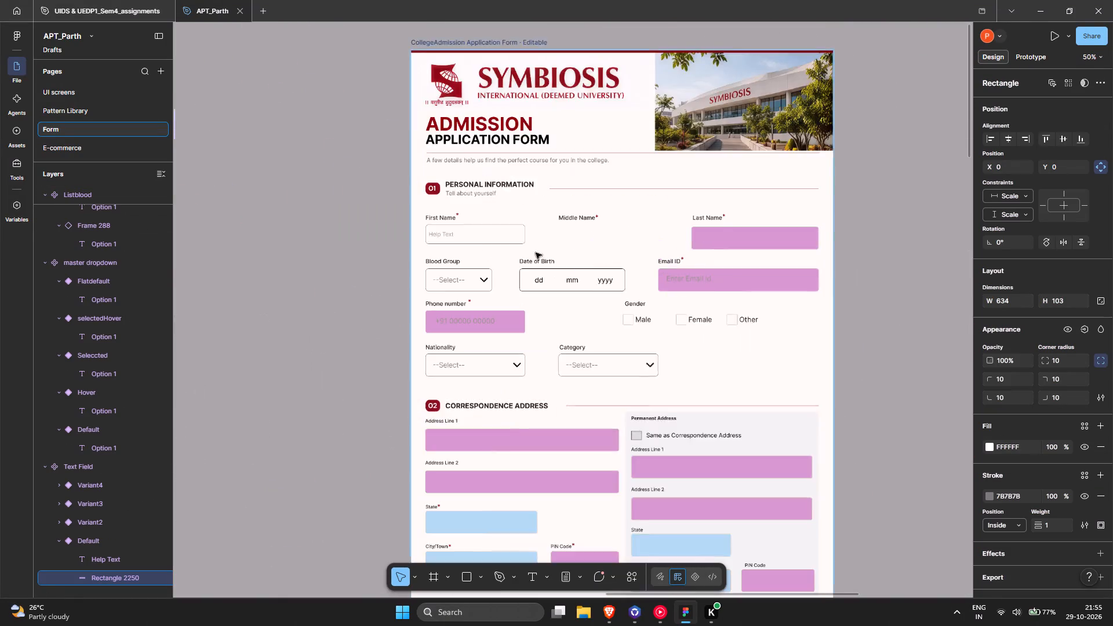
{"action": "scroll", "coordinate": [536, 253], "scroll_direction": "up", "scroll_amount": 5, "text": "ctrl"}
{"action": "middle_click_drag", "start_coordinate": [579, 267], "coordinate": [562, 271]}
{"action": "key", "text": "shift+g"}
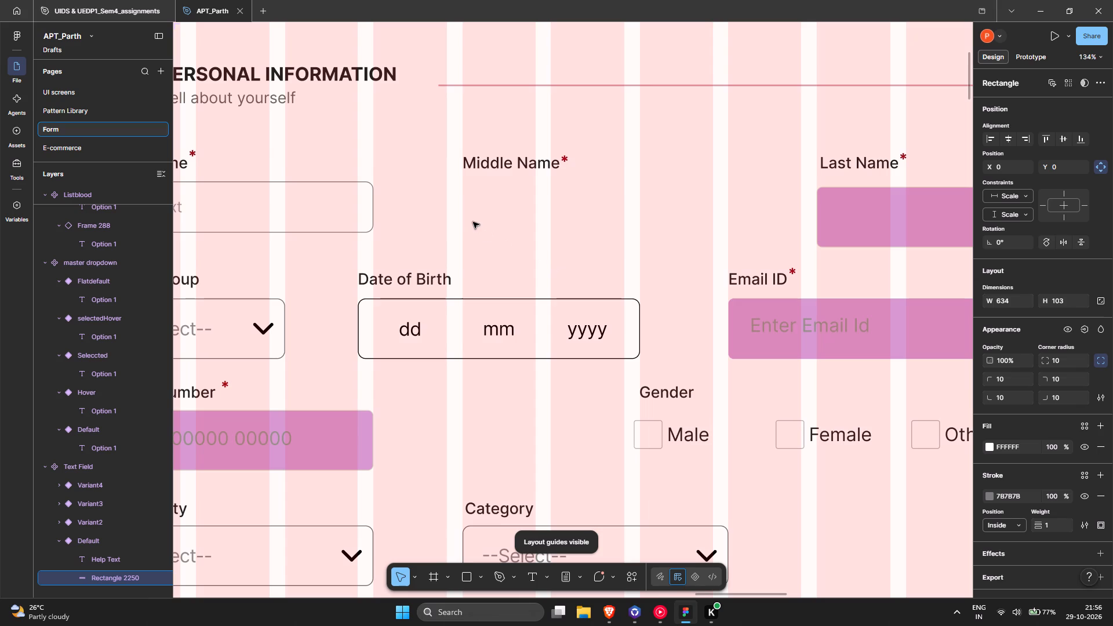
{"action": "key", "text": "ctrl+v"}
{"action": "left_click_drag", "start_coordinate": [496, 315], "coordinate": [602, 228]}
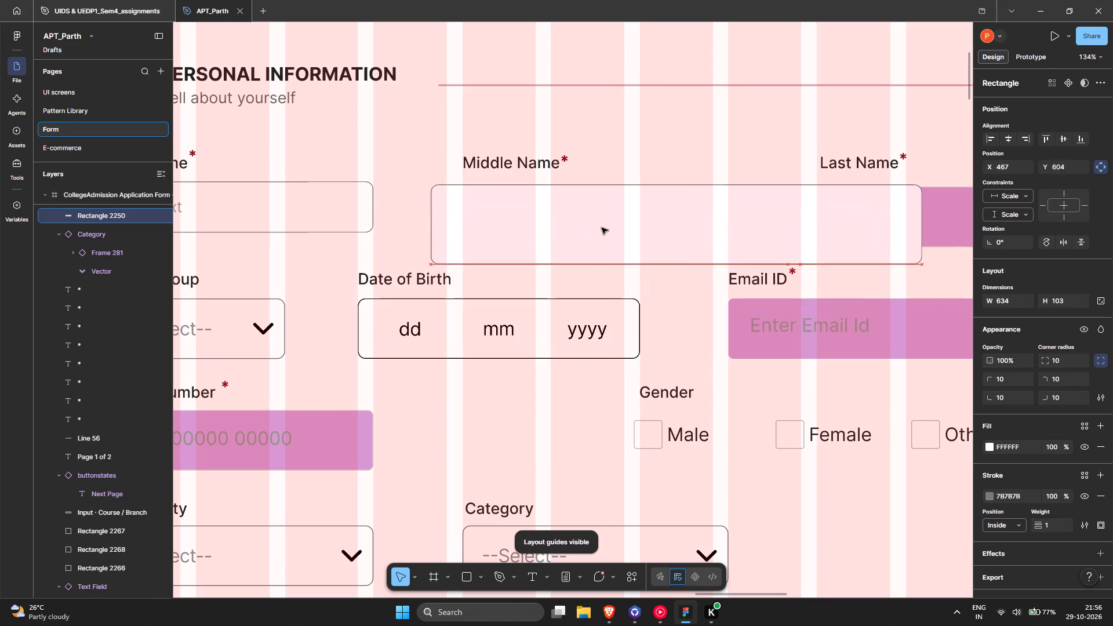
{"action": "left_click_drag", "start_coordinate": [602, 228], "coordinate": [580, 221]}
{"action": "left_click", "coordinate": [629, 128]}
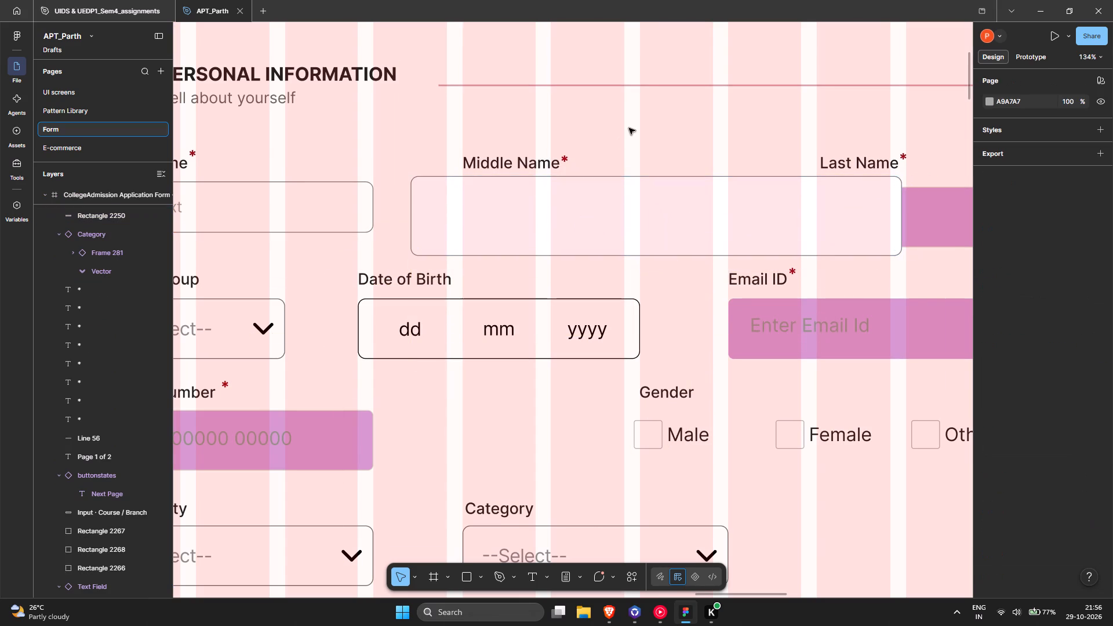
{"action": "key", "text": "shift+g"}
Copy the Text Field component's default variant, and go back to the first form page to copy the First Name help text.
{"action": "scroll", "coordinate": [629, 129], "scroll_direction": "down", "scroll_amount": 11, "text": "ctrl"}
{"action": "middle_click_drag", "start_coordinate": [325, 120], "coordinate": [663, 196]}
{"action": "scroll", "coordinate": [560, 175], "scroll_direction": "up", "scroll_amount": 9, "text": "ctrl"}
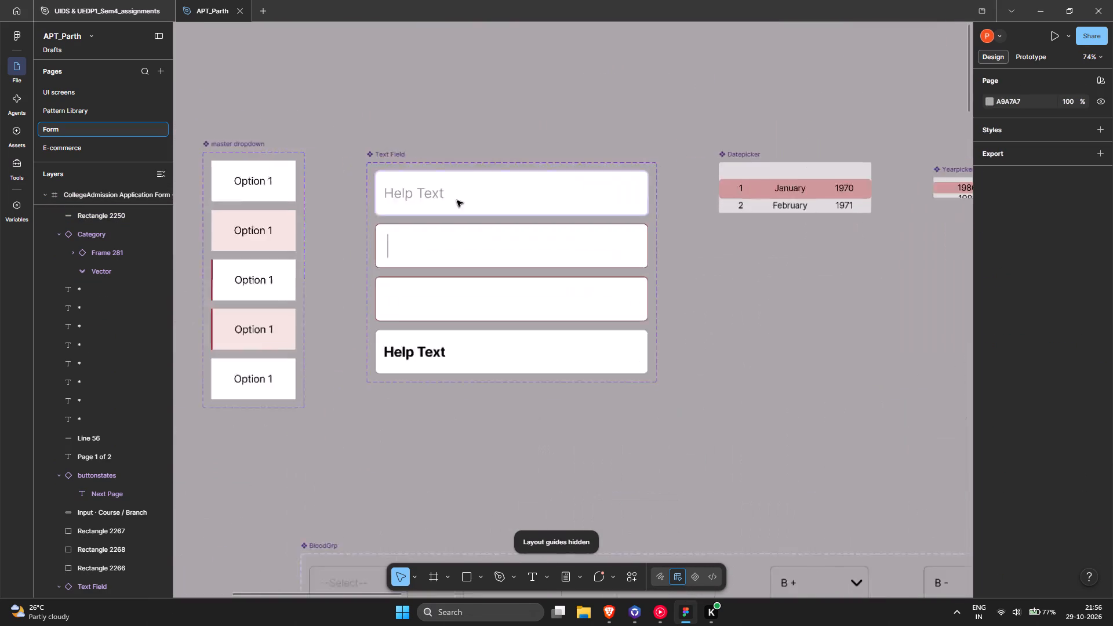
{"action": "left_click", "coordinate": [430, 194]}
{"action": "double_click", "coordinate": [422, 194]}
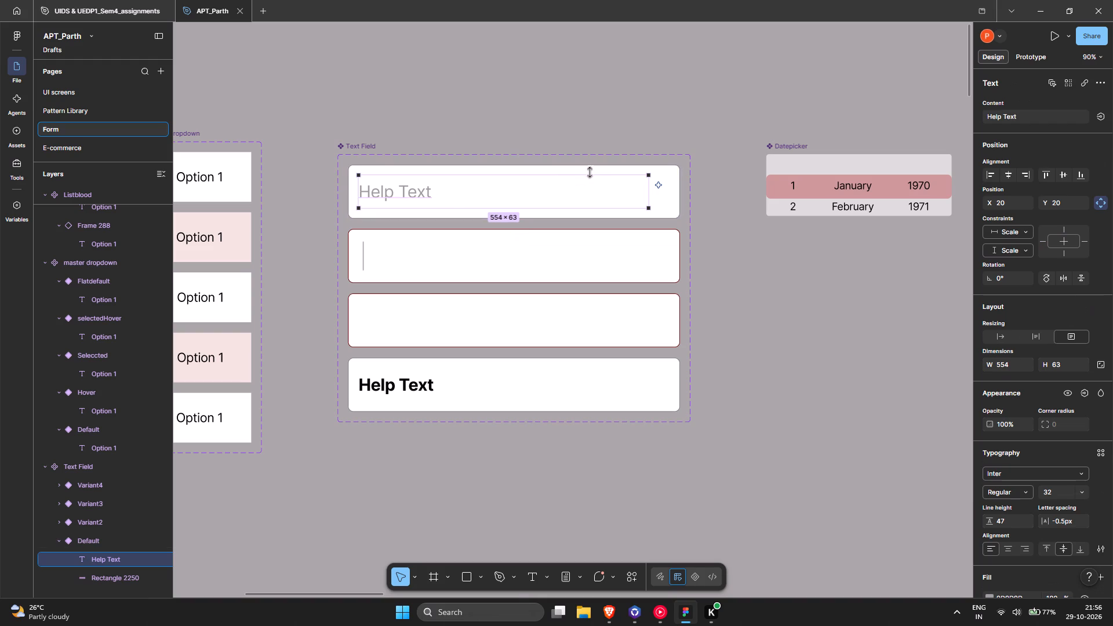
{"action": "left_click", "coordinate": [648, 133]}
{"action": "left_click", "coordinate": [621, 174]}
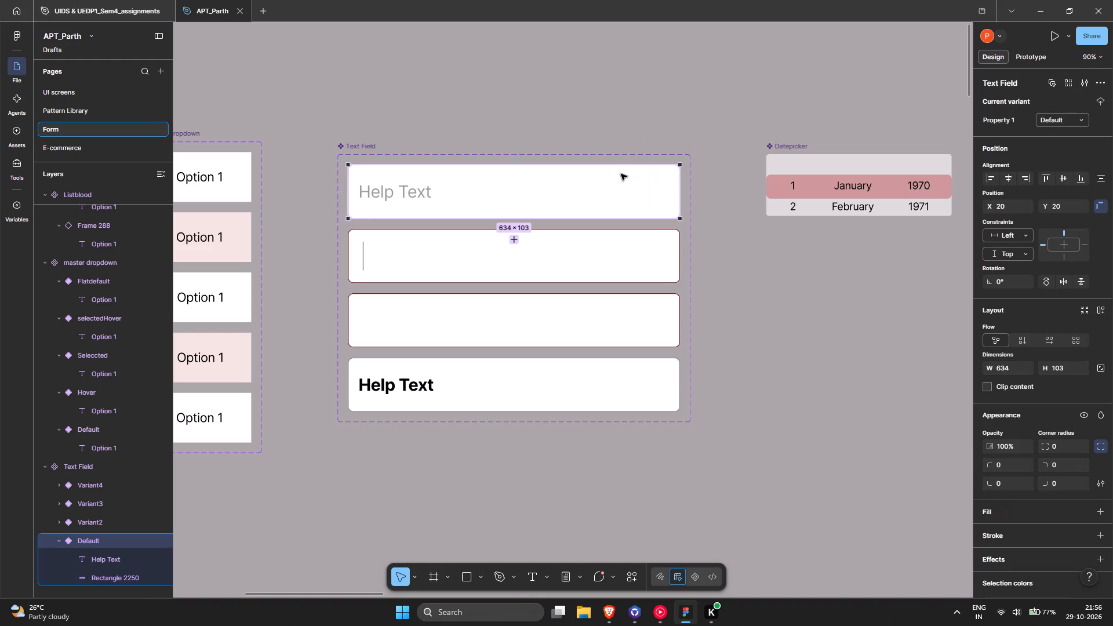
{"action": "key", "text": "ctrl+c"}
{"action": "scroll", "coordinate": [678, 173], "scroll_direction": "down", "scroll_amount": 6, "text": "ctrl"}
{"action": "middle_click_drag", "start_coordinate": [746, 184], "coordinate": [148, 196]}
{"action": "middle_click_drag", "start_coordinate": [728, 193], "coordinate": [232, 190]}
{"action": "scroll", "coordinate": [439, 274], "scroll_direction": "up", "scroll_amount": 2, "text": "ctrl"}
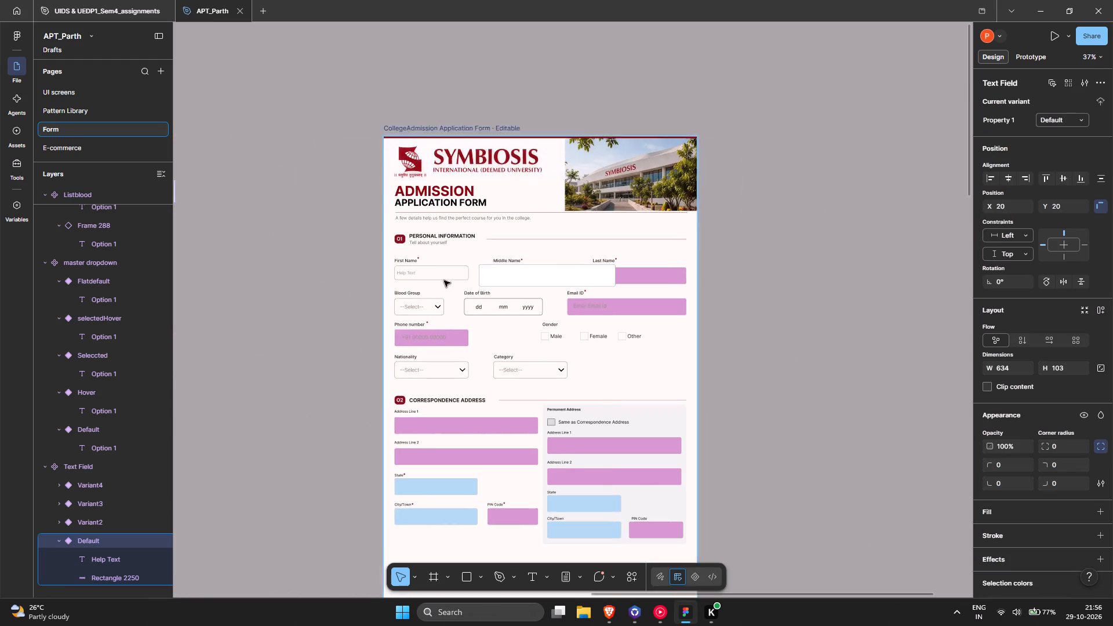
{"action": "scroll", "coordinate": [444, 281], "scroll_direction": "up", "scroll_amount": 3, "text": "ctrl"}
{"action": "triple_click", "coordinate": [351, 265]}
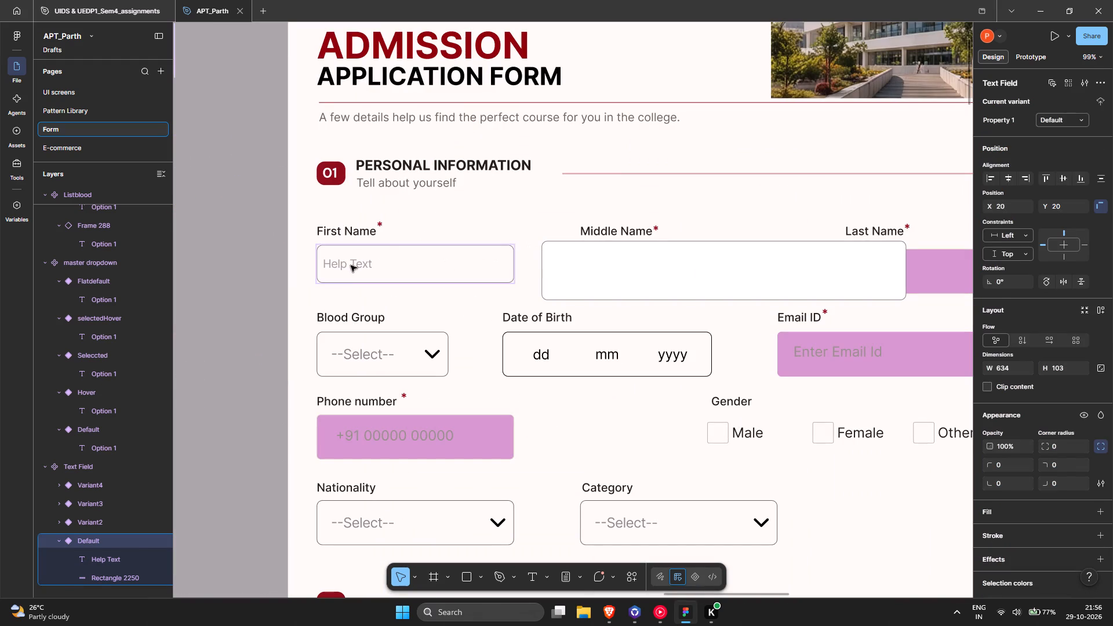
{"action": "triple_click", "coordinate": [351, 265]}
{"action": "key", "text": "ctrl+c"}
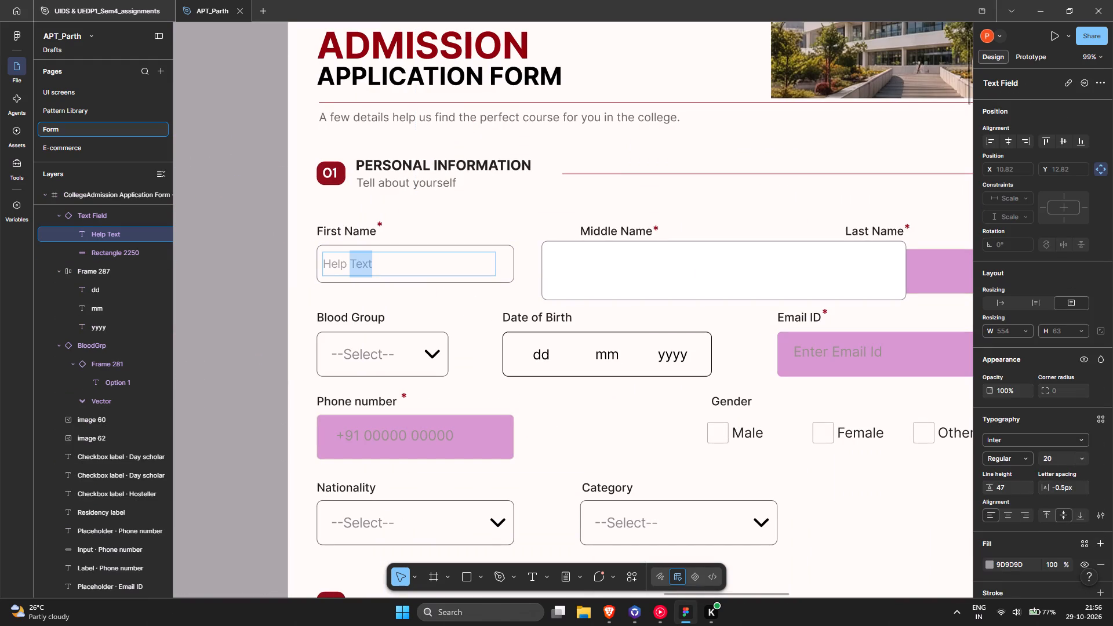
Examine the variants of the Text Field component set, including the second variant with the cursor line.
{"action": "scroll", "coordinate": [358, 265], "scroll_direction": "down", "scroll_amount": 8, "text": "ctrl"}
{"action": "middle_click_drag", "start_coordinate": [257, 276], "coordinate": [859, 325]}
{"action": "middle_click_drag", "start_coordinate": [290, 256], "coordinate": [744, 289]}
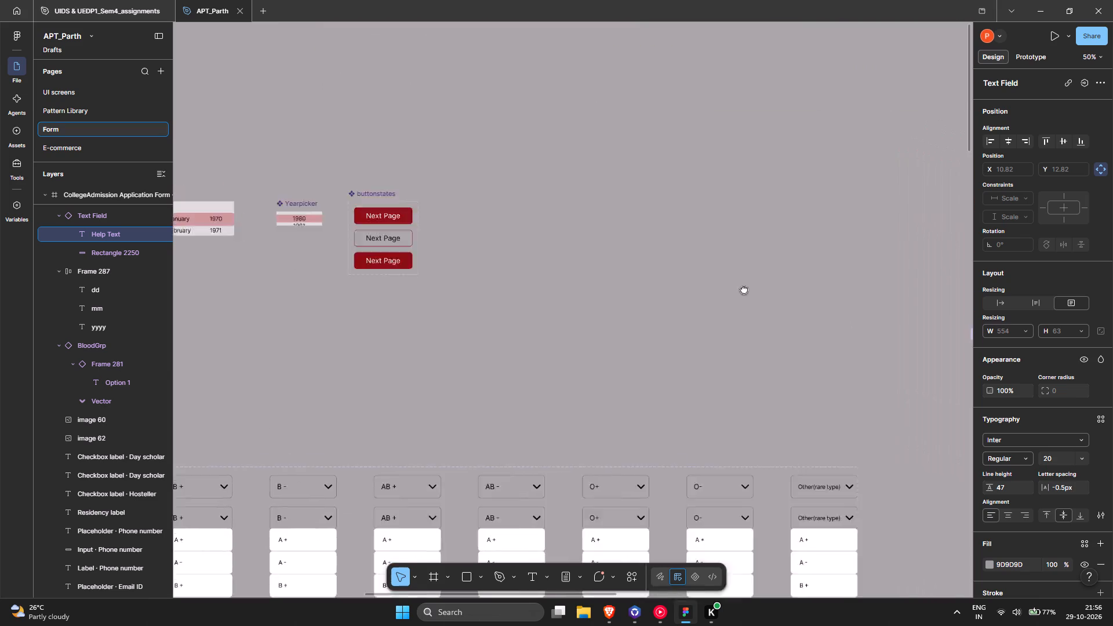
{"action": "middle_click_drag", "start_coordinate": [744, 289], "coordinate": [865, 285]}
{"action": "scroll", "coordinate": [193, 251], "scroll_direction": "up", "scroll_amount": 3, "text": "ctrl"}
{"action": "middle_click_drag", "start_coordinate": [435, 272], "coordinate": [534, 263]}
{"action": "scroll", "coordinate": [365, 308], "scroll_direction": "up", "scroll_amount": 4, "text": "ctrl"}
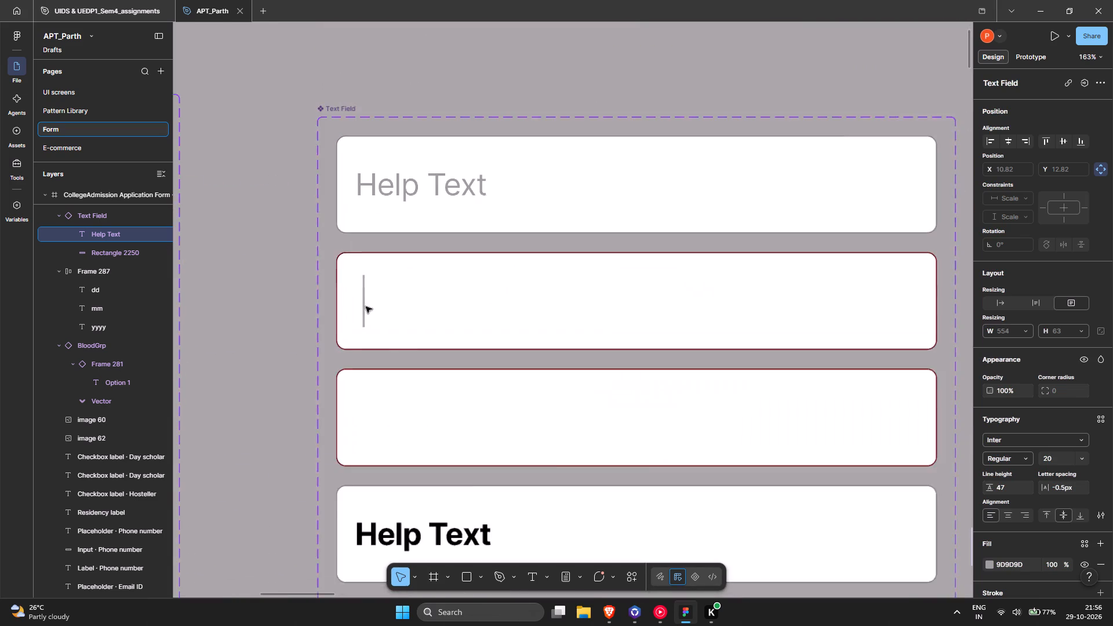
{"action": "scroll", "coordinate": [366, 307], "scroll_direction": "up", "scroll_amount": 4, "text": "ctrl"}
{"action": "scroll", "coordinate": [383, 286], "scroll_direction": "down", "scroll_amount": 4, "text": "ctrl"}
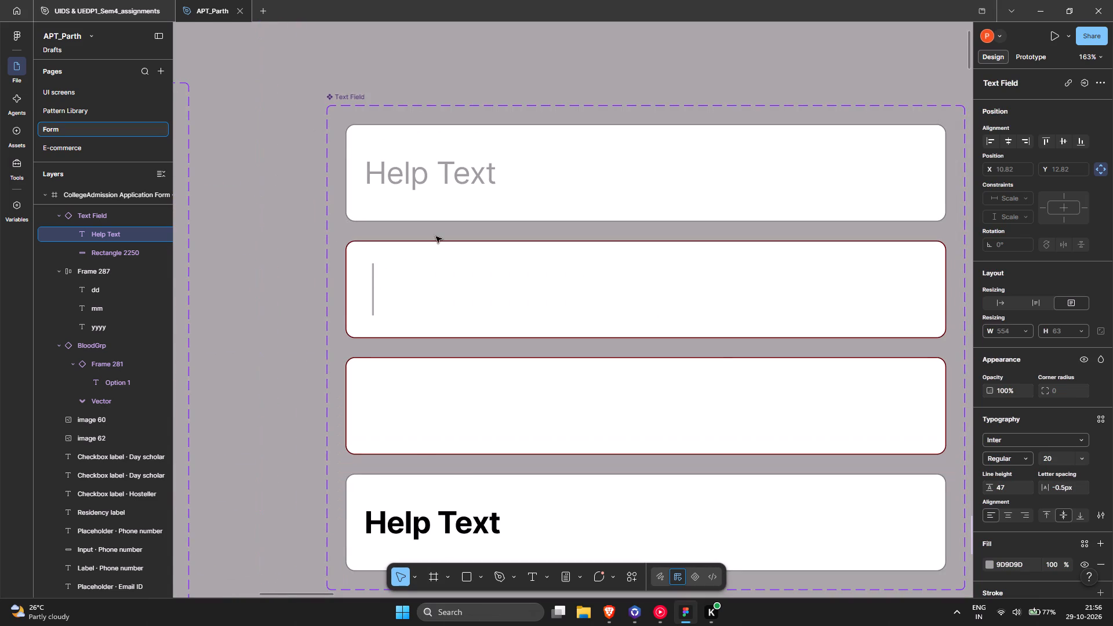
{"action": "scroll", "coordinate": [436, 235], "scroll_direction": "down", "scroll_amount": 5, "text": "ctrl"}
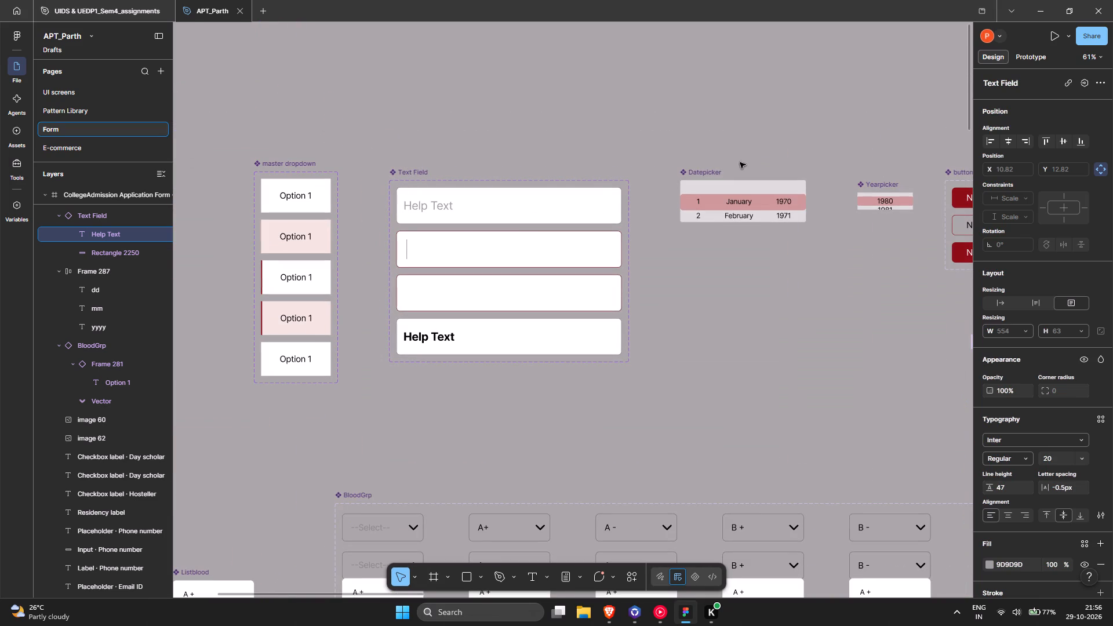
{"action": "double_click", "coordinate": [411, 249]}
{"action": "scroll", "coordinate": [405, 173], "scroll_direction": "down", "scroll_amount": 2, "text": "ctrl"}
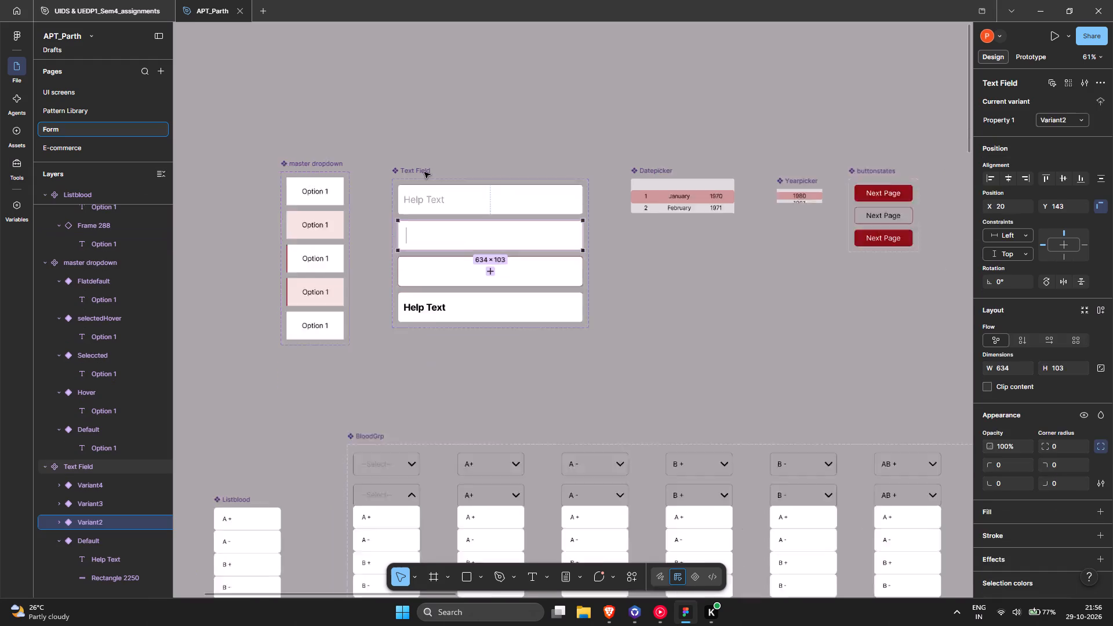
{"action": "left_click", "coordinate": [490, 162]}
{"action": "scroll", "coordinate": [455, 252], "scroll_direction": "up", "scroll_amount": 4, "text": "ctrl"}
{"action": "left_click", "coordinate": [394, 166]}
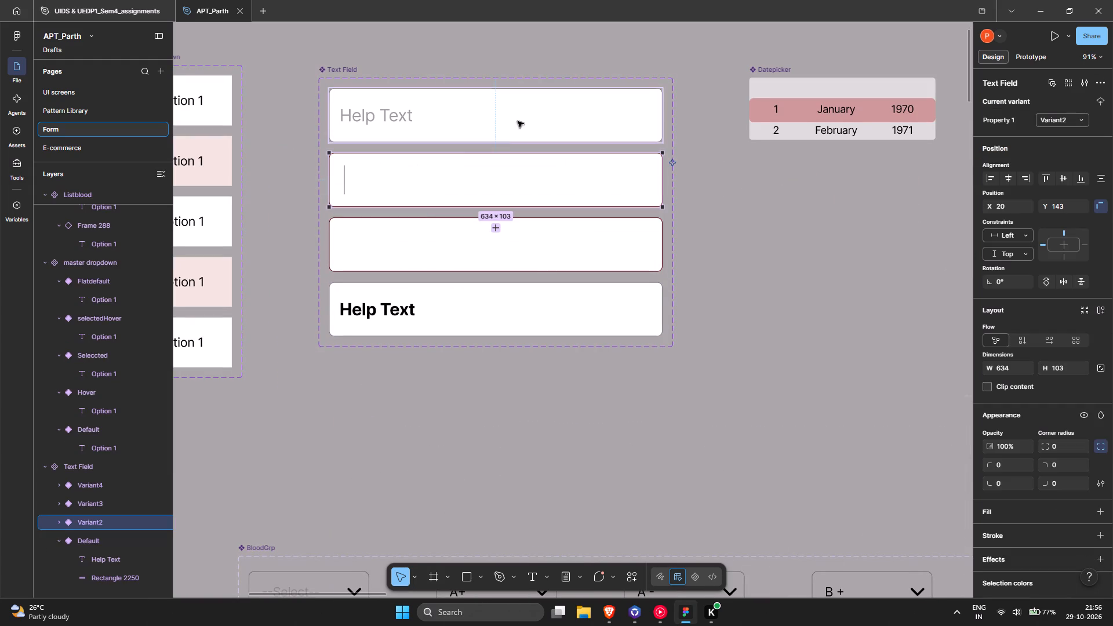
Duplicate the Help Text label of the Text Field component's default variant.
{"action": "double_click", "coordinate": [368, 122]}
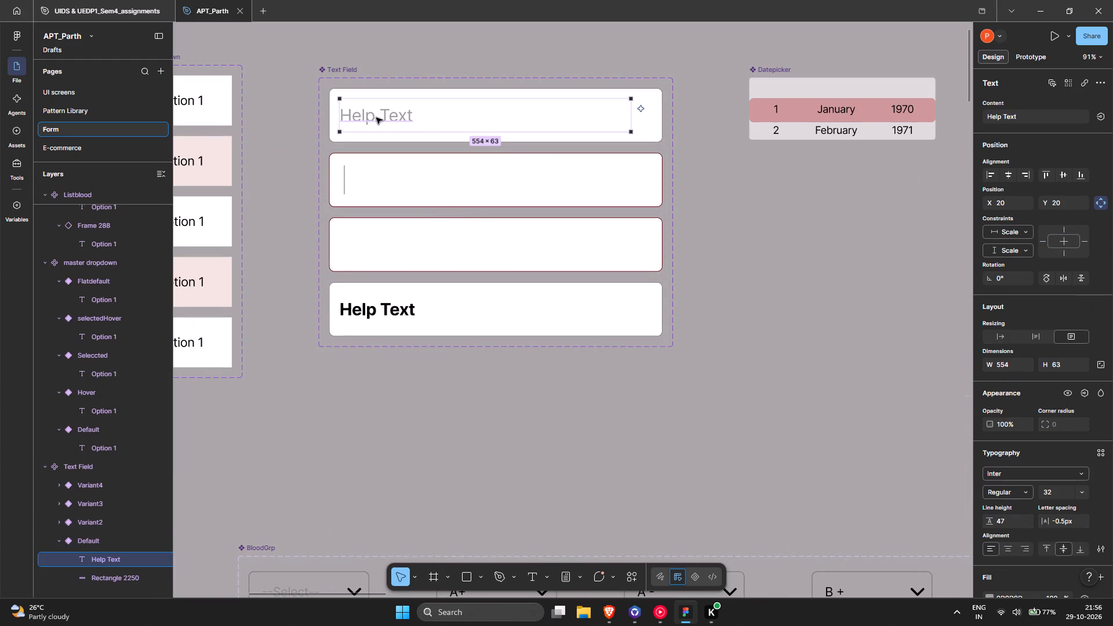
{"action": "double_click", "coordinate": [376, 118]}
{"action": "key", "text": "ctrl+c"}
{"action": "left_click", "coordinate": [388, 176]}
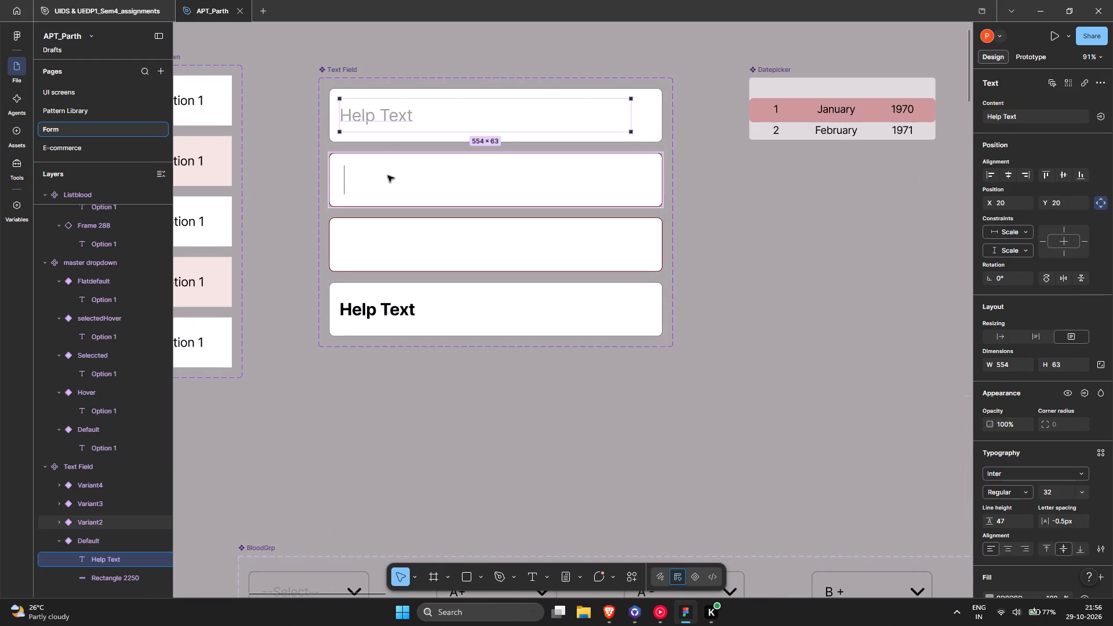
{"action": "key", "text": "ctrl+v"}
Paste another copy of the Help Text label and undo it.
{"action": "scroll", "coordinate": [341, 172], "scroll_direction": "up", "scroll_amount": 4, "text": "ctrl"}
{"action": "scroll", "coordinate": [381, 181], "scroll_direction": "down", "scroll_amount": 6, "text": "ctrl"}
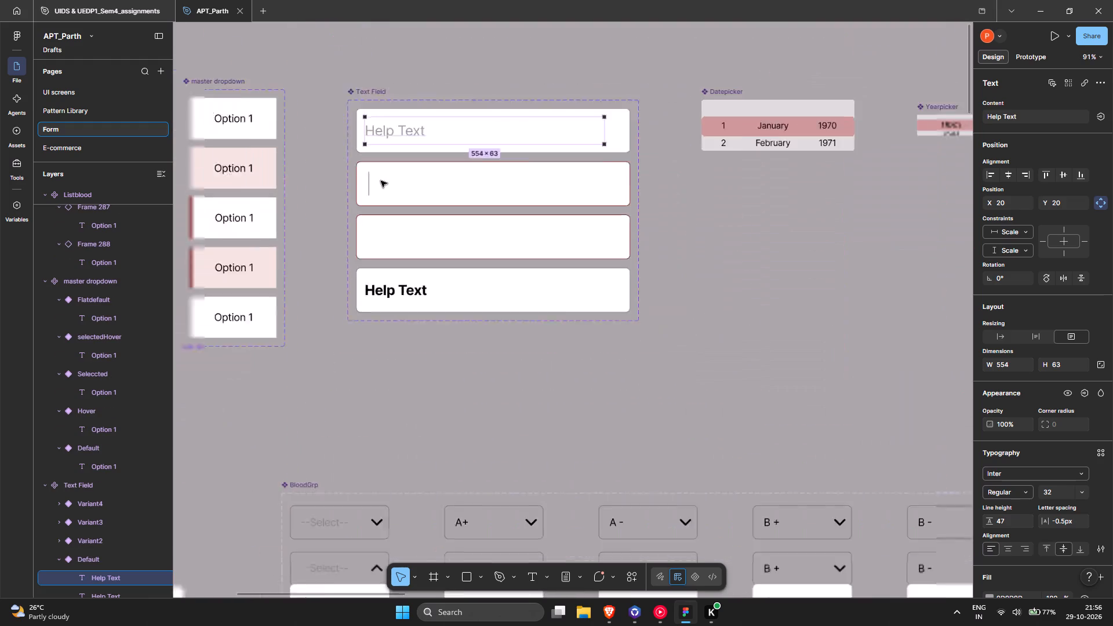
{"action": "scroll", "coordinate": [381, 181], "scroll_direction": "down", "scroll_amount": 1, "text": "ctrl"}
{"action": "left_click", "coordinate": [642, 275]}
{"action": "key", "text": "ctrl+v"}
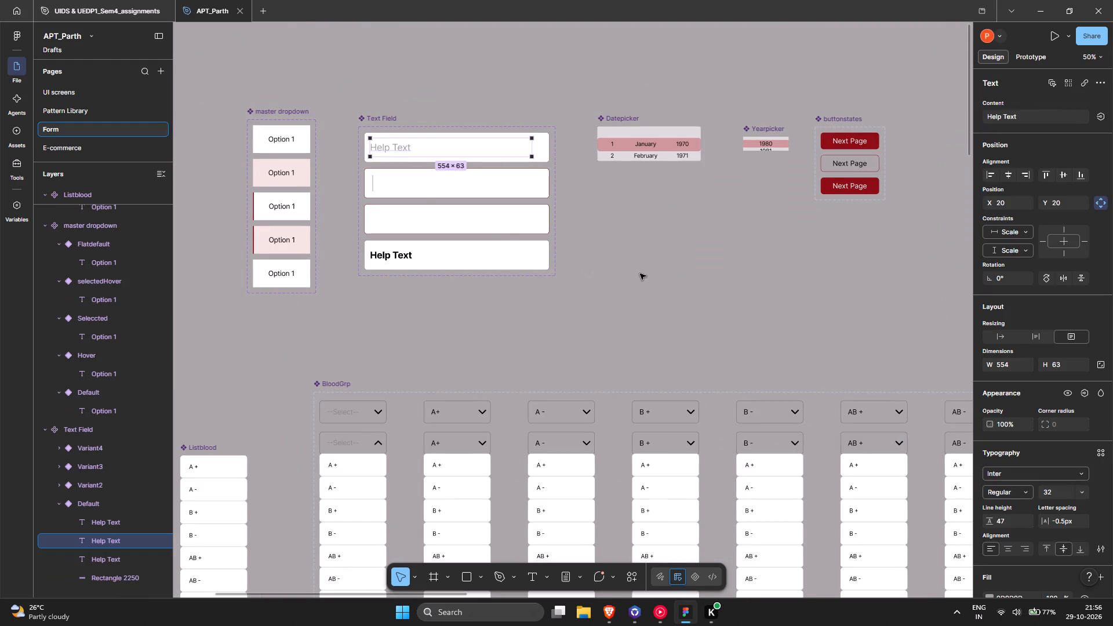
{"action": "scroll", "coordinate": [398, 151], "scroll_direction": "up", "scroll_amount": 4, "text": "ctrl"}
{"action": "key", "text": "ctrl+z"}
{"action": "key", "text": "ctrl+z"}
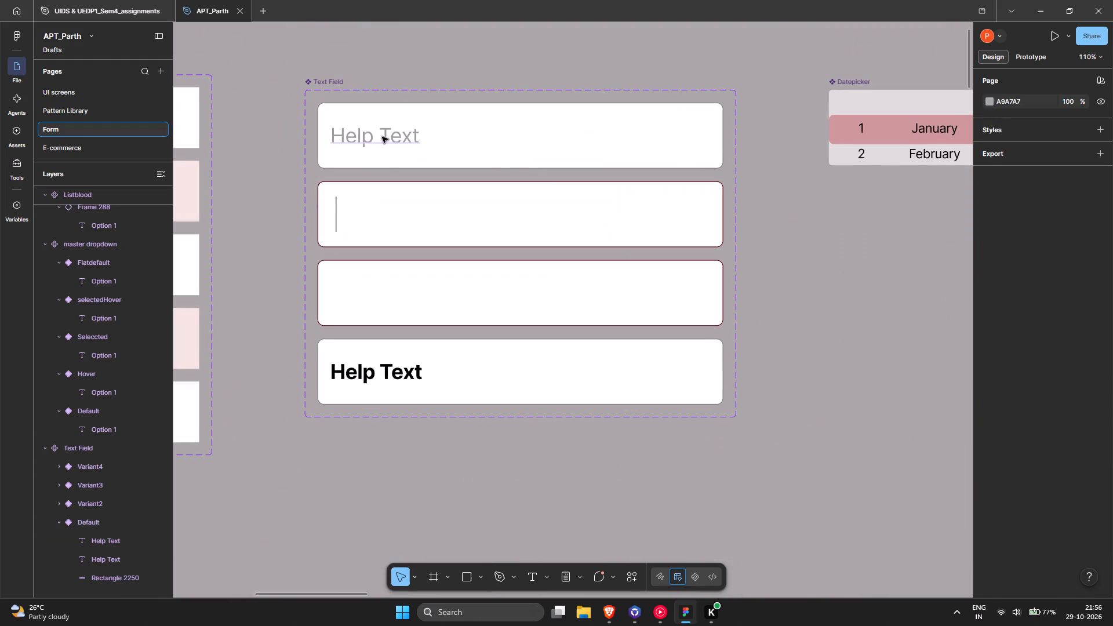
Move the duplicate Help Text to about X 35, Y -27 in the Text Field's second variant and narrow its box to about 163.
{"action": "left_click_drag", "start_coordinate": [382, 136], "coordinate": [403, 201]}
{"action": "scroll", "coordinate": [348, 192], "scroll_direction": "up", "scroll_amount": 4, "text": "ctrl"}
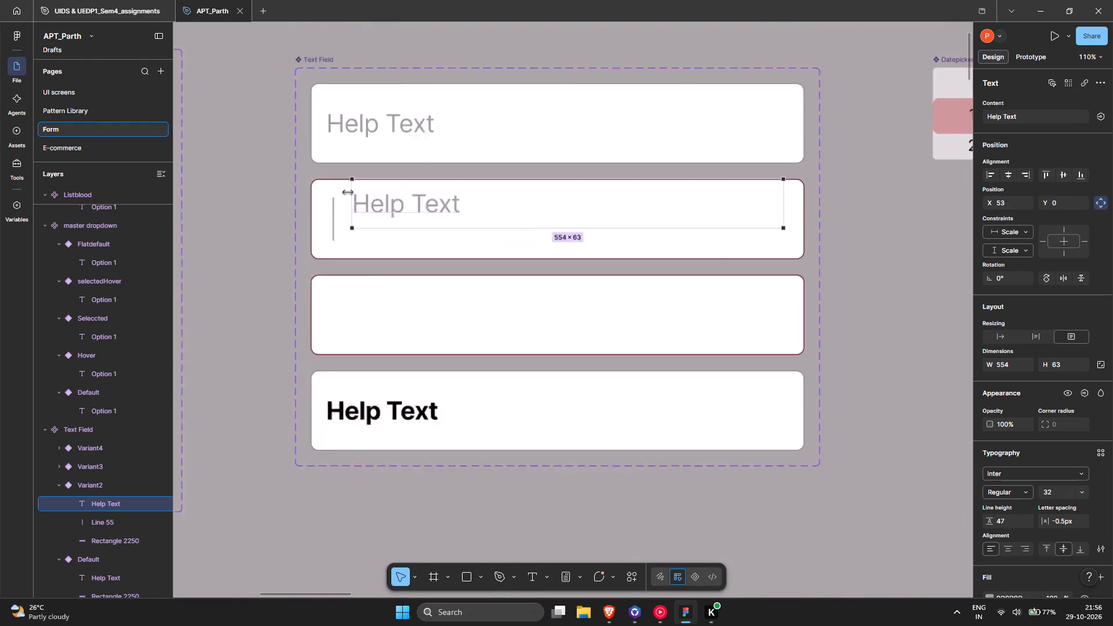
{"action": "scroll", "coordinate": [348, 192], "scroll_direction": "up", "scroll_amount": 1, "text": "ctrl"}
{"action": "left_click_drag", "start_coordinate": [399, 215], "coordinate": [373, 176], "text": "ctrl"}
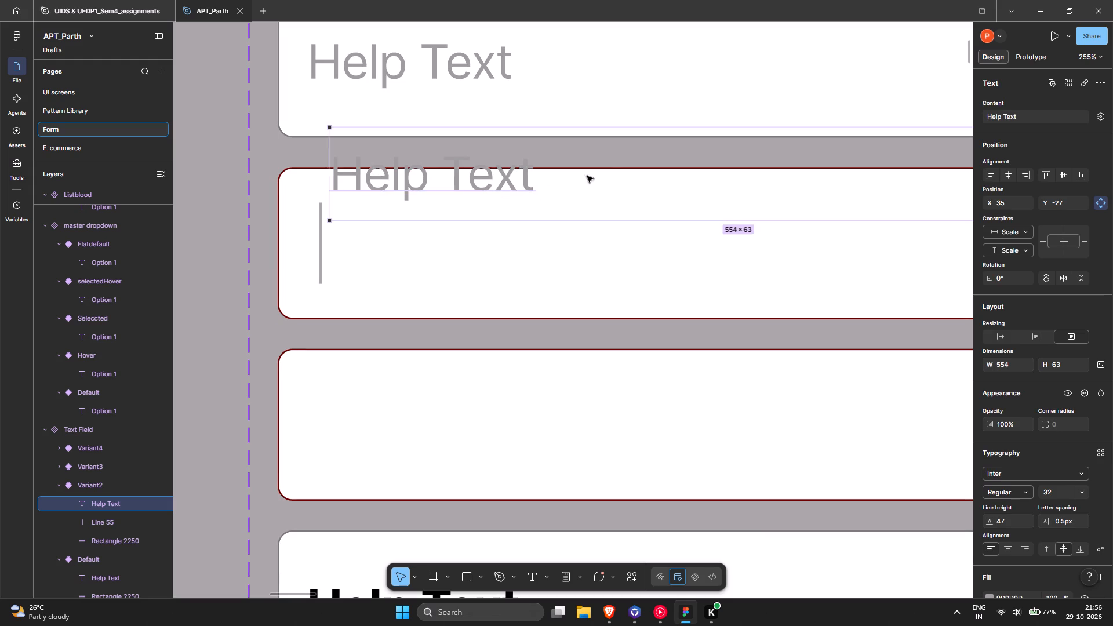
{"action": "scroll", "coordinate": [736, 184], "scroll_direction": "down", "scroll_amount": 3, "text": "ctrl"}
{"action": "left_click_drag", "start_coordinate": [963, 176], "coordinate": [643, 180]}
{"action": "scroll", "coordinate": [1064, 444], "scroll_direction": "down", "scroll_amount": 6}
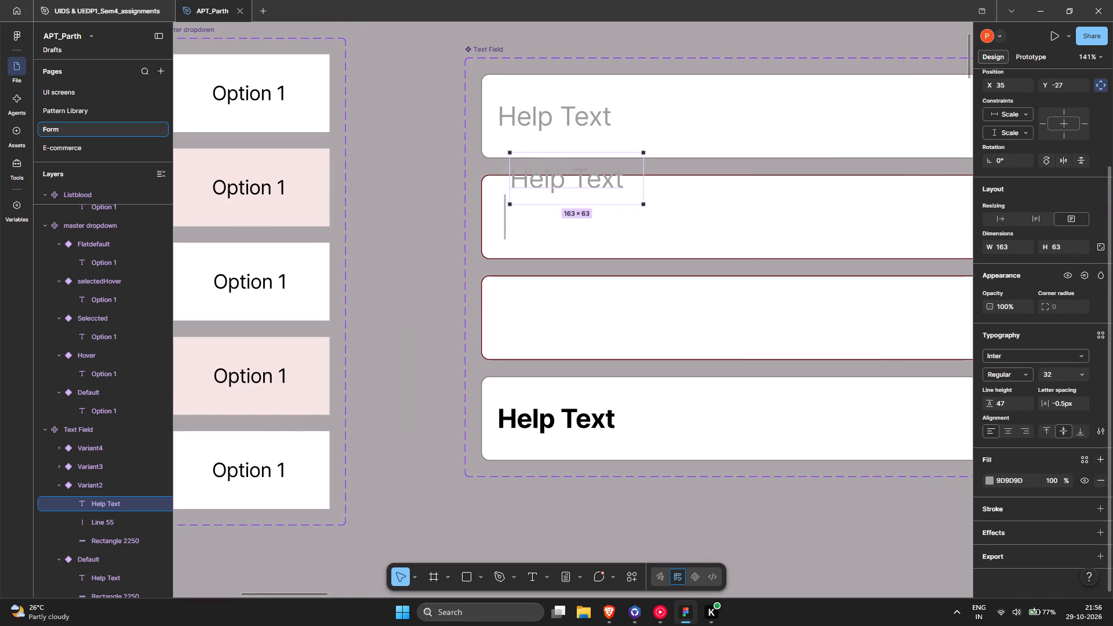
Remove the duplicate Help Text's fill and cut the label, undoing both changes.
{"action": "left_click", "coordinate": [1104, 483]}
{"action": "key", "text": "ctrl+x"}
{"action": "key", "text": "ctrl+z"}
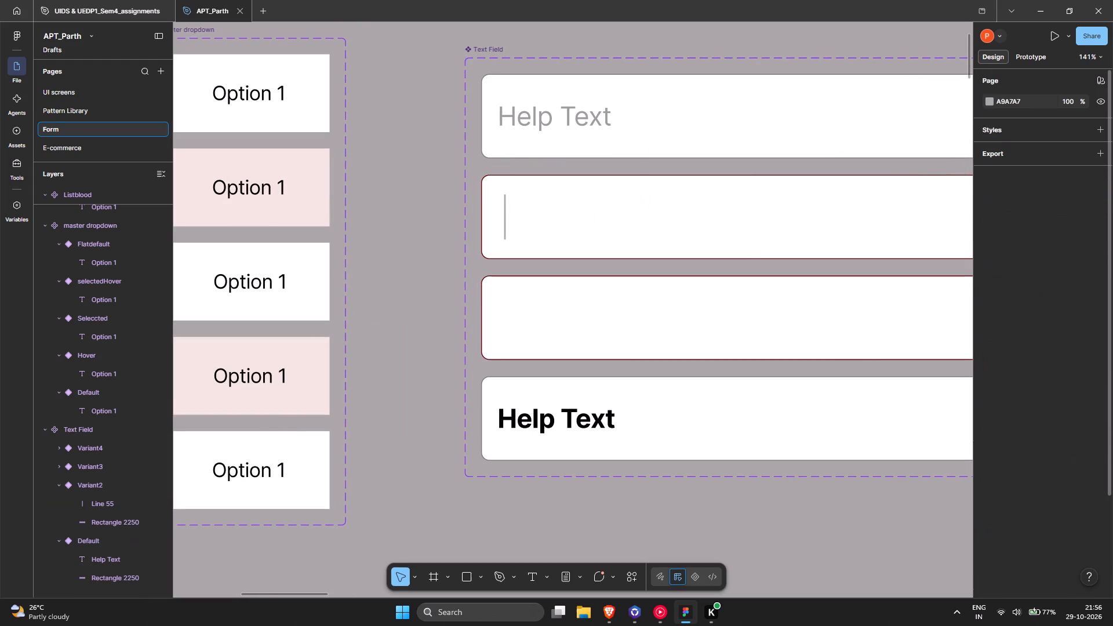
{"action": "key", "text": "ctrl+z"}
Wrap the duplicate Help Text in an auto layout frame over the second variant's top border and fill the frame with FFFFFF.
{"action": "left_click", "coordinate": [635, 209]}
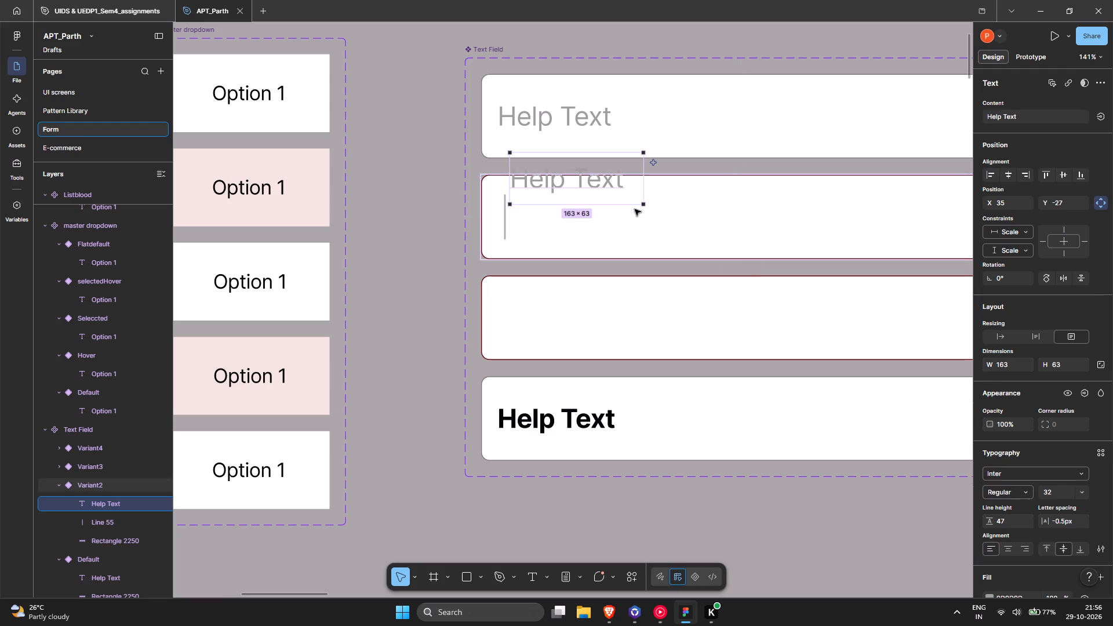
{"action": "double_click", "coordinate": [596, 183]}
{"action": "key", "text": "shift+a"}
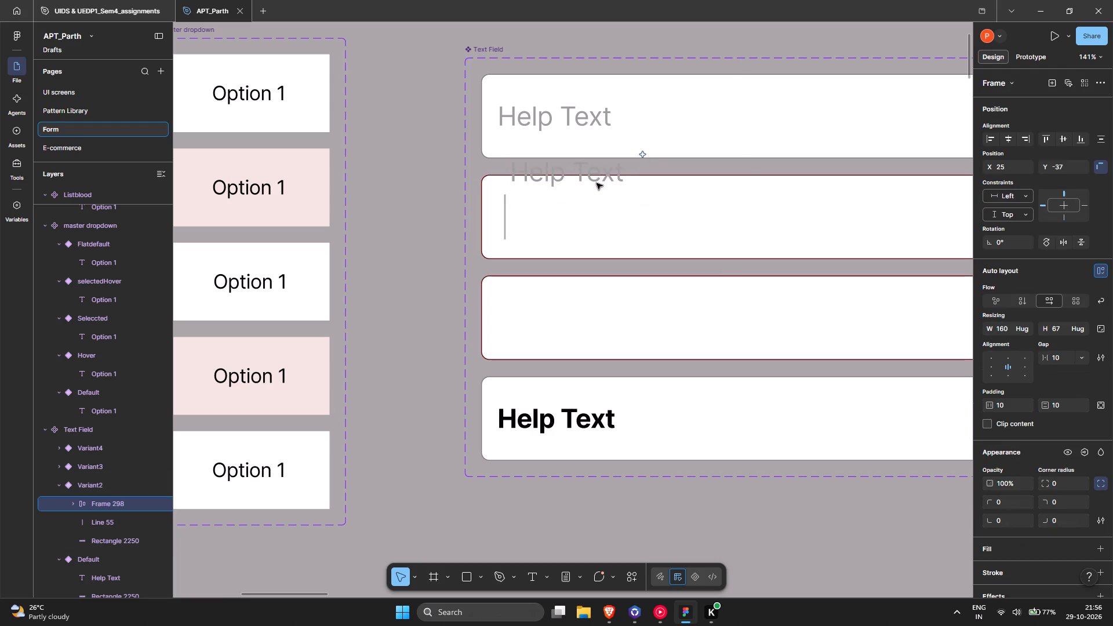
{"action": "left_click_drag", "start_coordinate": [568, 173], "coordinate": [572, 181]}
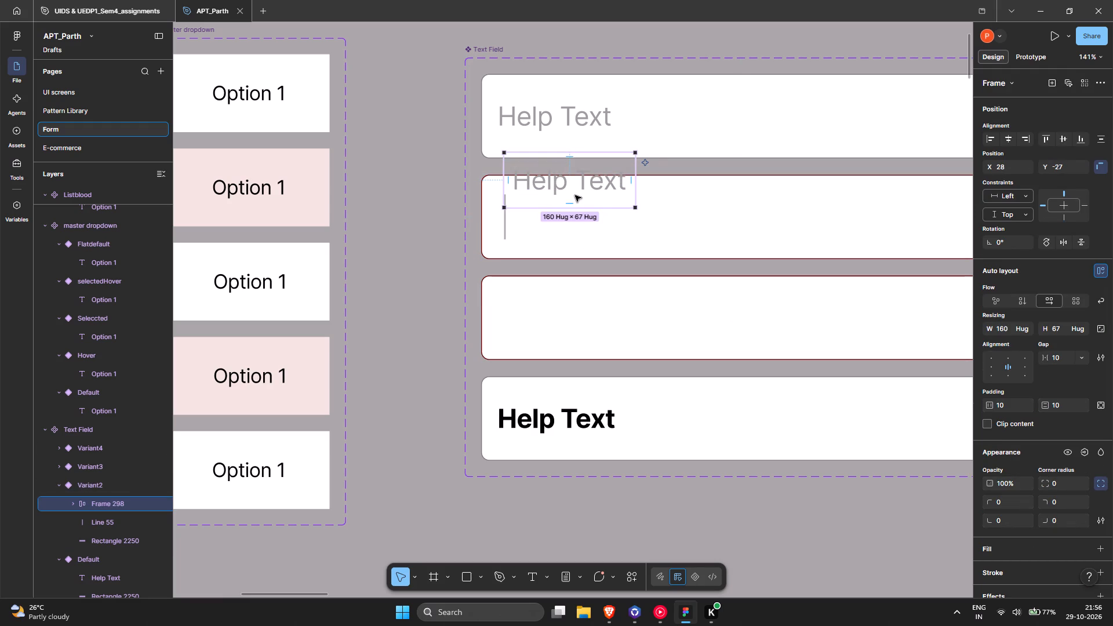
{"action": "scroll", "coordinate": [1039, 476], "scroll_direction": "down", "scroll_amount": 5}
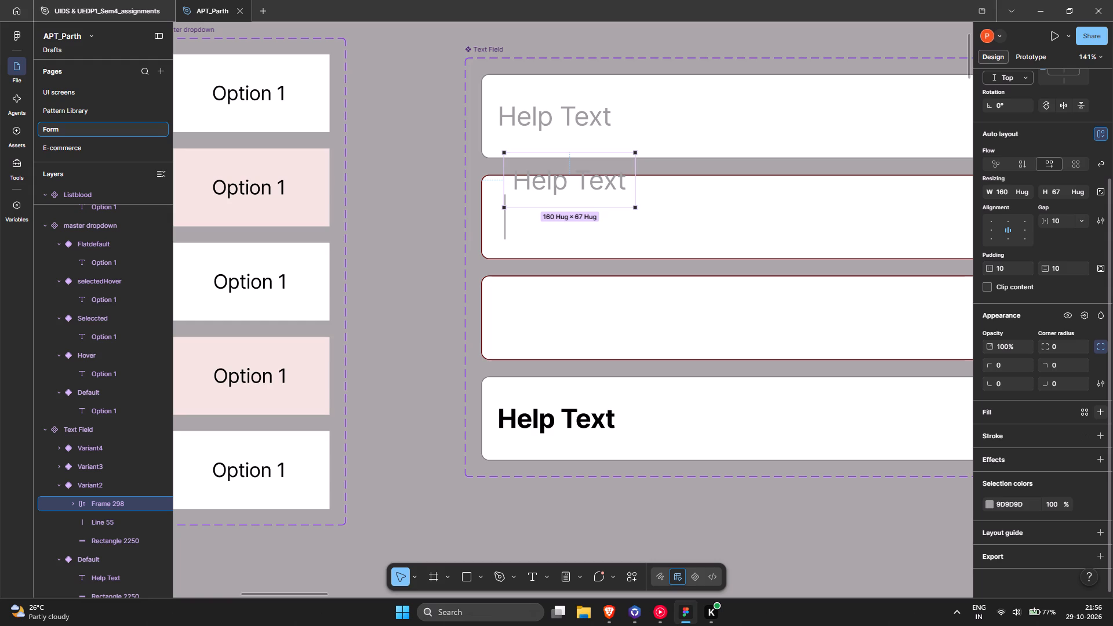
{"action": "left_click", "coordinate": [1105, 412]}
{"action": "key", "text": "i"}
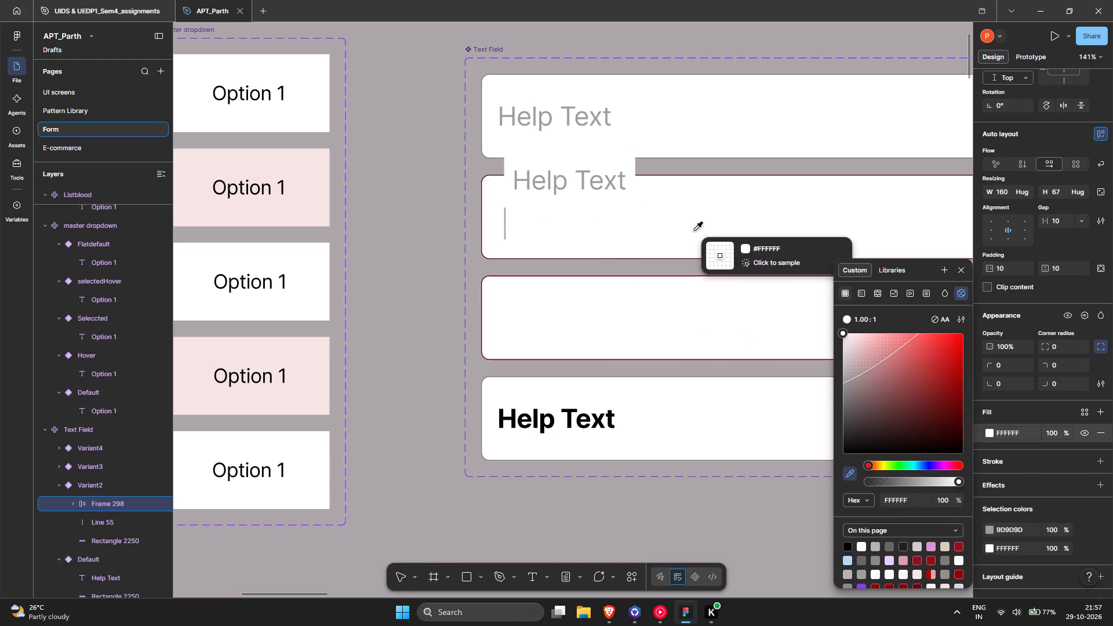
{"action": "left_click", "coordinate": [694, 230]}
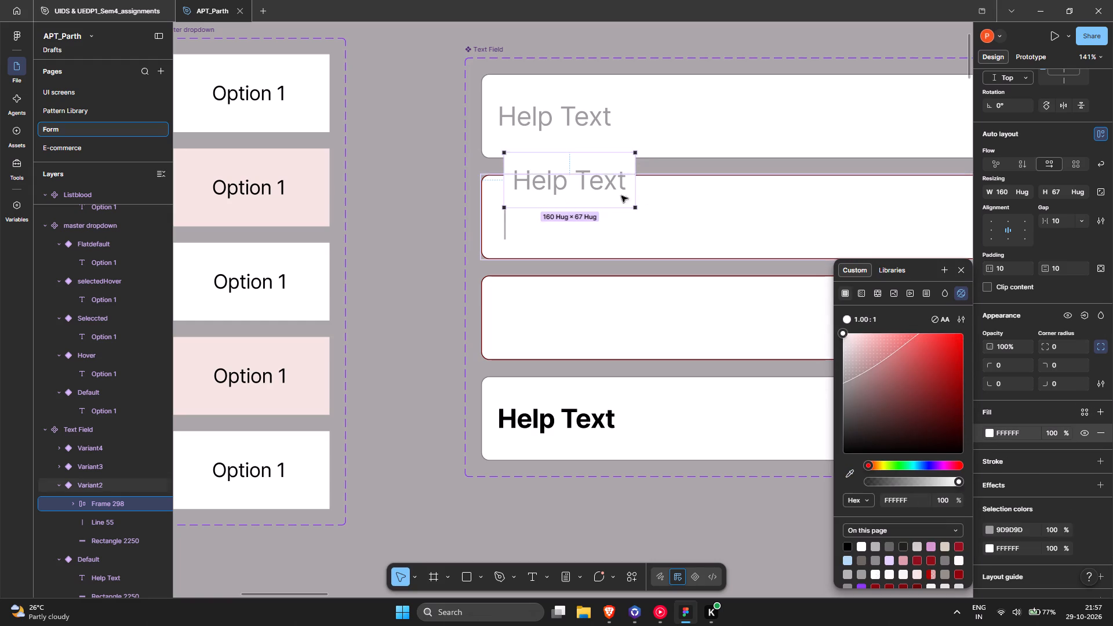
Set the font size of the Help Text inside the new frame to 16.
{"action": "double_click", "coordinate": [571, 179]}
{"action": "left_click", "coordinate": [1083, 377]}
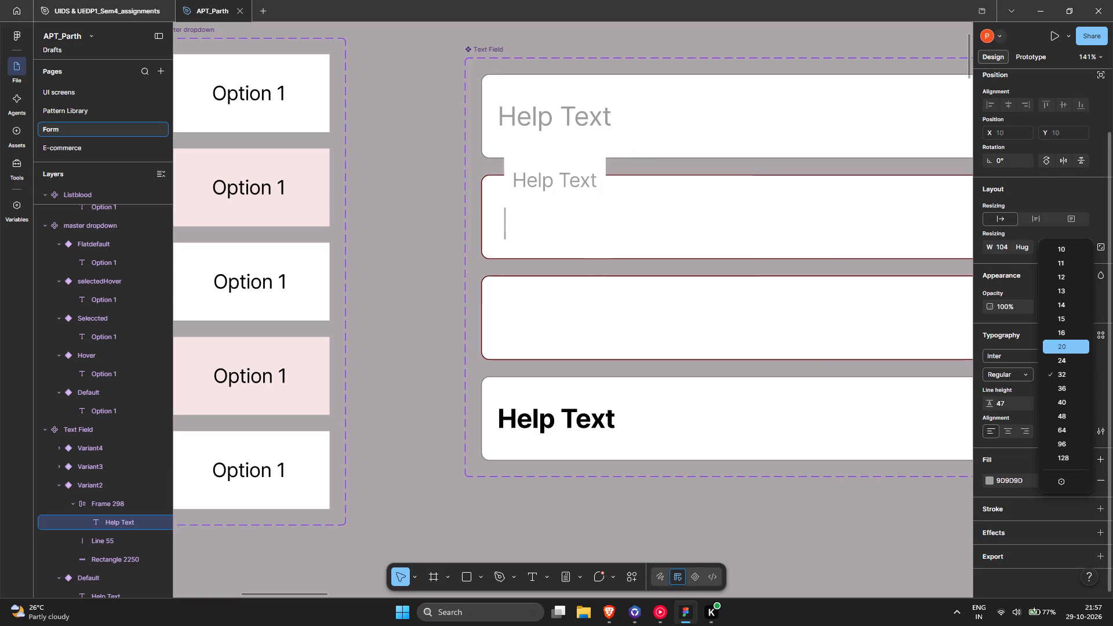
{"action": "left_click", "coordinate": [1067, 336]}
{"action": "scroll", "coordinate": [541, 185], "scroll_direction": "up", "scroll_amount": 4, "text": "ctrl"}
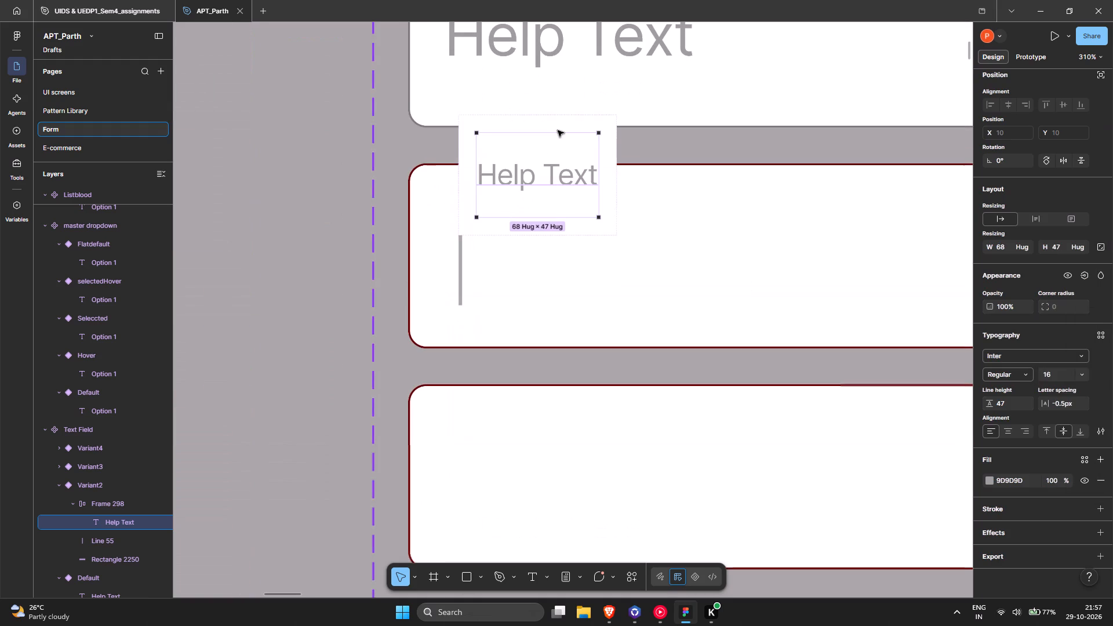
Reduce the second variant's white Help Text frame to 28 high and place it over the top border at X 30, Y -14.
{"action": "left_click", "coordinate": [559, 127]}
{"action": "left_click_drag", "start_coordinate": [558, 117], "coordinate": [556, 184]}
{"action": "left_click_drag", "start_coordinate": [556, 209], "coordinate": [559, 163]}
{"action": "scroll", "coordinate": [559, 163], "scroll_direction": "up", "scroll_amount": 4}
{"action": "scroll", "coordinate": [559, 164], "scroll_direction": "down", "scroll_amount": 3, "text": "ctrl"}
{"action": "left_click", "coordinate": [622, 242]}
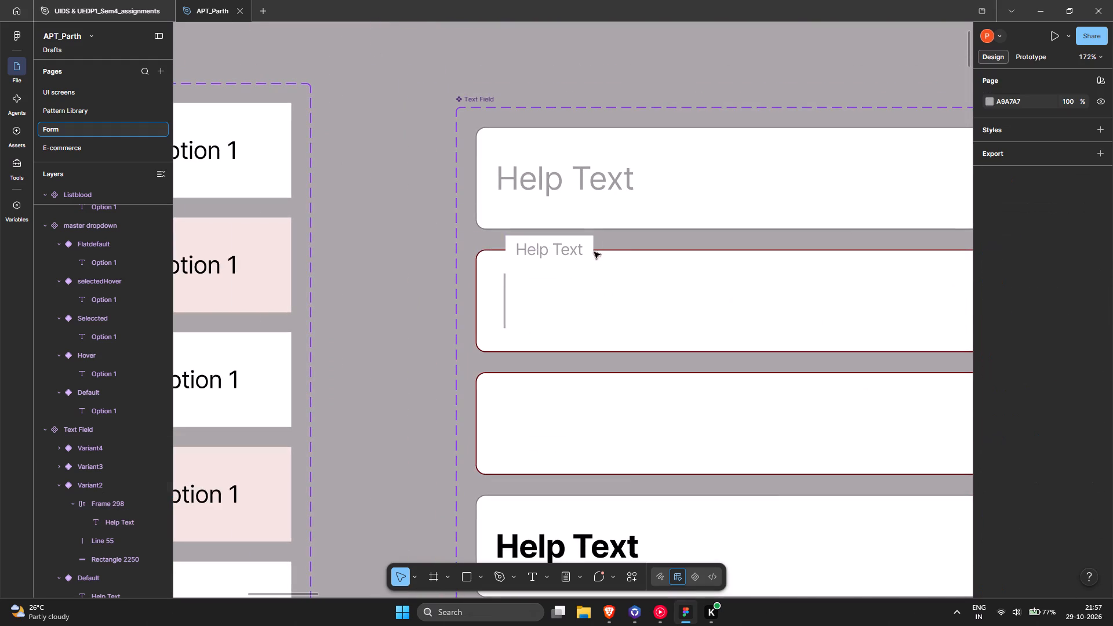
{"action": "scroll", "coordinate": [508, 249], "scroll_direction": "up", "scroll_amount": 5, "text": "ctrl"}
{"action": "left_click", "coordinate": [727, 243]}
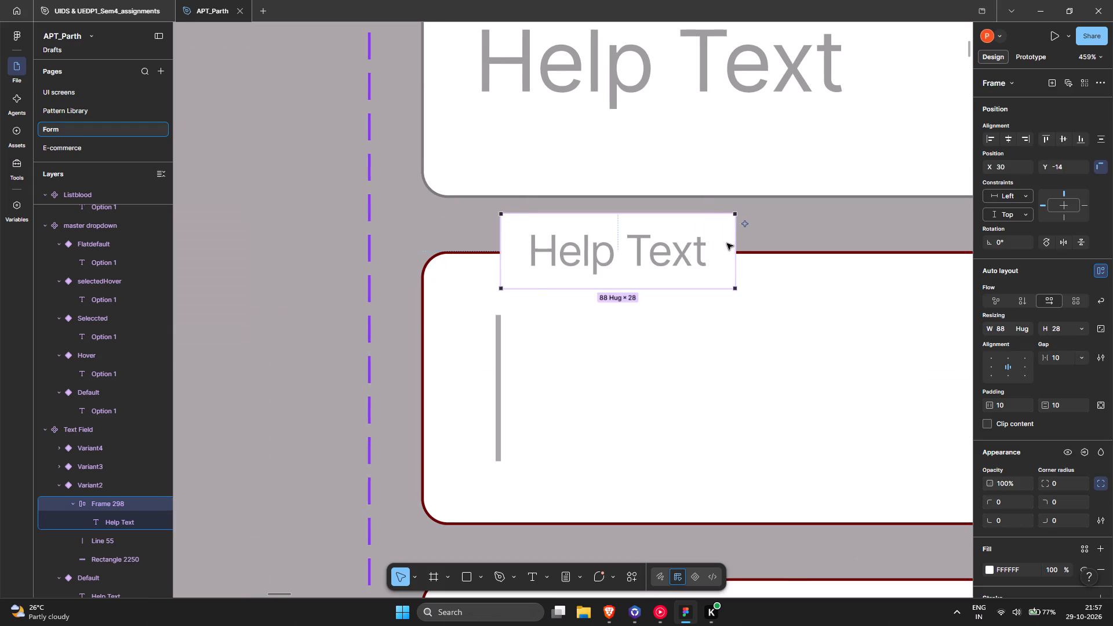
{"action": "scroll", "coordinate": [727, 243], "scroll_direction": "down", "scroll_amount": 2, "text": "ctrl"}
{"action": "middle_click_drag", "start_coordinate": [755, 241], "coordinate": [533, 236]}
{"action": "scroll", "coordinate": [525, 235], "scroll_direction": "down", "scroll_amount": 2, "text": "ctrl"}
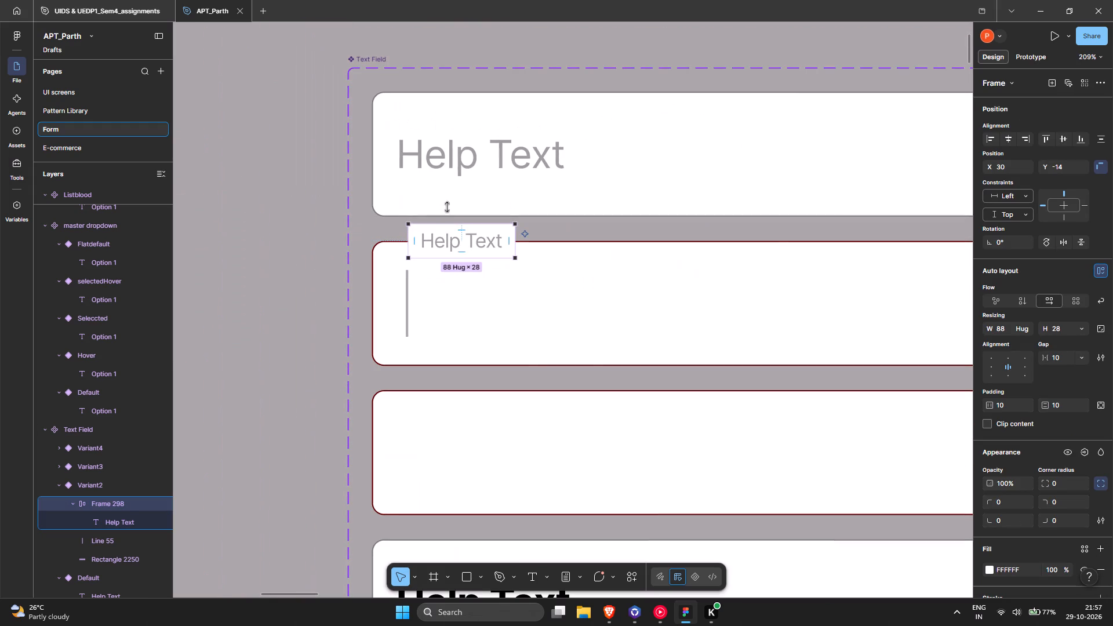
Examine the default variant's Help Text settings and how the label frame sits on the second variant's border.
{"action": "double_click", "coordinate": [505, 147]}
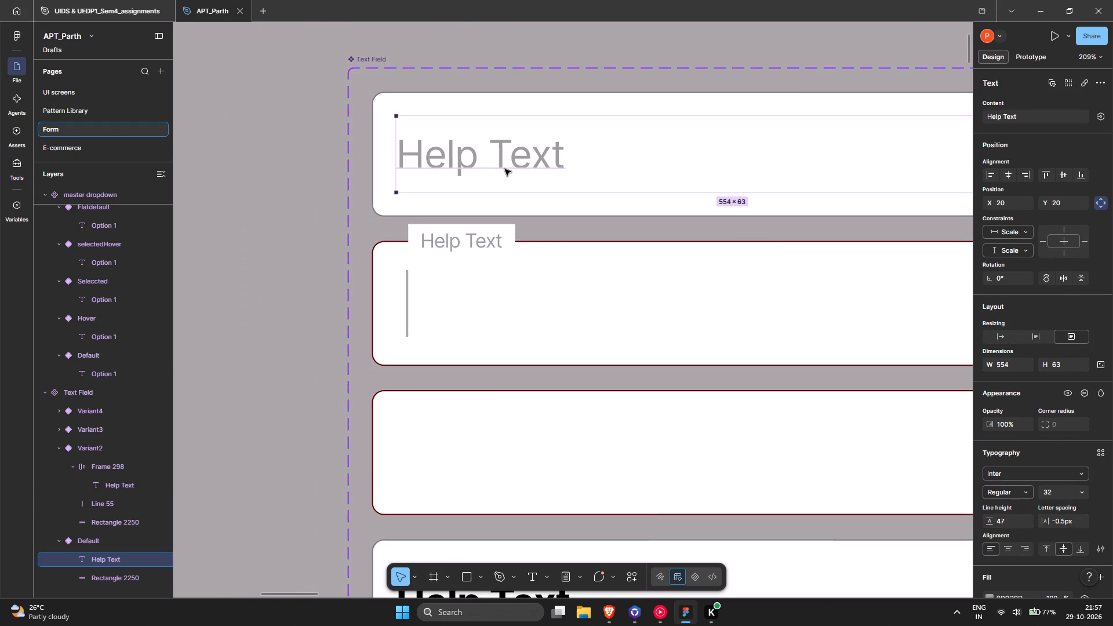
{"action": "scroll", "coordinate": [463, 237], "scroll_direction": "up", "scroll_amount": 5, "text": "ctrl"}
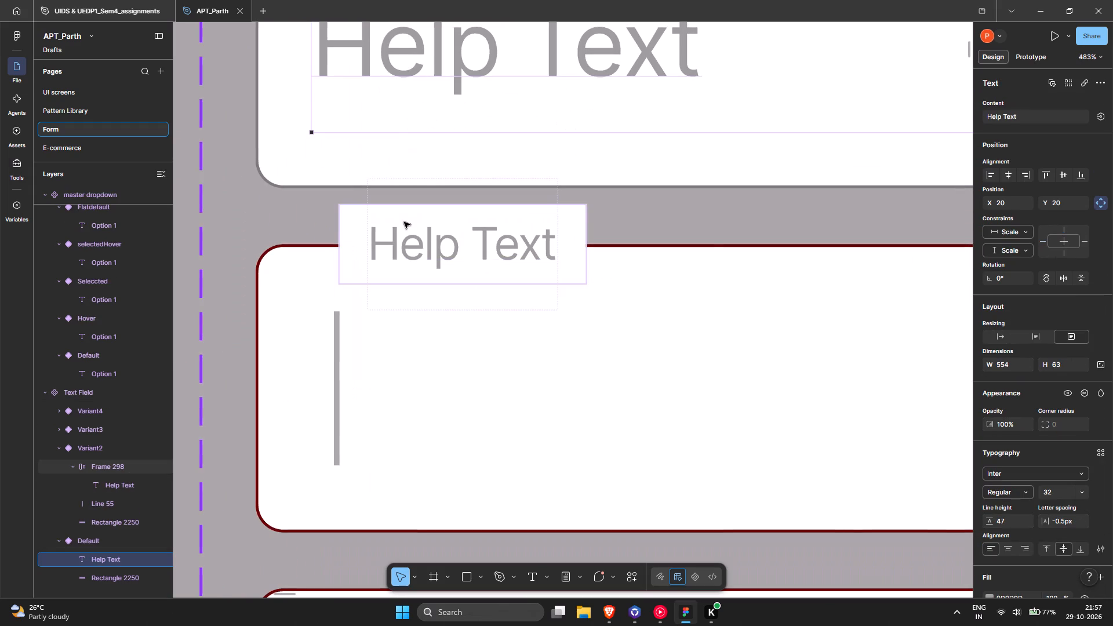
{"action": "left_click", "coordinate": [348, 223]}
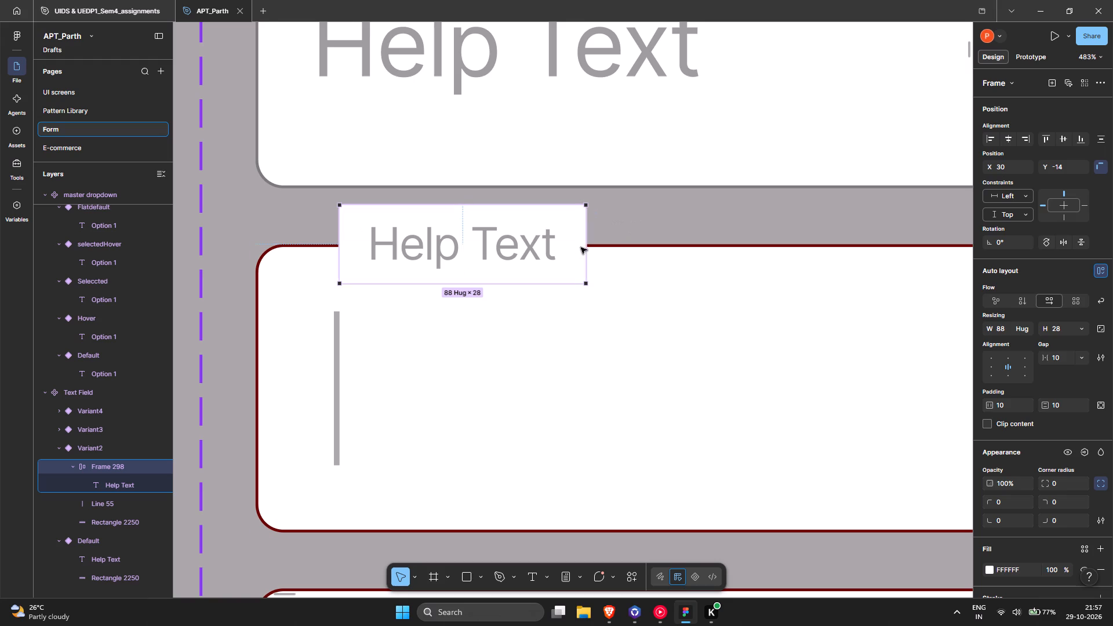
{"action": "scroll", "coordinate": [594, 247], "scroll_direction": "up", "scroll_amount": 3, "text": "ctrl"}
{"action": "scroll", "coordinate": [594, 247], "scroll_direction": "down", "scroll_amount": 4, "text": "ctrl"}
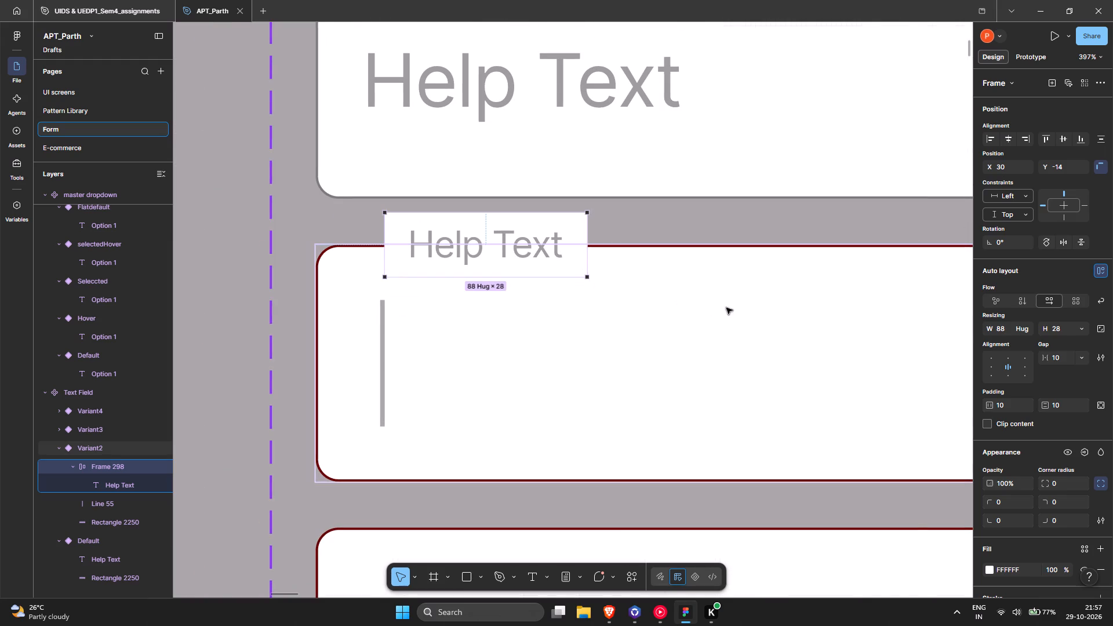
{"action": "left_click", "coordinate": [638, 247]}
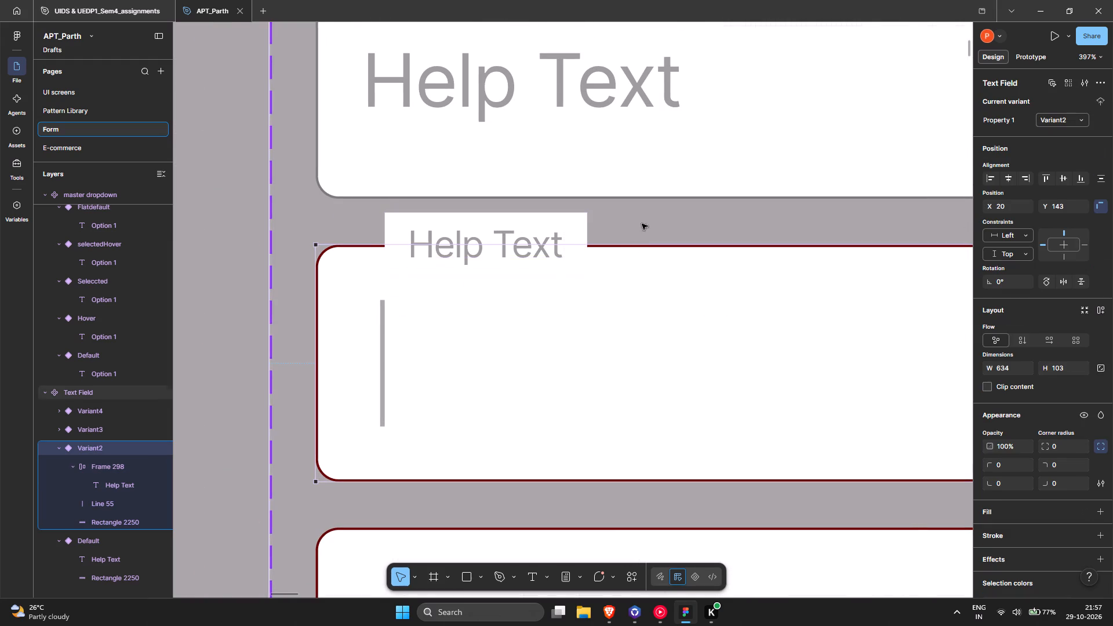
{"action": "scroll", "coordinate": [653, 220], "scroll_direction": "down", "scroll_amount": 1, "text": "ctrl"}
{"action": "middle_click_drag", "start_coordinate": [715, 223], "coordinate": [673, 216]}
{"action": "scroll", "coordinate": [550, 203], "scroll_direction": "down", "scroll_amount": 6, "text": "ctrl"}
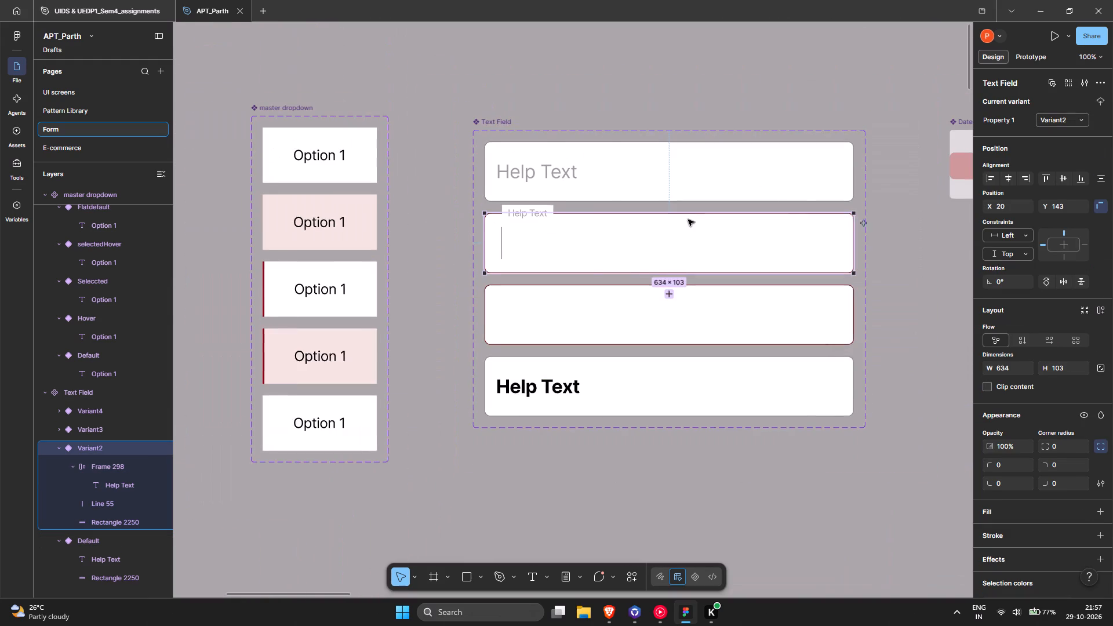
{"action": "middle_click_drag", "start_coordinate": [684, 220], "coordinate": [578, 219]}
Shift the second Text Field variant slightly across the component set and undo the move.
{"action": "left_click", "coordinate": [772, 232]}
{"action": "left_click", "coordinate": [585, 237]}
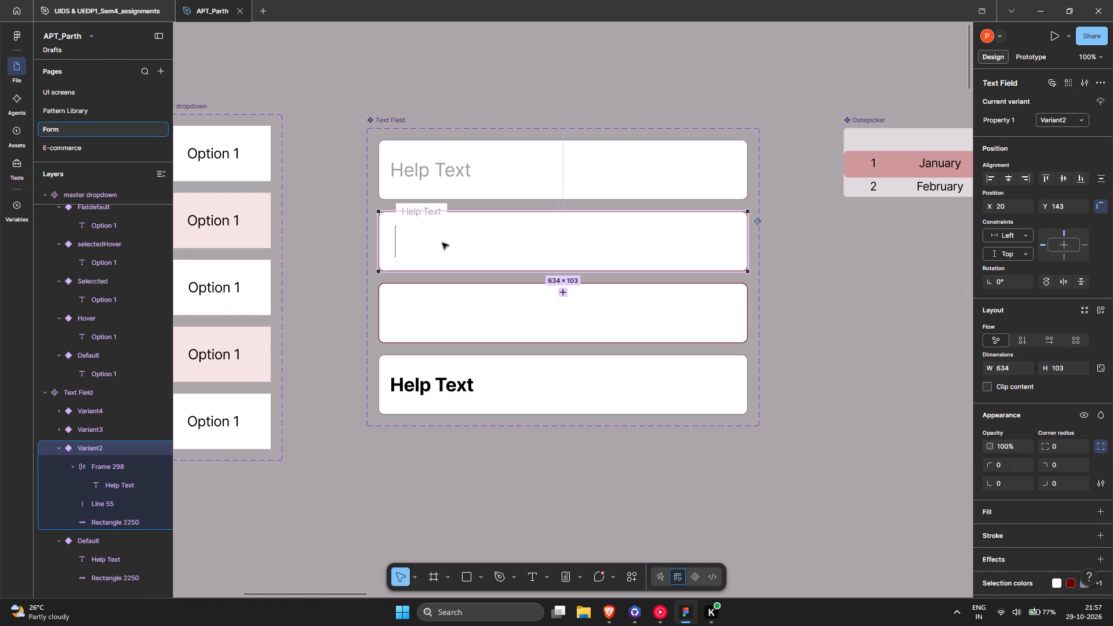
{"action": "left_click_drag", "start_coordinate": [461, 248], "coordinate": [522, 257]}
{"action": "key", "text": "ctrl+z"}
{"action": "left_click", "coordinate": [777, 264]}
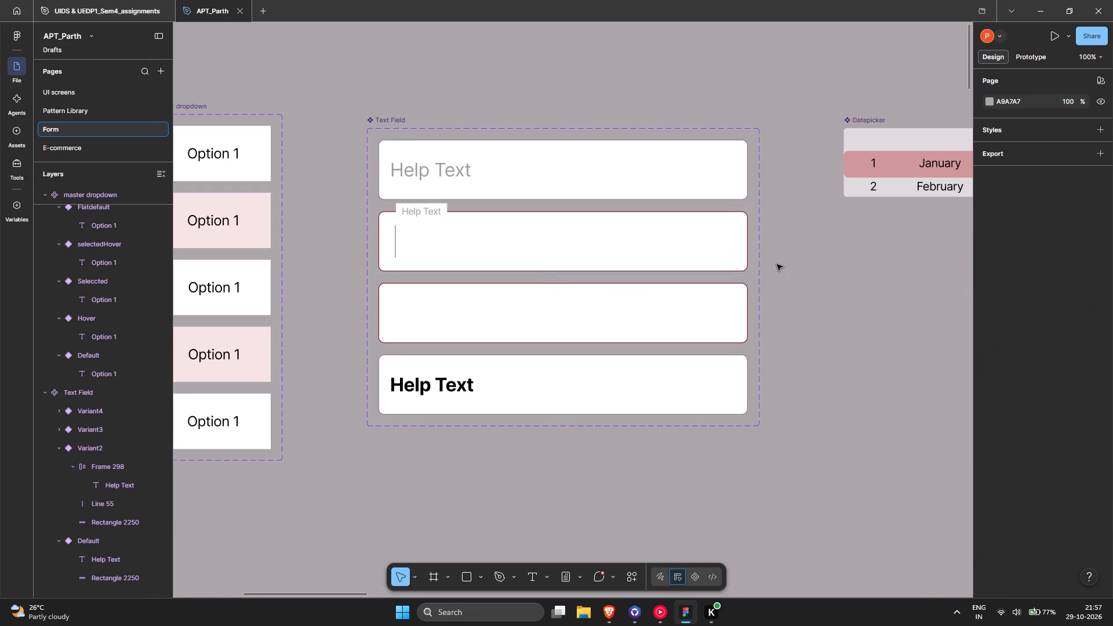
Set the font size of the Help Text in the Text Field's Default variant to 24.
{"action": "scroll", "coordinate": [777, 264], "scroll_direction": "down", "scroll_amount": 4, "text": "ctrl"}
{"action": "middle_click_drag", "start_coordinate": [757, 267], "coordinate": [545, 265]}
{"action": "scroll", "coordinate": [405, 225], "scroll_direction": "up", "scroll_amount": 9, "text": "ctrl"}
{"action": "double_click", "coordinate": [419, 208]}
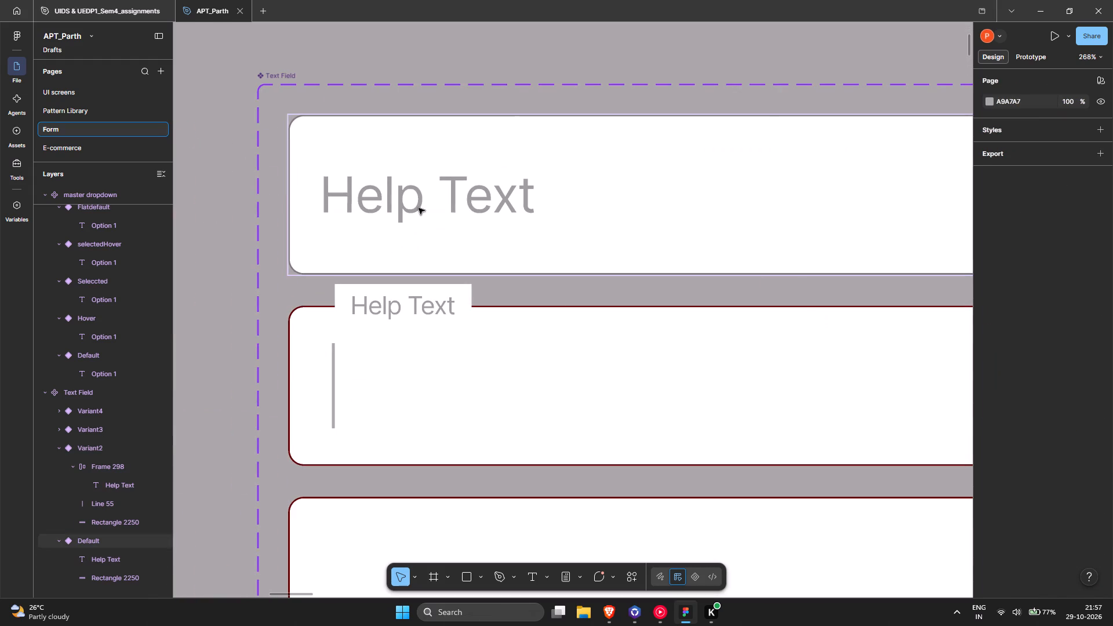
{"action": "double_click", "coordinate": [438, 205]}
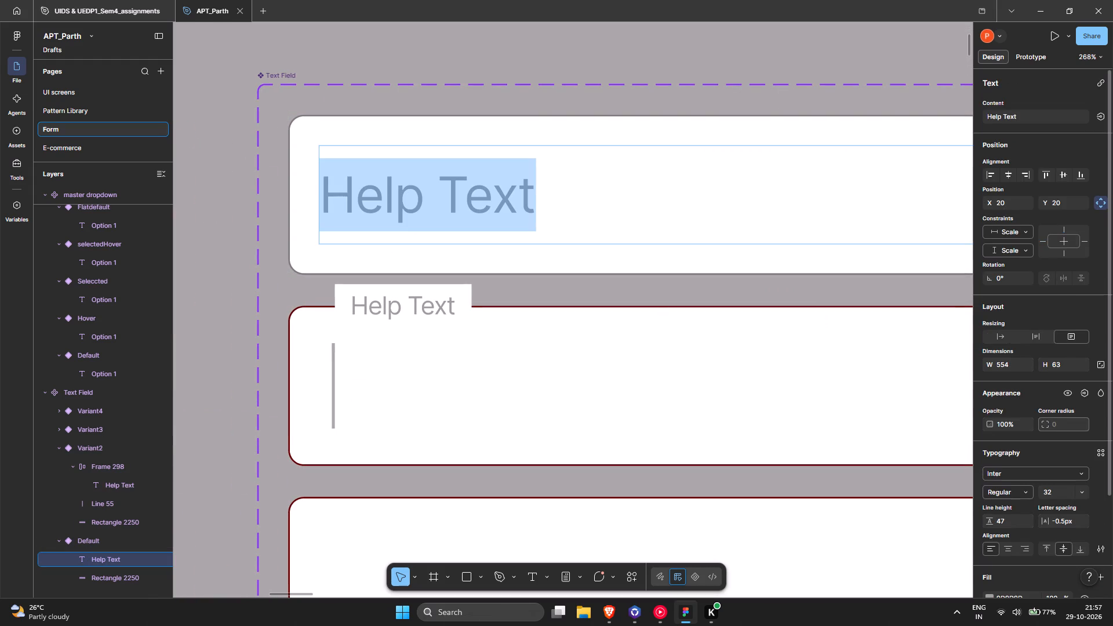
{"action": "left_click", "coordinate": [1085, 484]}
{"action": "left_click", "coordinate": [1085, 490]}
{"action": "left_click", "coordinate": [1074, 465]}
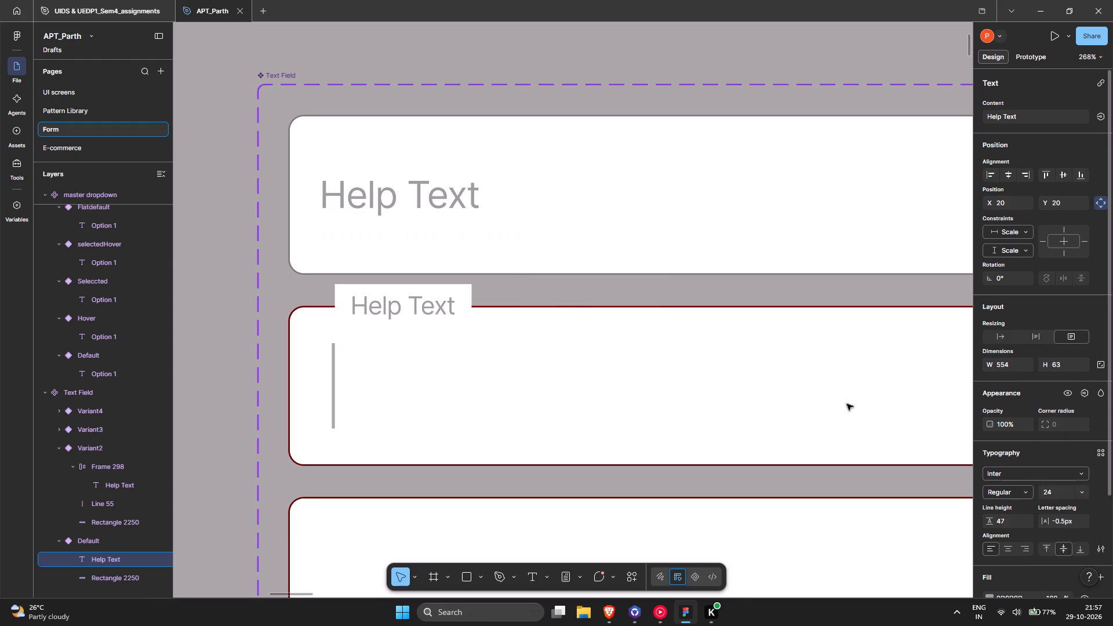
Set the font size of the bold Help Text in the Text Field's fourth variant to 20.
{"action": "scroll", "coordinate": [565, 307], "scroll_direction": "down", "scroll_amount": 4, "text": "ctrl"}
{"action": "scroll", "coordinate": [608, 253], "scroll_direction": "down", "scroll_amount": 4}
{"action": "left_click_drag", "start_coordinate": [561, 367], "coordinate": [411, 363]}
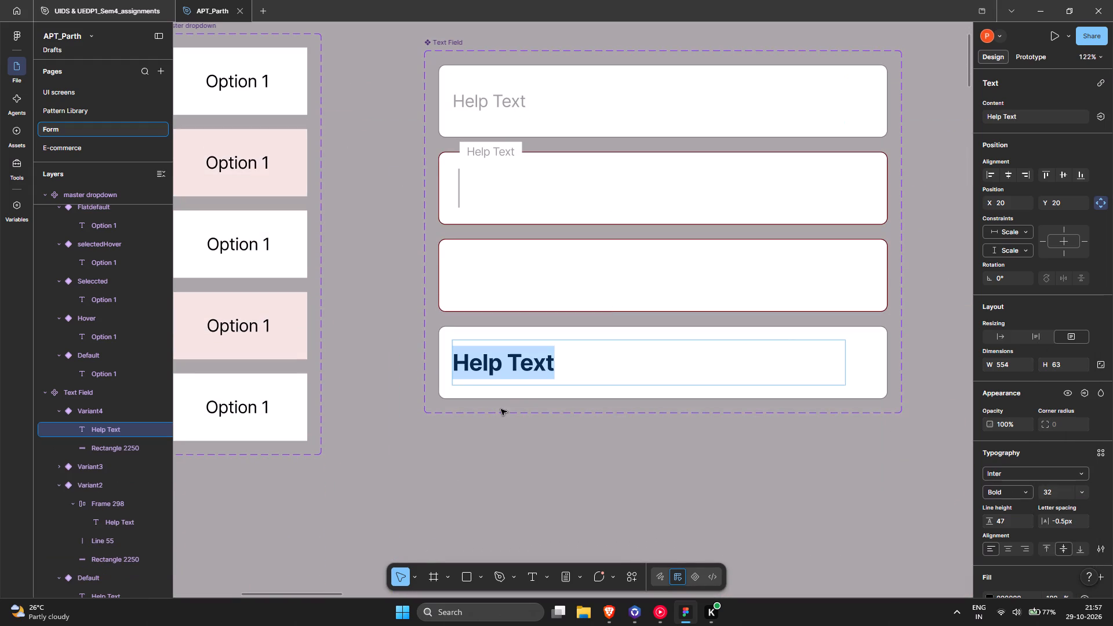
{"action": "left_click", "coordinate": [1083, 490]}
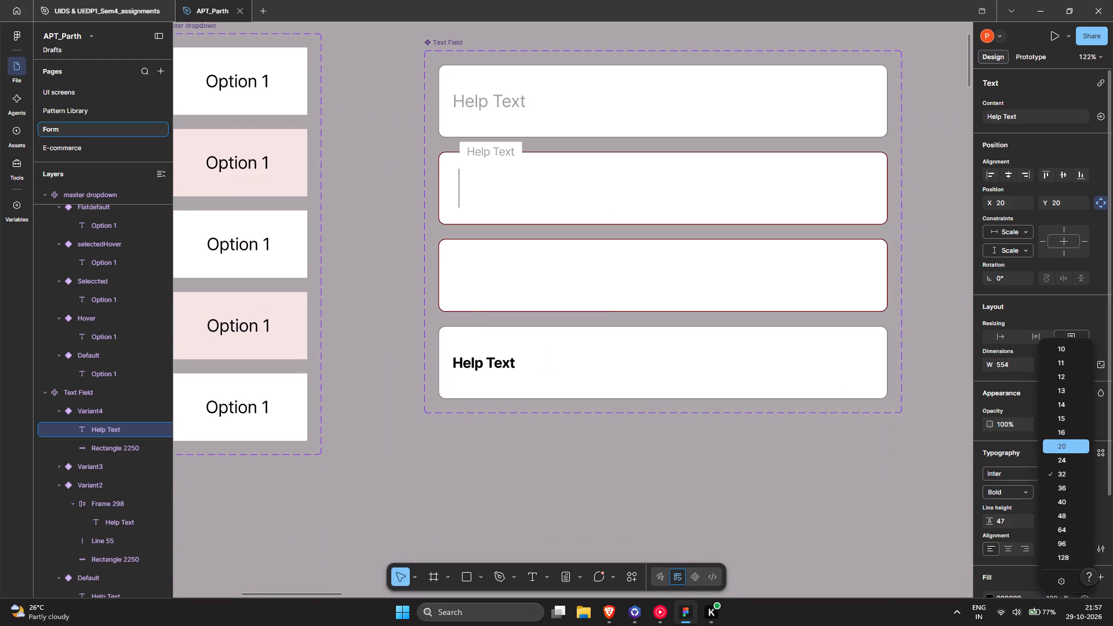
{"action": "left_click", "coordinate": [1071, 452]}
Match the fourth variant's bold Help Text to the default label by setting its font size to 24.
{"action": "left_click_drag", "start_coordinate": [550, 108], "coordinate": [399, 107]}
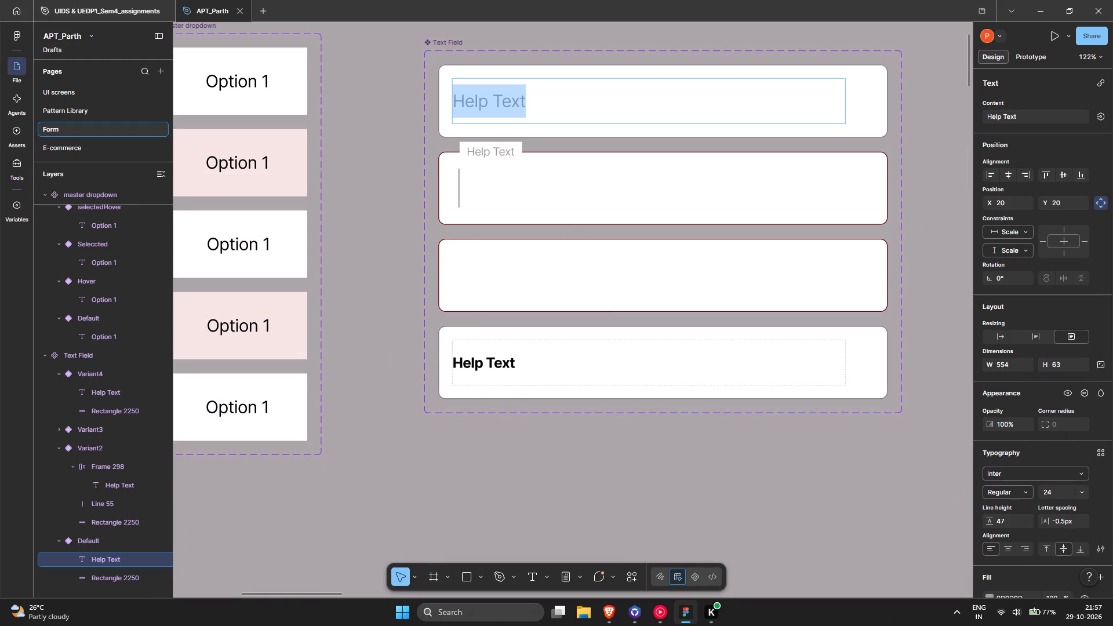
{"action": "left_click_drag", "start_coordinate": [554, 365], "coordinate": [261, 356]}
{"action": "left_click", "coordinate": [1085, 495]}
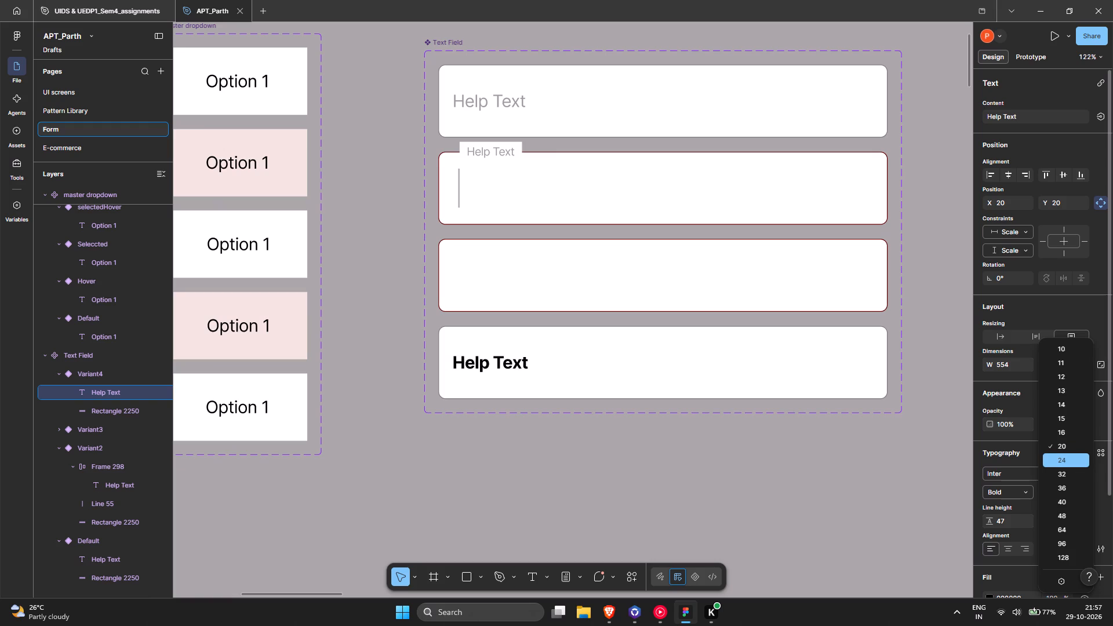
{"action": "left_click", "coordinate": [1063, 460]}
{"action": "scroll", "coordinate": [487, 397], "scroll_direction": "down", "scroll_amount": 3, "text": "ctrl"}
{"action": "middle_click_drag", "start_coordinate": [697, 394], "coordinate": [527, 370]}
{"action": "left_click", "coordinate": [488, 406]}
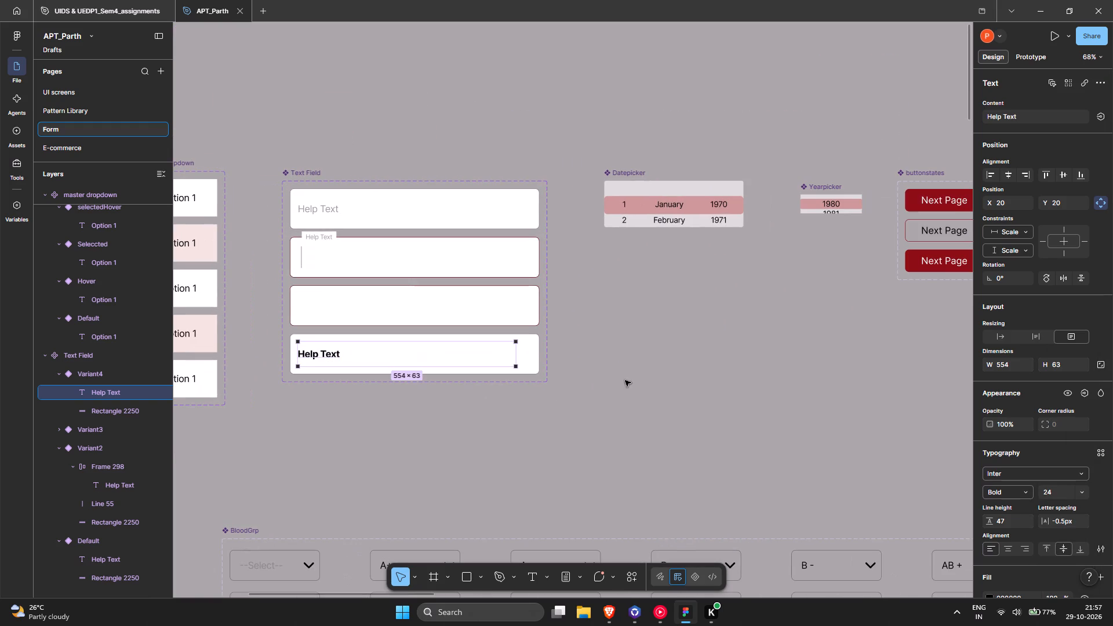
Preview the first page of the CollegeAdmission Application Form as a prototype to check its fields, and close the preview.
{"action": "scroll", "coordinate": [703, 332], "scroll_direction": "down", "scroll_amount": 1, "text": "ctrl"}
{"action": "scroll", "coordinate": [393, 241], "scroll_direction": "up", "scroll_amount": 3, "text": "ctrl"}
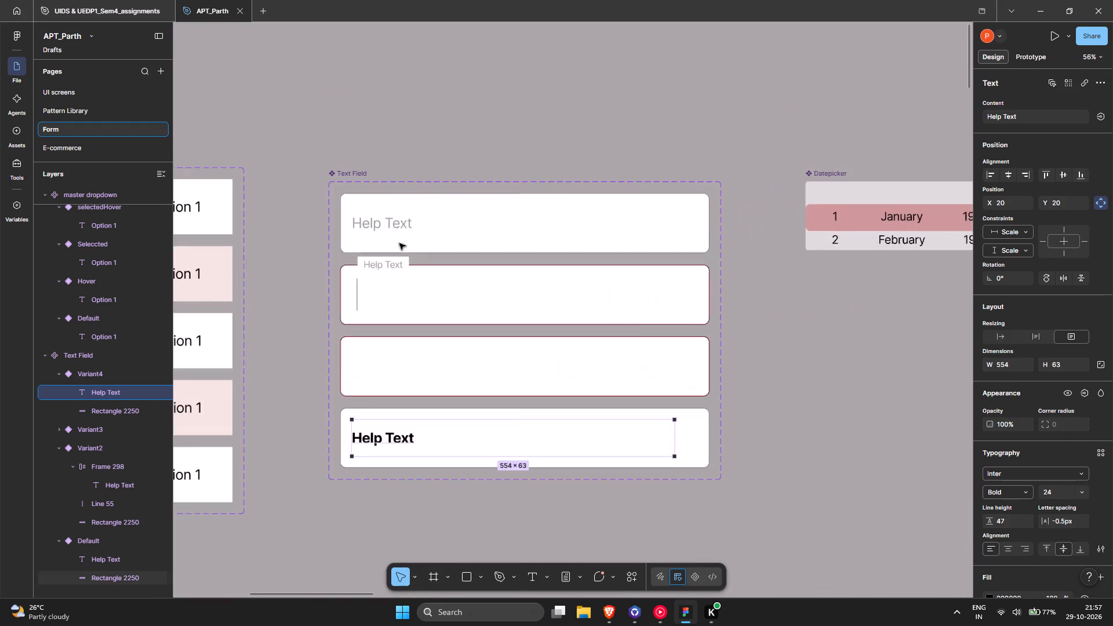
{"action": "scroll", "coordinate": [461, 246], "scroll_direction": "down", "scroll_amount": 4, "text": "ctrl"}
{"action": "middle_click_drag", "start_coordinate": [630, 279], "coordinate": [159, 242]}
{"action": "middle_click_drag", "start_coordinate": [420, 250], "coordinate": [69, 231]}
{"action": "scroll", "coordinate": [421, 231], "scroll_direction": "down", "scroll_amount": 6, "text": "ctrl"}
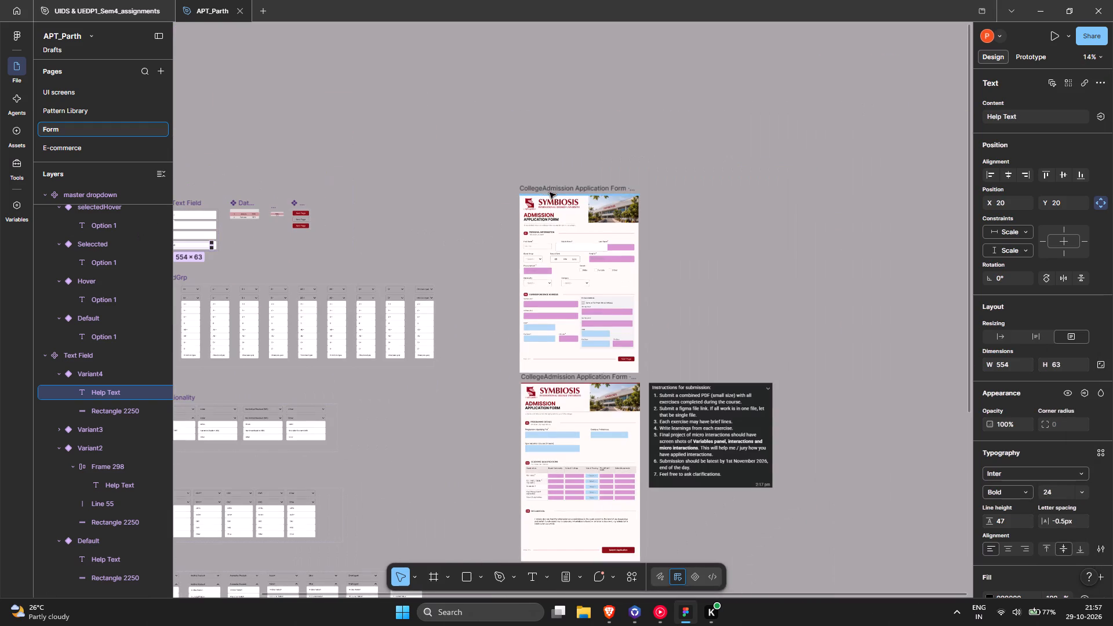
{"action": "left_click", "coordinate": [544, 189]}
{"action": "scroll", "coordinate": [548, 214], "scroll_direction": "up", "scroll_amount": 9, "text": "ctrl"}
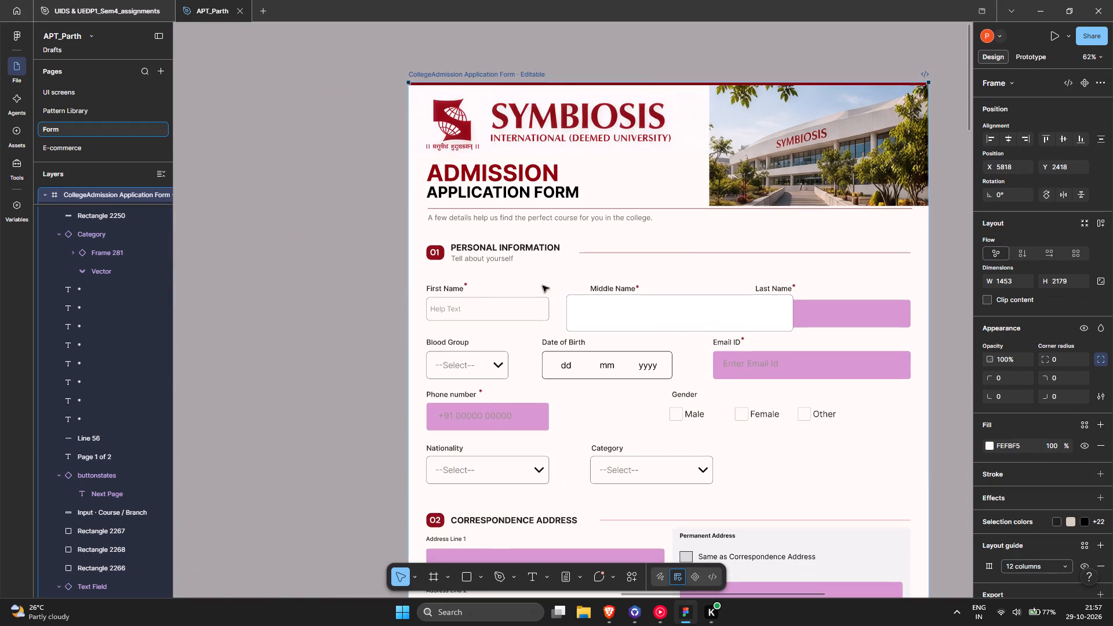
{"action": "left_click", "coordinate": [1050, 34]}
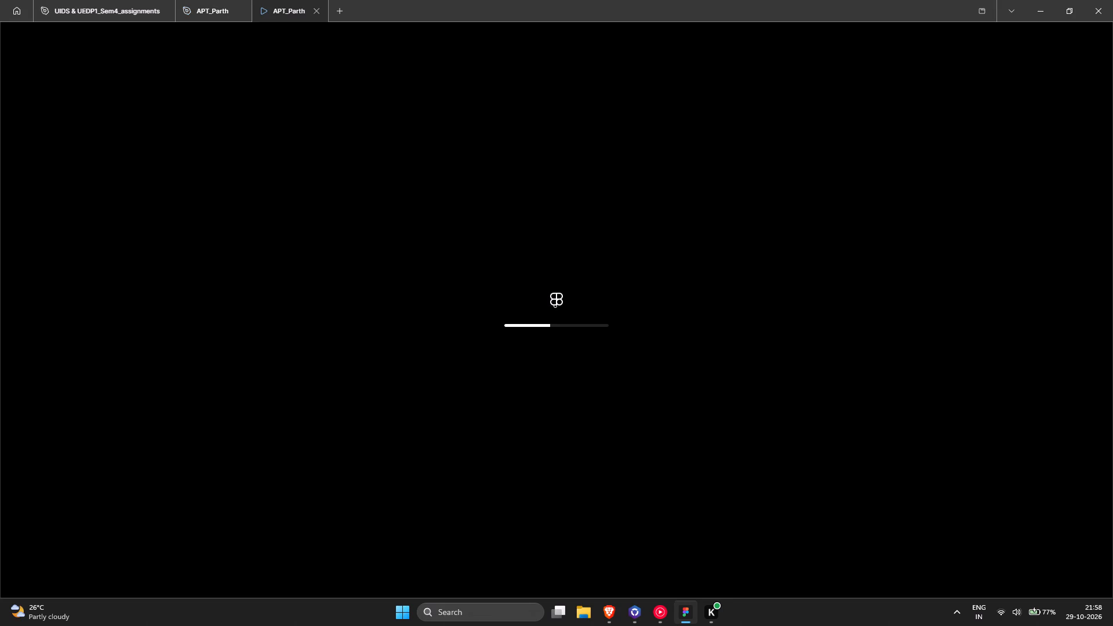
{"action": "left_click", "coordinate": [240, 383]}
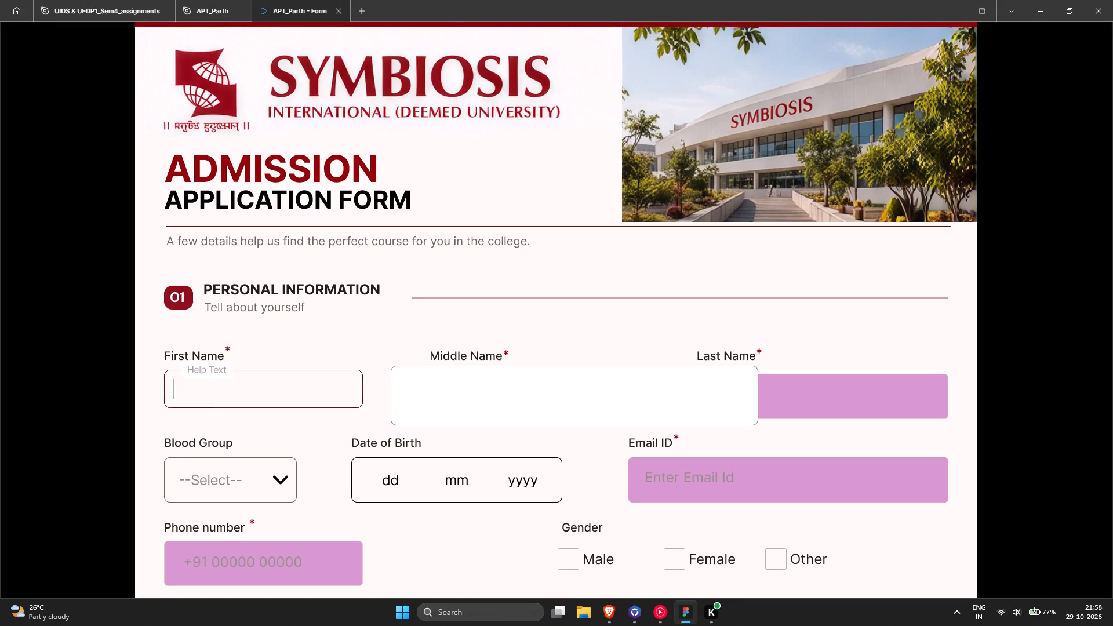
{"action": "left_click", "coordinate": [332, 10]}
Copy the second variant's white Help Text frame into Variant3 and place it over the top border at about X 34, Y -10.
{"action": "middle_click_drag", "start_coordinate": [354, 199], "coordinate": [1112, 129]}
{"action": "middle_click_drag", "start_coordinate": [77, 166], "coordinate": [744, 175]}
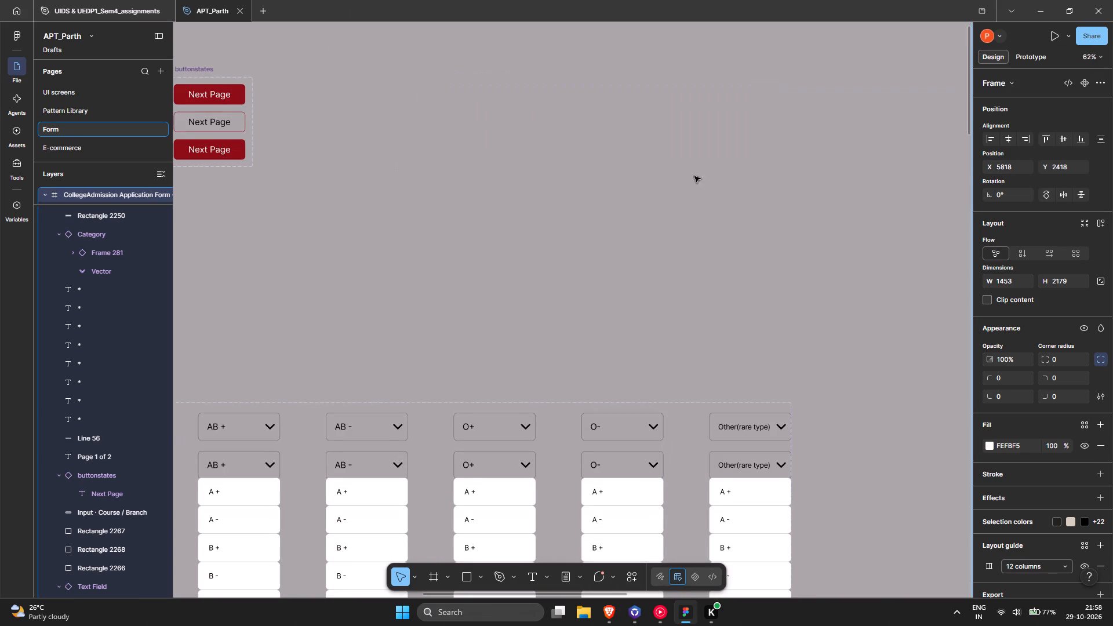
{"action": "middle_click_drag", "start_coordinate": [292, 170], "coordinate": [976, 148]}
{"action": "scroll", "coordinate": [281, 86], "scroll_direction": "up", "scroll_amount": 7, "text": "ctrl"}
{"action": "left_click", "coordinate": [430, 145]}
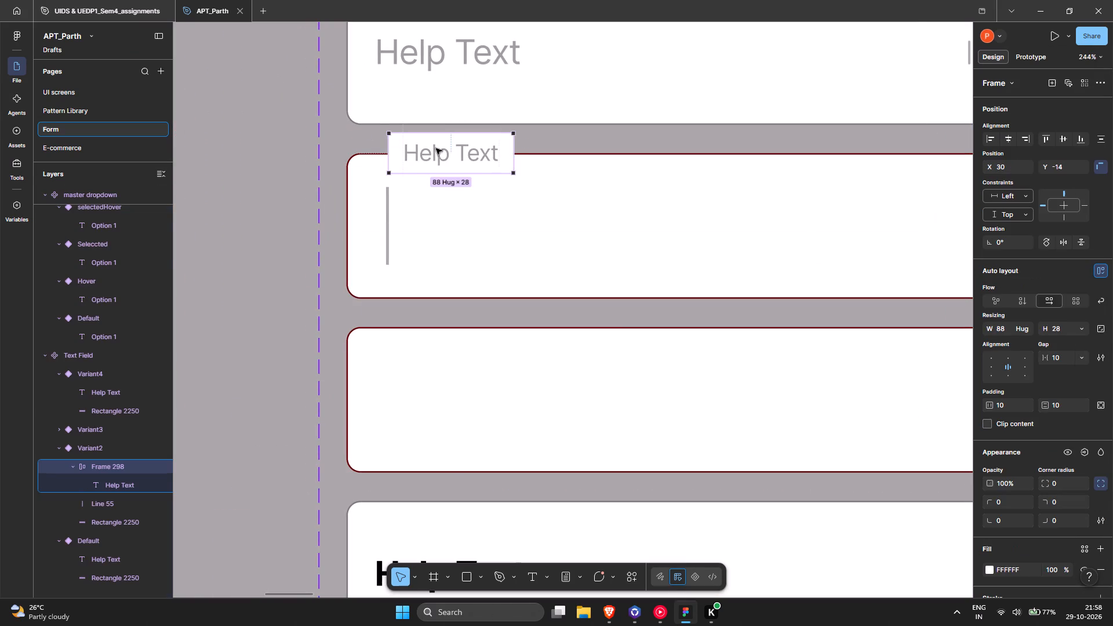
{"action": "key", "text": "ctrl+c"}
{"action": "scroll", "coordinate": [479, 173], "scroll_direction": "down", "scroll_amount": 3}
{"action": "left_click", "coordinate": [463, 206]}
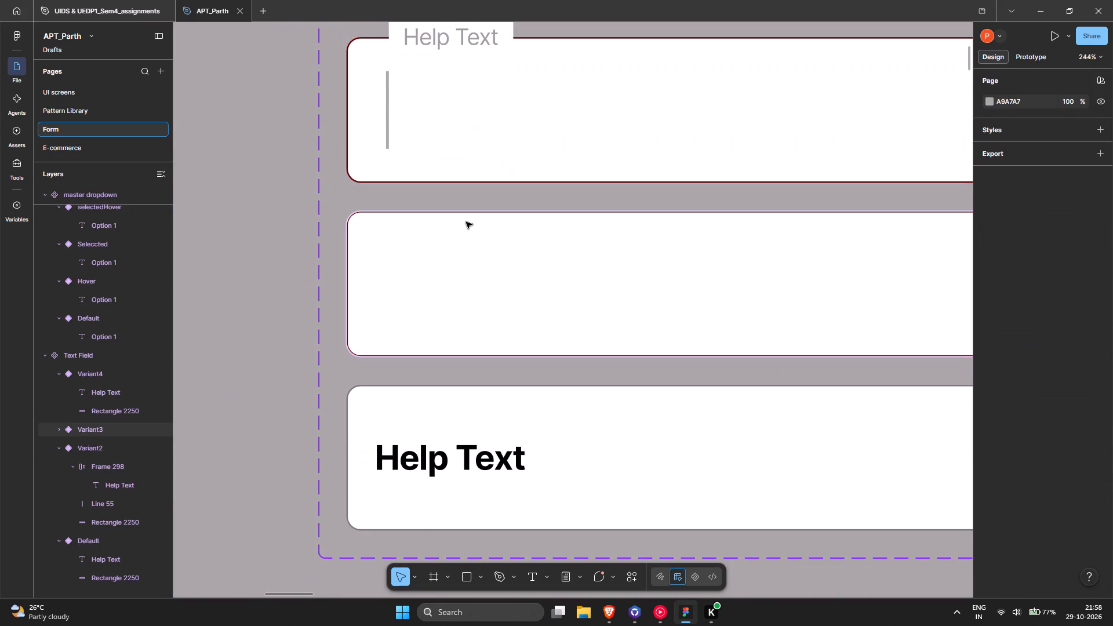
{"action": "key", "text": "ctrl+v"}
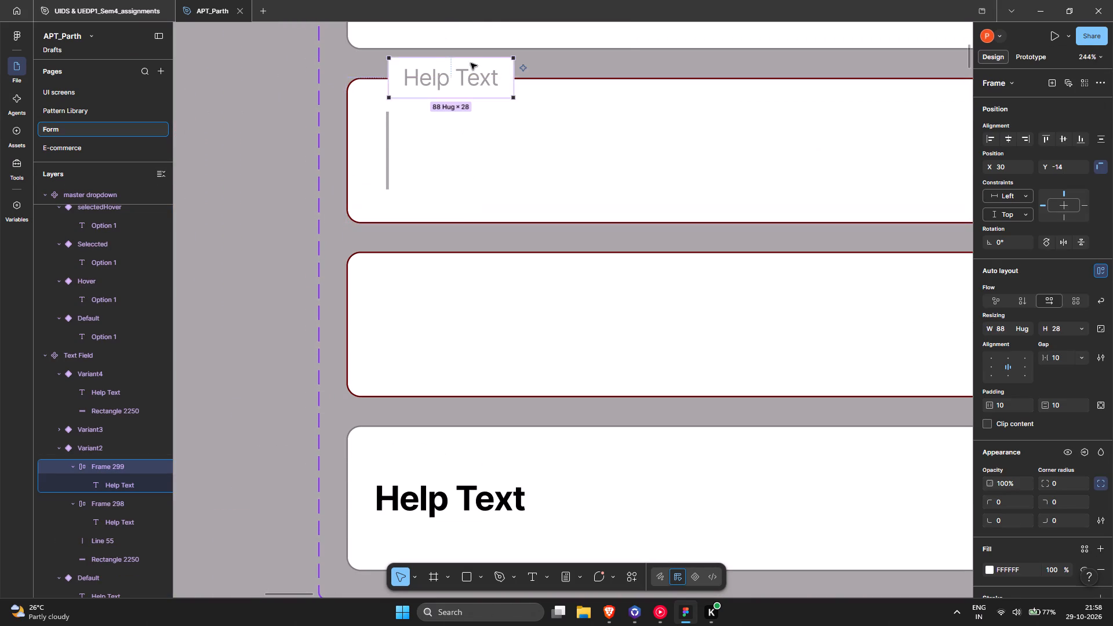
{"action": "left_click_drag", "start_coordinate": [471, 63], "coordinate": [478, 249]}
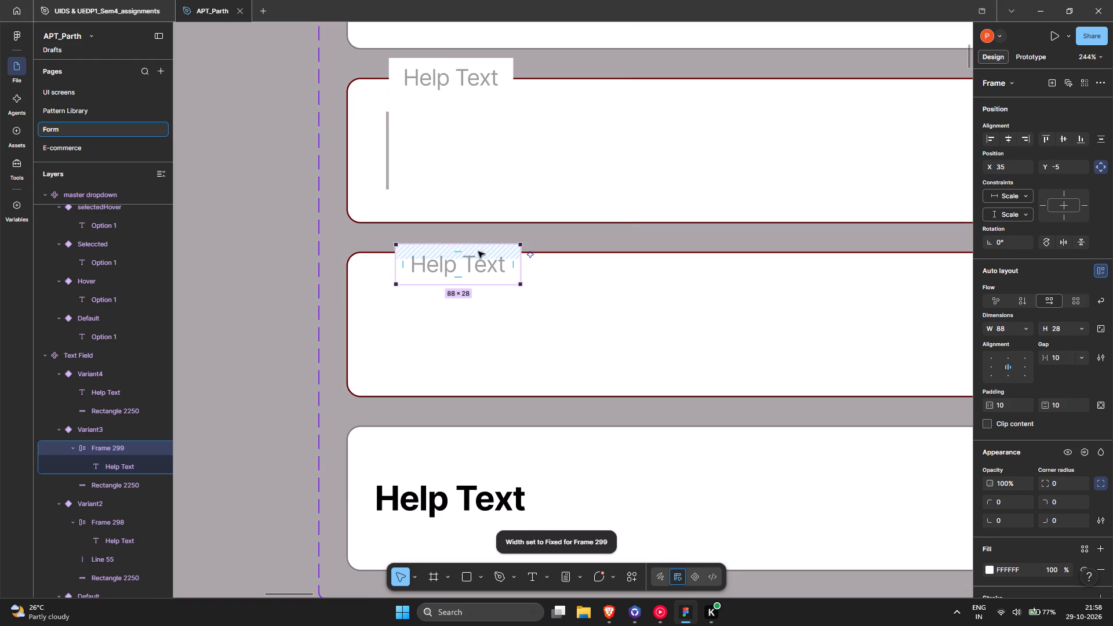
{"action": "left_click_drag", "start_coordinate": [448, 268], "coordinate": [446, 265]}
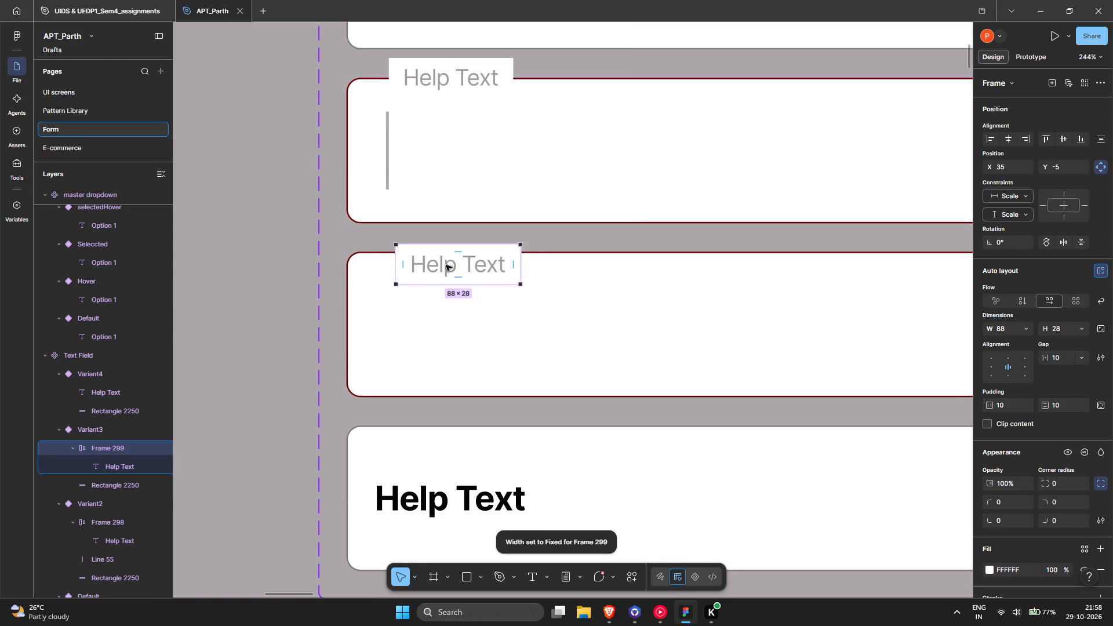
{"action": "left_click_drag", "start_coordinate": [446, 265], "coordinate": [446, 261]}
Draw a spacer rectangle about 5 × 14 beside the second variant's label frame above the border, and widen it to 7.
{"action": "scroll", "coordinate": [350, 99], "scroll_direction": "up", "scroll_amount": 2}
{"action": "key", "text": "r"}
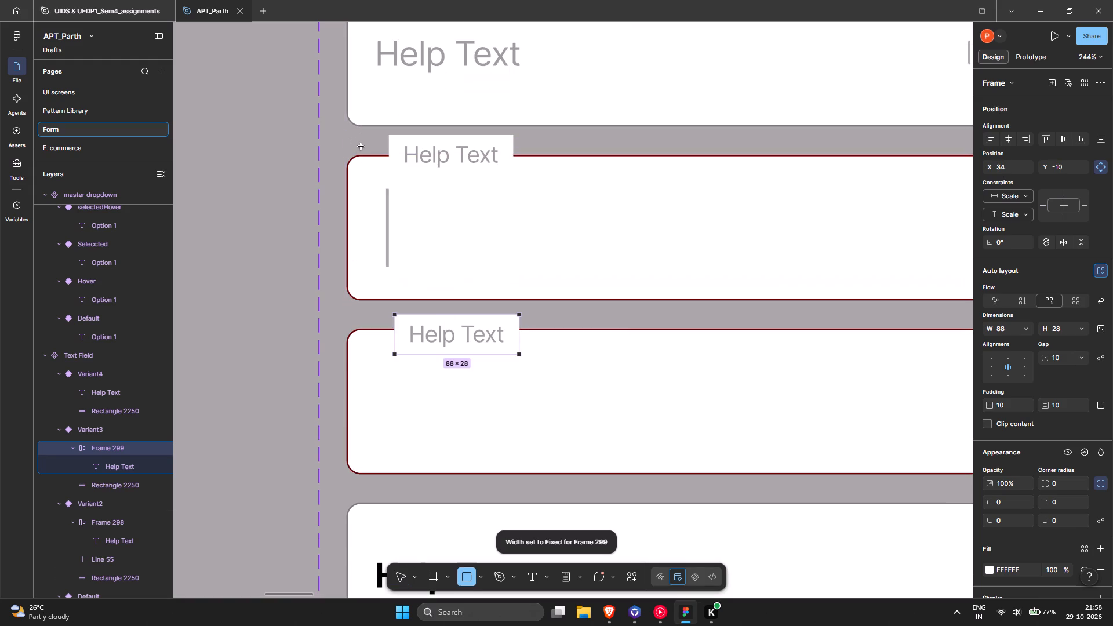
{"action": "left_click_drag", "start_coordinate": [387, 135], "coordinate": [379, 151]}
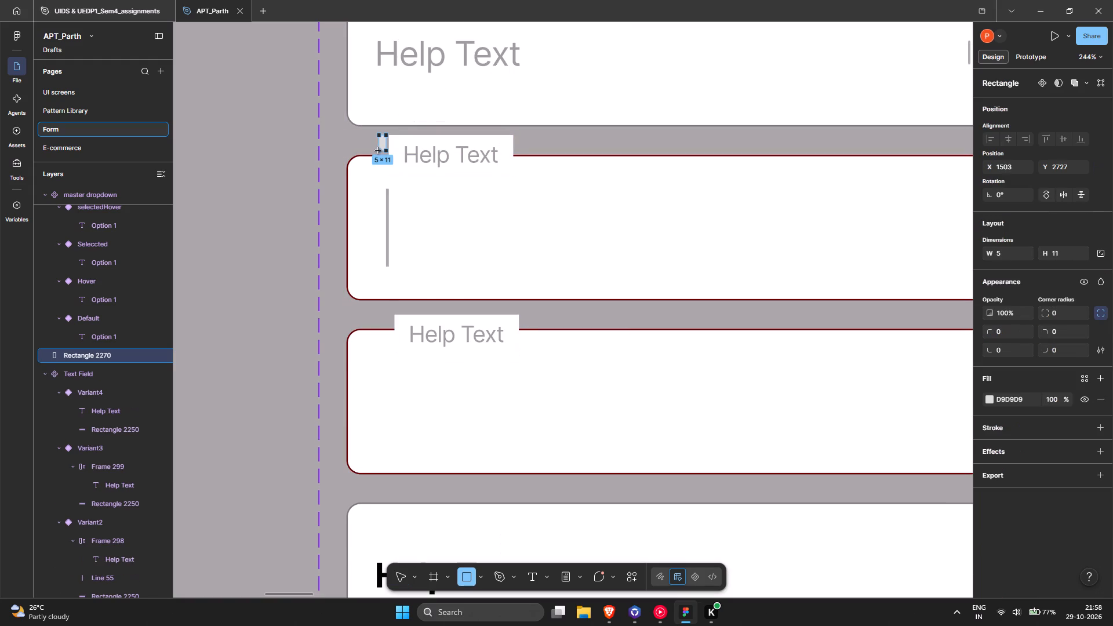
{"action": "left_click_drag", "start_coordinate": [379, 151], "coordinate": [379, 155]}
{"action": "scroll", "coordinate": [376, 145], "scroll_direction": "up", "scroll_amount": 11, "text": "ctrl"}
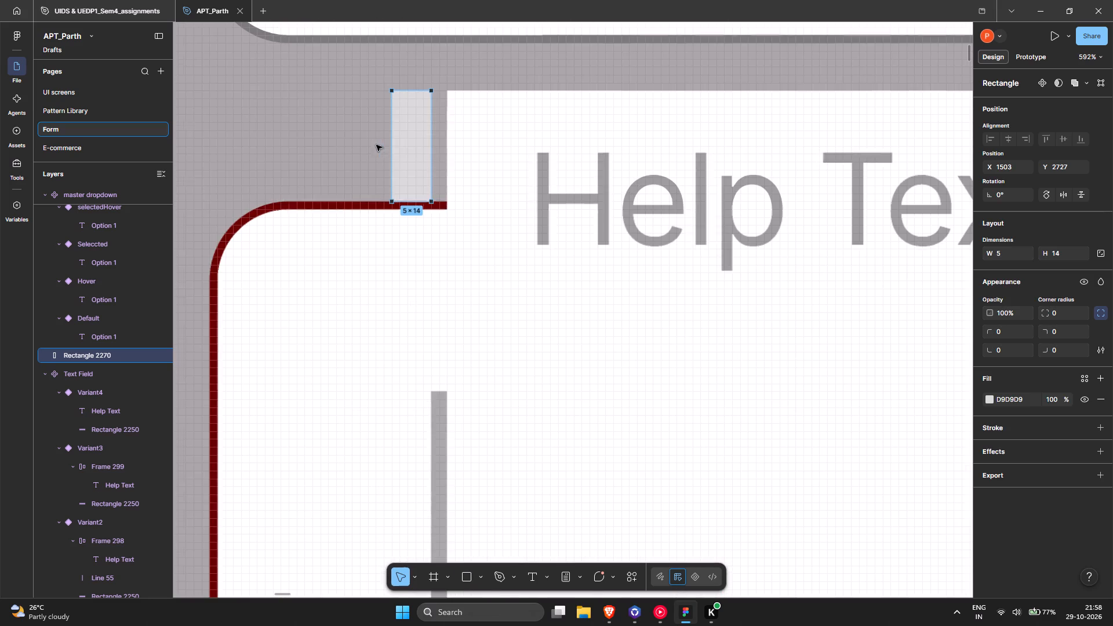
{"action": "left_click_drag", "start_coordinate": [434, 145], "coordinate": [443, 147]}
{"action": "scroll", "coordinate": [454, 131], "scroll_direction": "down", "scroll_amount": 6, "text": "ctrl"}
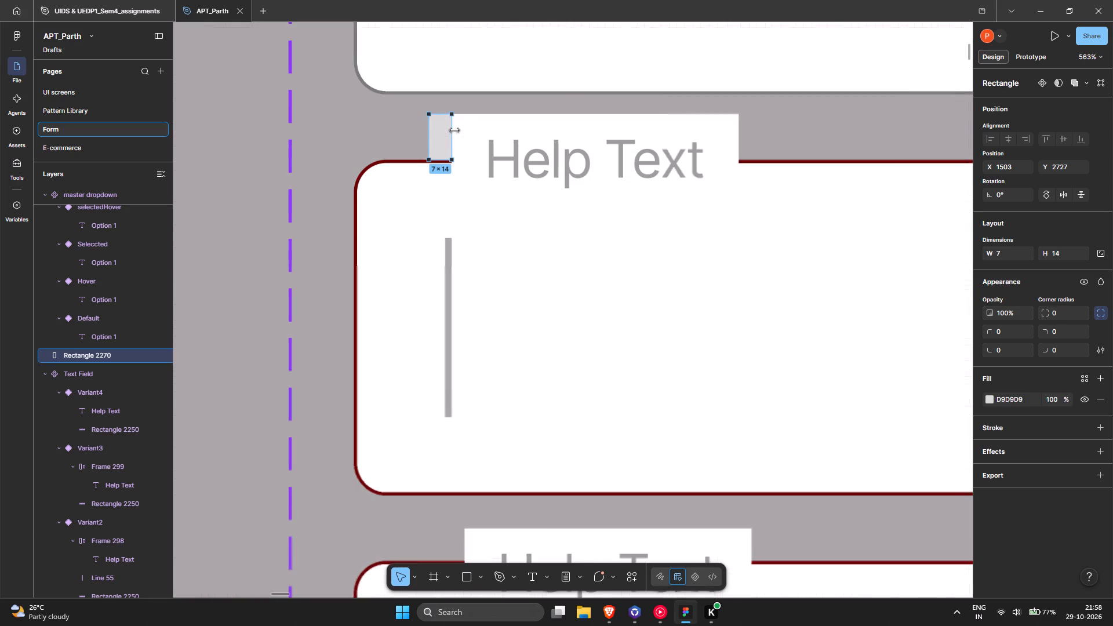
Move the spacer rectangle above the third variant's top border and set that variant's Help Text frame beside it at X 1514, Y 2850.
{"action": "key", "text": "ctrl+c"}
{"action": "key", "text": "ctrl+x"}
{"action": "scroll", "coordinate": [453, 131], "scroll_direction": "down", "scroll_amount": 6, "text": "ctrl"}
{"action": "scroll", "coordinate": [451, 202], "scroll_direction": "up", "scroll_amount": 6, "text": "ctrl"}
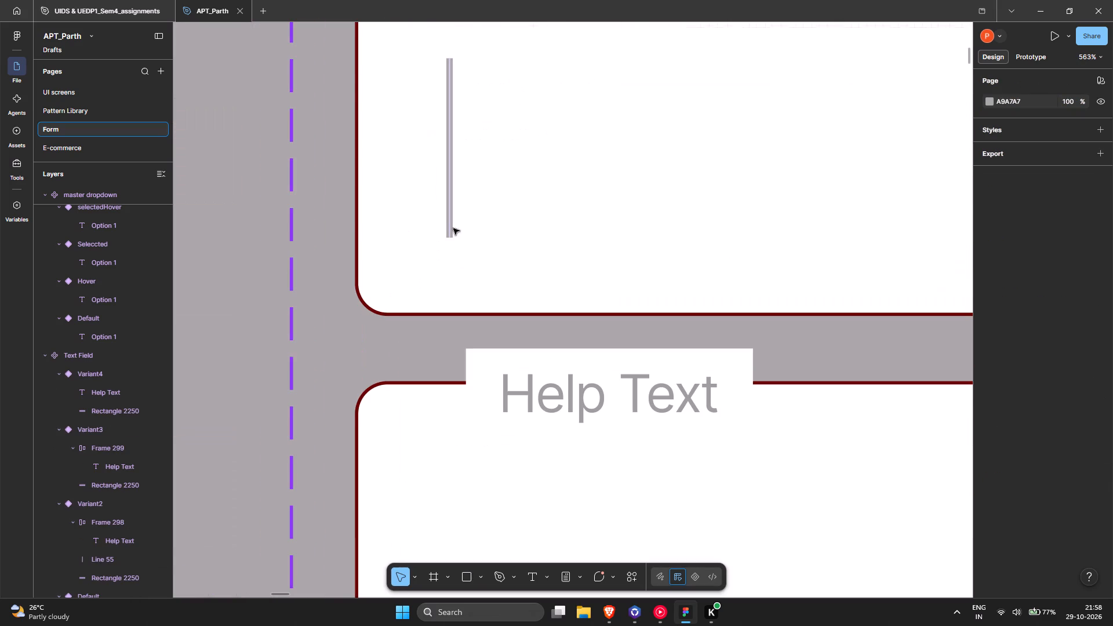
{"action": "key", "text": "ctrl+v"}
{"action": "left_click_drag", "start_coordinate": [570, 305], "coordinate": [484, 327]}
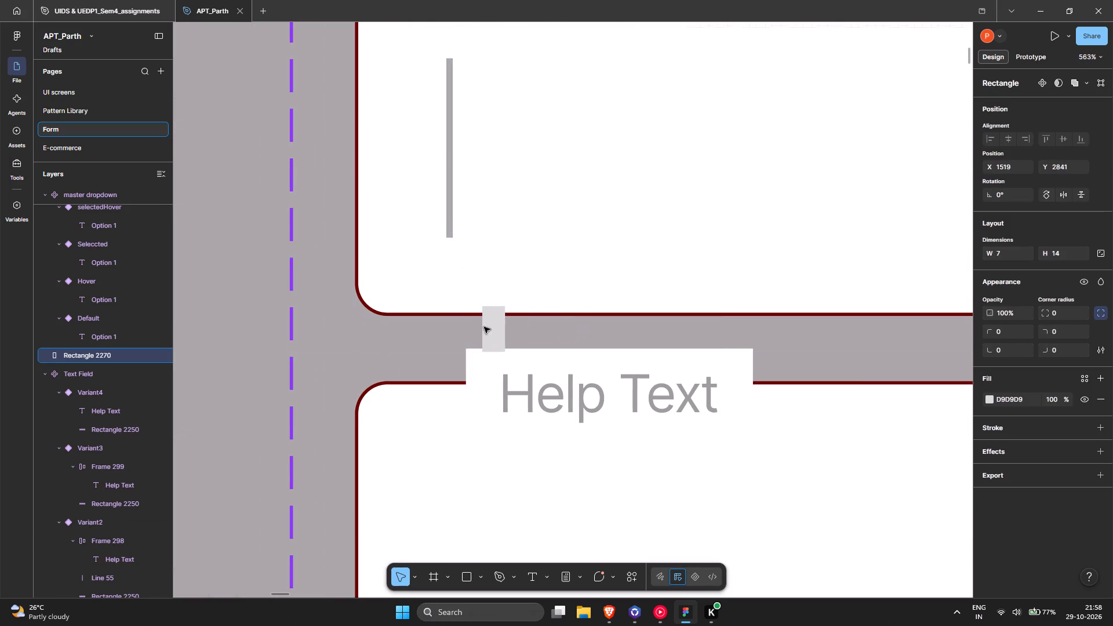
{"action": "left_click_drag", "start_coordinate": [484, 327], "coordinate": [452, 354]}
{"action": "left_click_drag", "start_coordinate": [493, 365], "coordinate": [489, 357]}
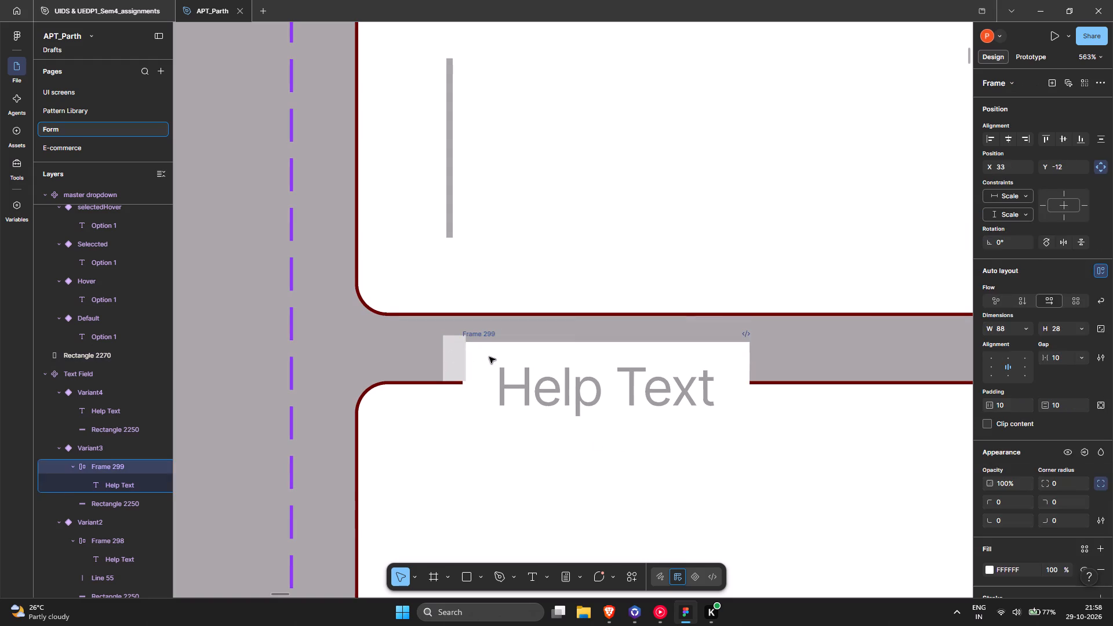
{"action": "left_click_drag", "start_coordinate": [489, 357], "coordinate": [493, 354]}
{"action": "scroll", "coordinate": [480, 318], "scroll_direction": "up", "scroll_amount": 5}
{"action": "scroll", "coordinate": [480, 318], "scroll_direction": "down", "scroll_amount": 4, "text": "ctrl"}
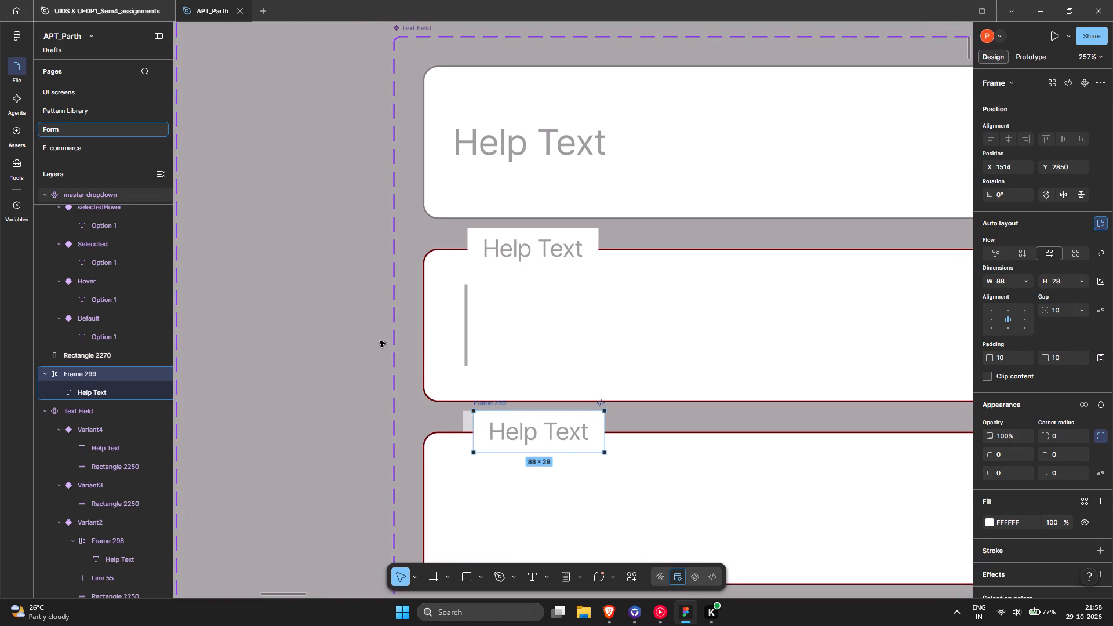
Size the spacer rectangle to 30 × 14, spanning from the second variant's left edge to its Help Text frame above the border.
{"action": "left_click", "coordinate": [461, 423]}
{"action": "scroll", "coordinate": [450, 416], "scroll_direction": "up", "scroll_amount": 5, "text": "ctrl"}
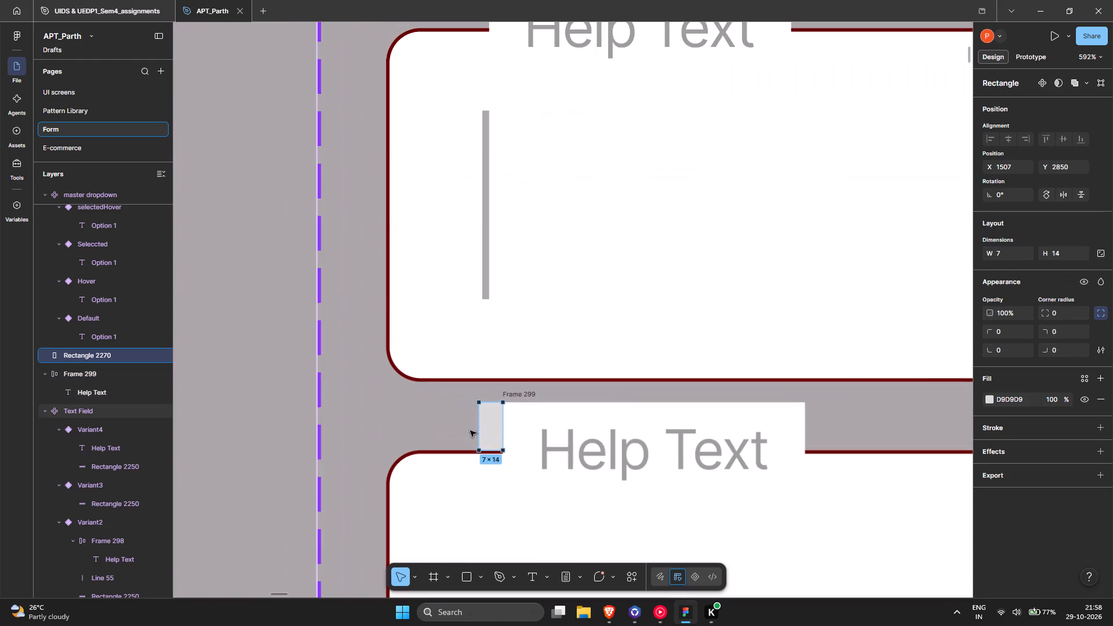
{"action": "left_click_drag", "start_coordinate": [475, 429], "coordinate": [390, 434]}
{"action": "scroll", "coordinate": [383, 448], "scroll_direction": "up", "scroll_amount": 10, "text": "ctrl"}
{"action": "scroll", "coordinate": [399, 456], "scroll_direction": "down", "scroll_amount": 5, "text": "ctrl"}
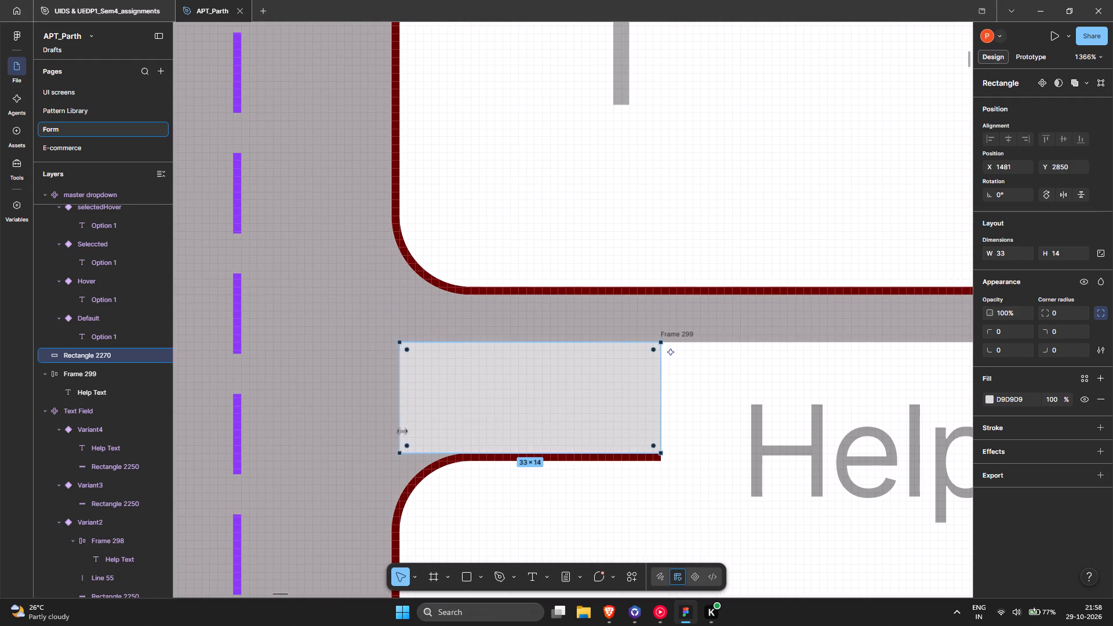
{"action": "left_click_drag", "start_coordinate": [520, 425], "coordinate": [537, 110]}
{"action": "scroll", "coordinate": [537, 121], "scroll_direction": "up", "scroll_amount": 10}
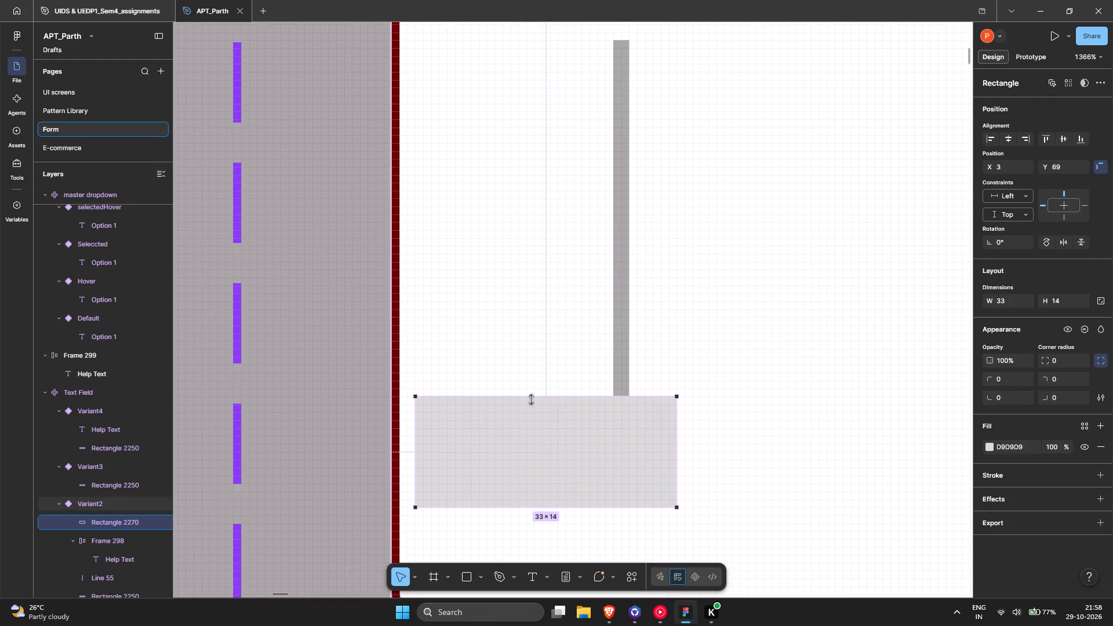
{"action": "scroll", "coordinate": [534, 403], "scroll_direction": "up", "scroll_amount": 5}
{"action": "scroll", "coordinate": [547, 496], "scroll_direction": "down", "scroll_amount": 5}
{"action": "scroll", "coordinate": [528, 391], "scroll_direction": "down", "scroll_amount": 4, "text": "ctrl"}
{"action": "left_click_drag", "start_coordinate": [528, 414], "coordinate": [521, 83]}
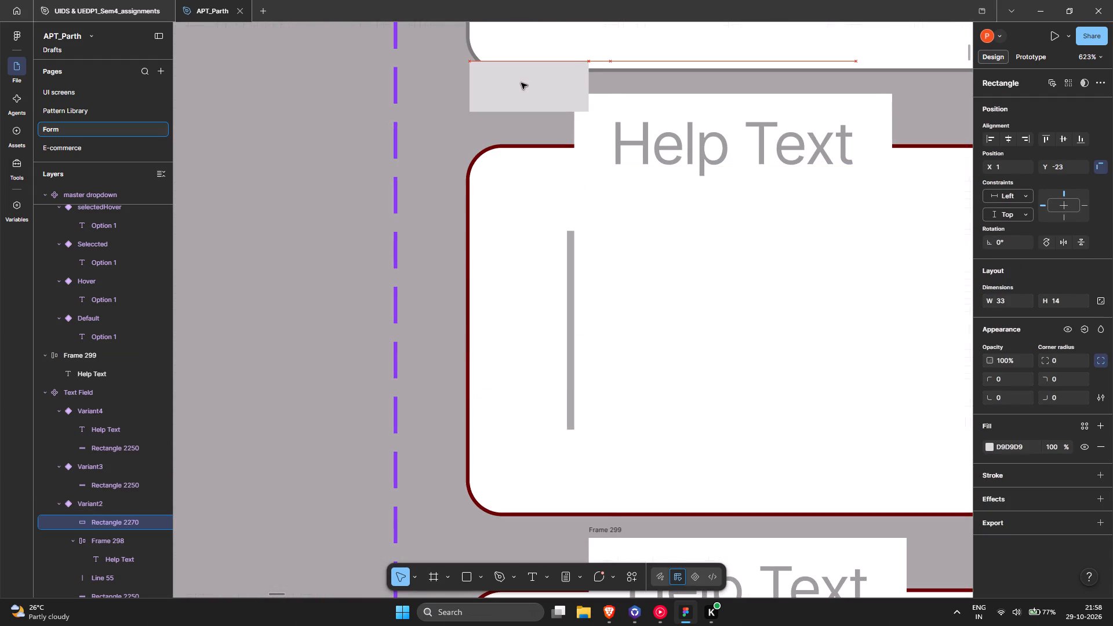
{"action": "left_click_drag", "start_coordinate": [521, 83], "coordinate": [507, 114]}
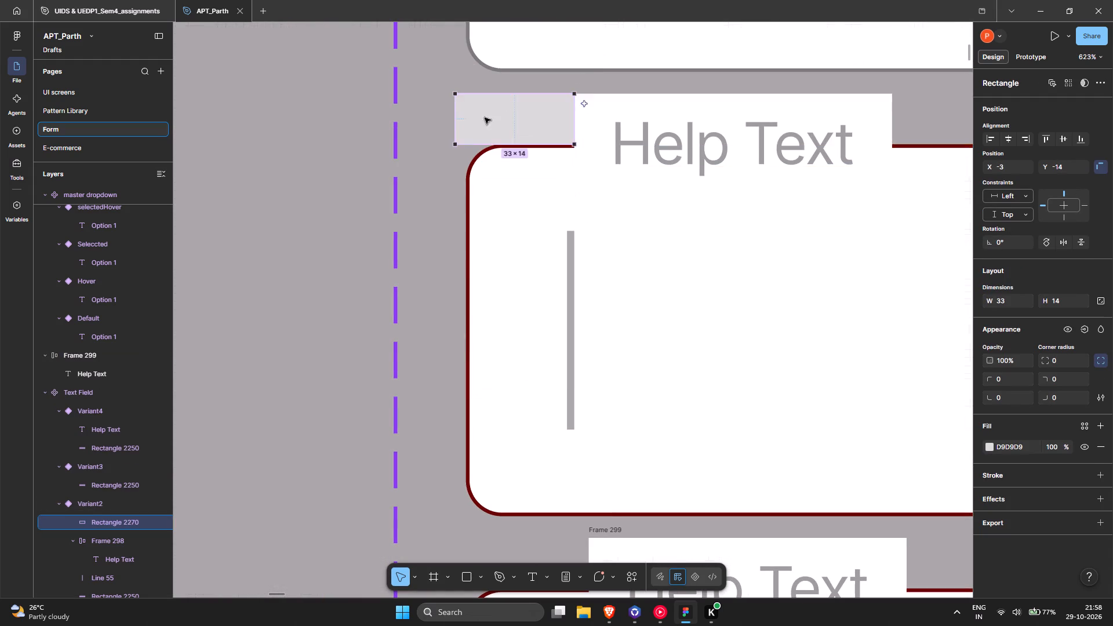
{"action": "scroll", "coordinate": [468, 122], "scroll_direction": "up", "scroll_amount": 6, "text": "ctrl"}
{"action": "left_click_drag", "start_coordinate": [446, 132], "coordinate": [465, 132]}
{"action": "scroll", "coordinate": [498, 124], "scroll_direction": "down", "scroll_amount": 7, "text": "ctrl"}
Align the third variant's Help Text frame using the 30-wide spacer placed from that field's left edge, and delete the spacer.
{"action": "left_click_drag", "start_coordinate": [512, 122], "coordinate": [511, 373]}
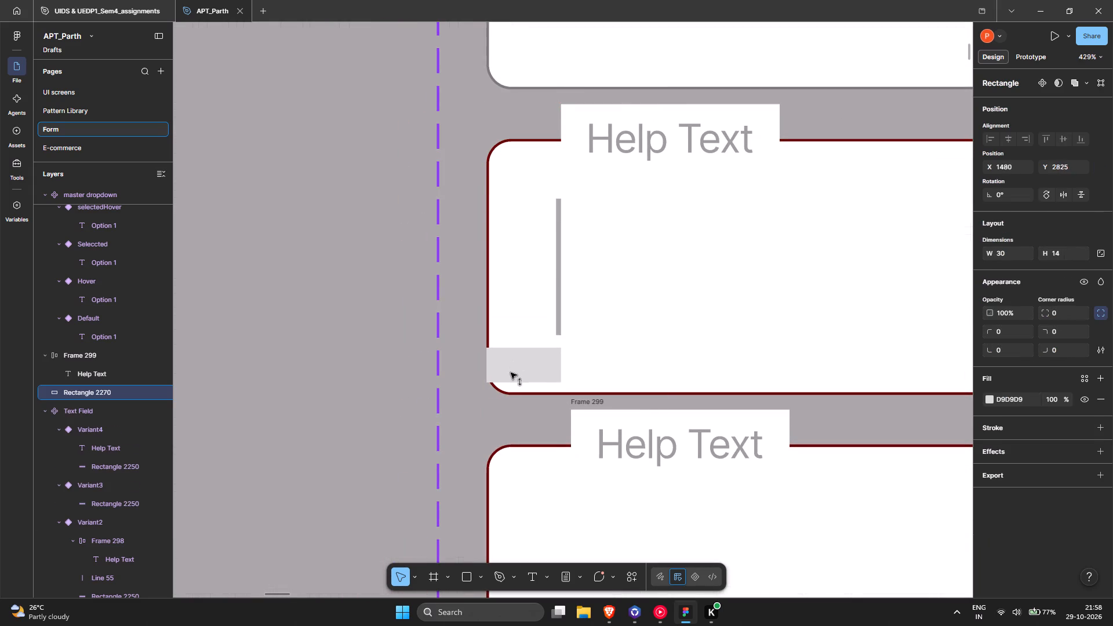
{"action": "left_click_drag", "start_coordinate": [511, 373], "coordinate": [516, 427]}
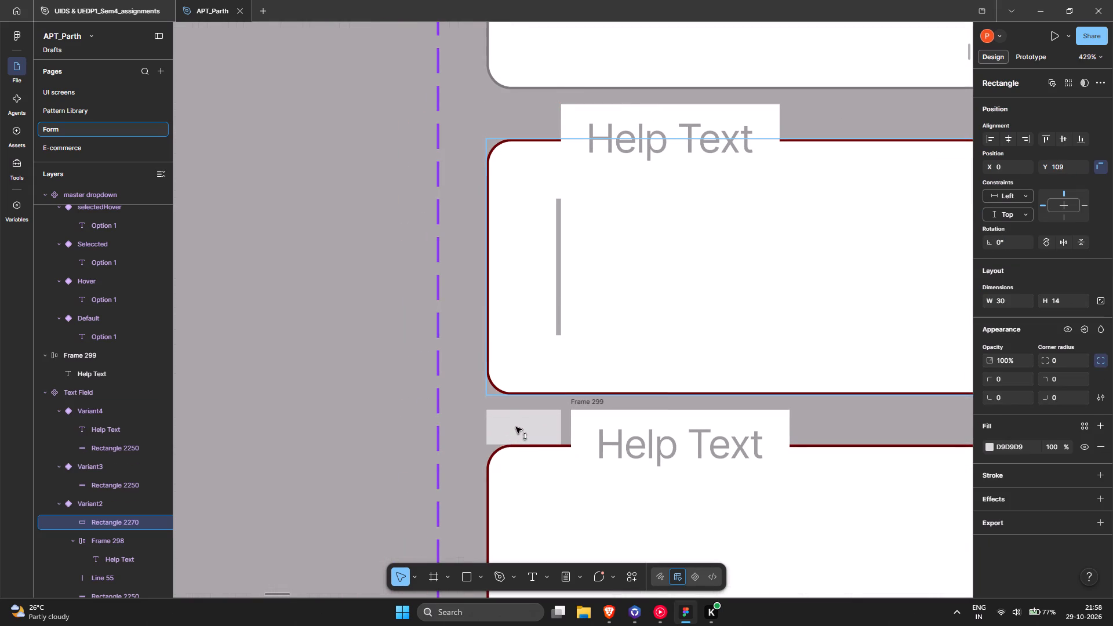
{"action": "left_click_drag", "start_coordinate": [516, 427], "coordinate": [516, 427]}
{"action": "scroll", "coordinate": [514, 425], "scroll_direction": "up", "scroll_amount": 7}
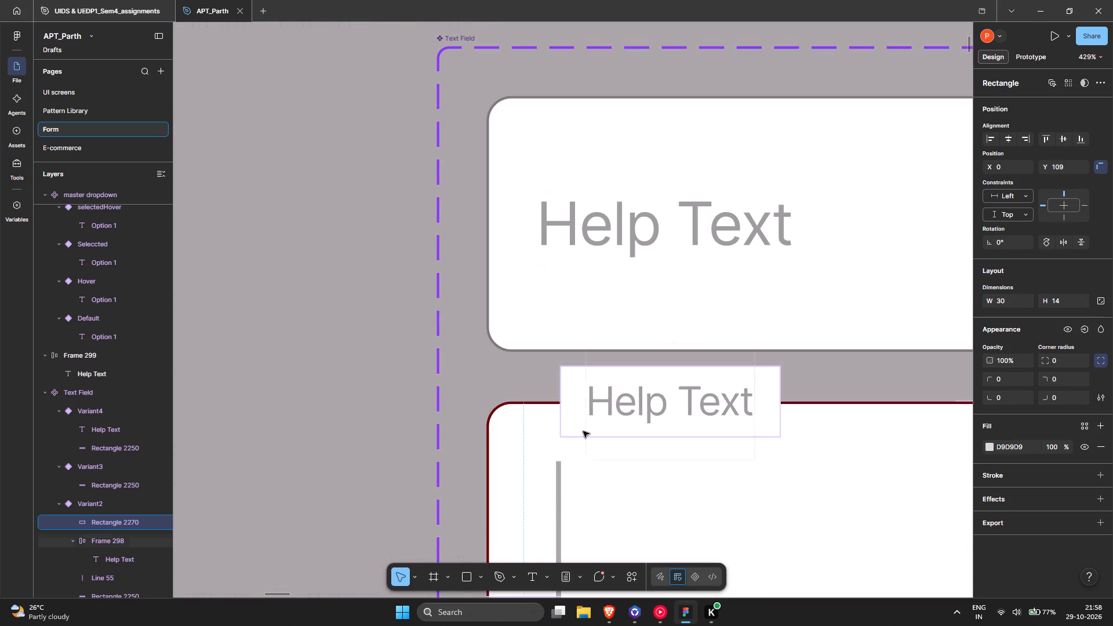
{"action": "scroll", "coordinate": [583, 431], "scroll_direction": "down", "scroll_amount": 13}
{"action": "scroll", "coordinate": [581, 316], "scroll_direction": "up", "scroll_amount": 6, "text": "ctrl"}
{"action": "left_click_drag", "start_coordinate": [582, 301], "coordinate": [572, 303]}
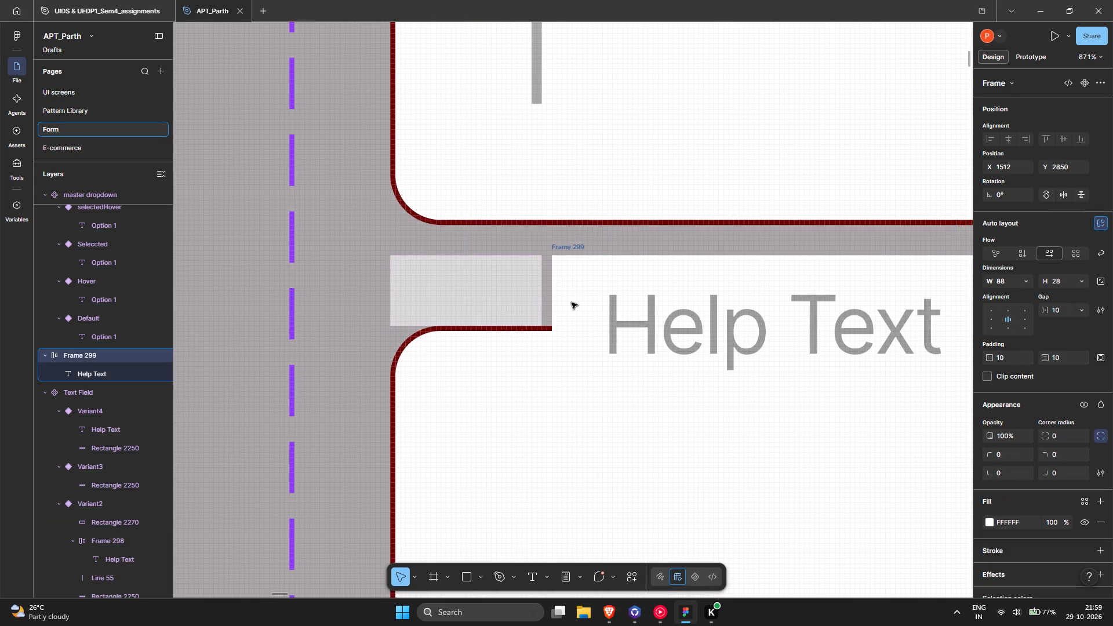
{"action": "left_click_drag", "start_coordinate": [572, 303], "coordinate": [562, 303]}
{"action": "scroll", "coordinate": [562, 303], "scroll_direction": "down", "scroll_amount": 6, "text": "ctrl"}
{"action": "left_click", "coordinate": [503, 300]}
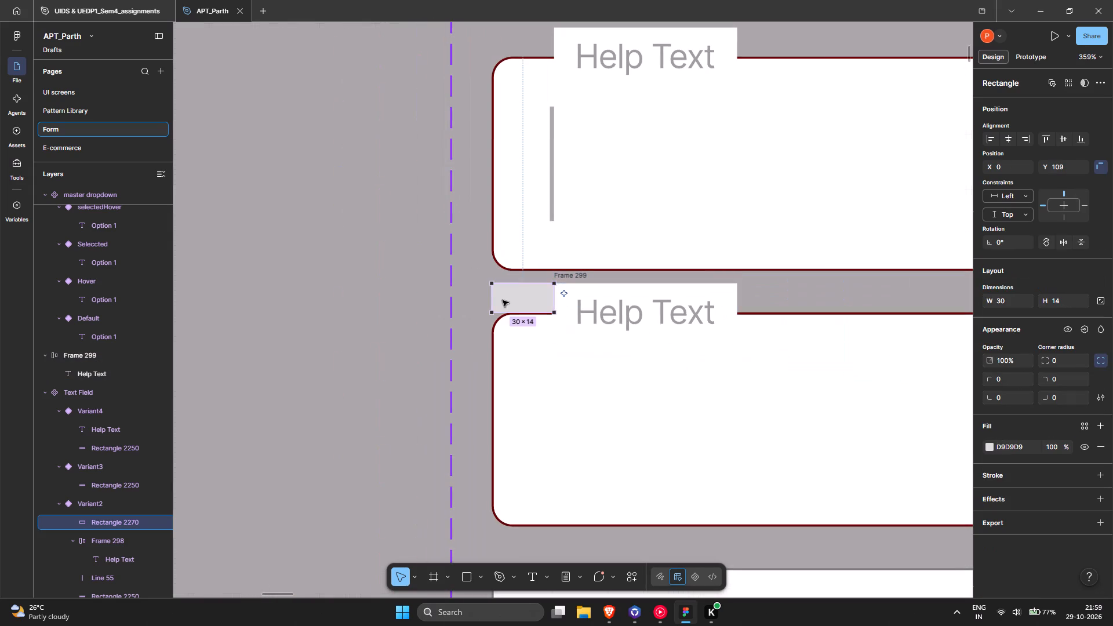
{"action": "key", "text": "Delete"}
Replace the First Name field's placeholder on the admission form's first page with "Enter Name".
{"action": "scroll", "coordinate": [503, 300], "scroll_direction": "down", "scroll_amount": 5, "text": "ctrl"}
{"action": "scroll", "coordinate": [668, 297], "scroll_direction": "down", "scroll_amount": 2, "text": "ctrl"}
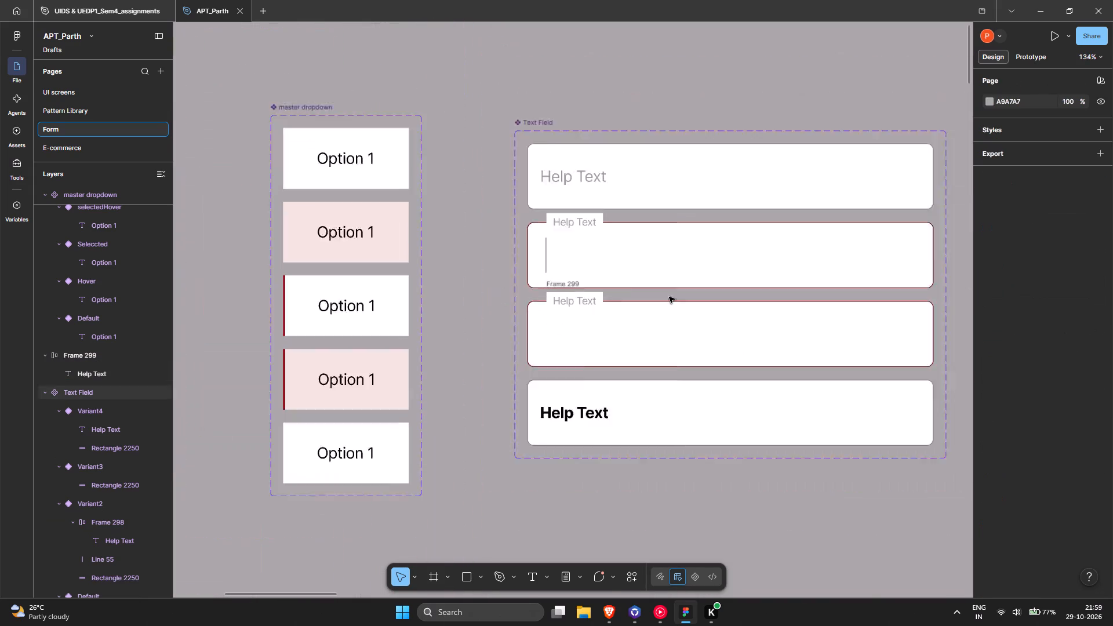
{"action": "scroll", "coordinate": [669, 297], "scroll_direction": "down", "scroll_amount": 2, "text": "ctrl"}
{"action": "scroll", "coordinate": [698, 297], "scroll_direction": "up", "scroll_amount": 1}
{"action": "middle_click_drag", "start_coordinate": [678, 299], "coordinate": [195, 308]}
{"action": "scroll", "coordinate": [555, 326], "scroll_direction": "down", "scroll_amount": 5}
{"action": "middle_click_drag", "start_coordinate": [737, 325], "coordinate": [117, 209]}
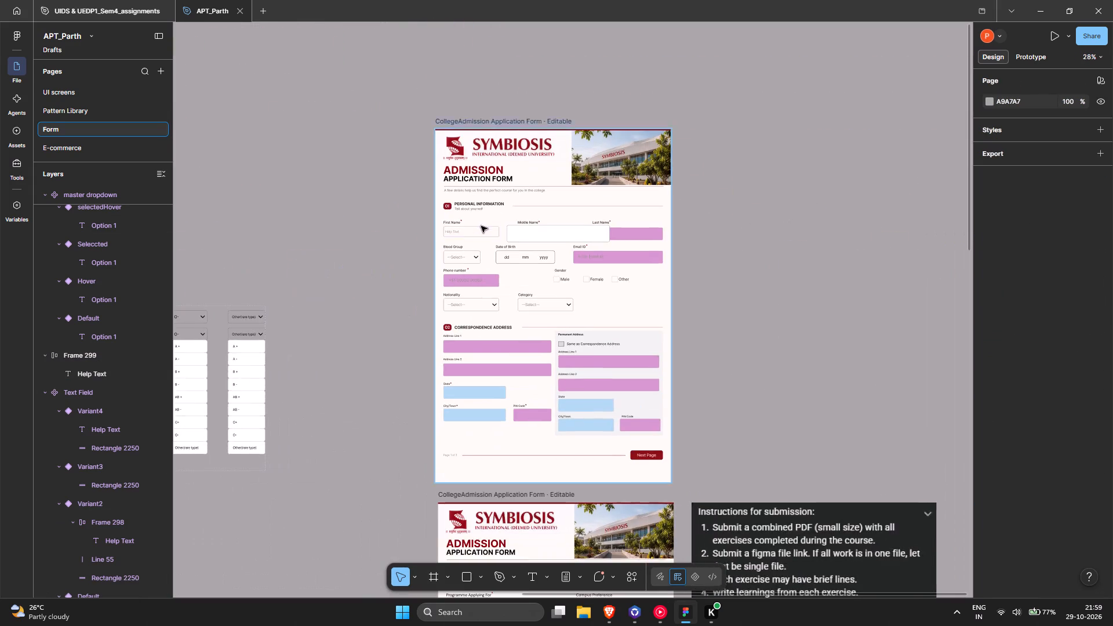
{"action": "scroll", "coordinate": [481, 225], "scroll_direction": "up", "scroll_amount": 9, "text": "ctrl"}
{"action": "double_click", "coordinate": [380, 239]}
{"action": "triple_click", "coordinate": [389, 242]}
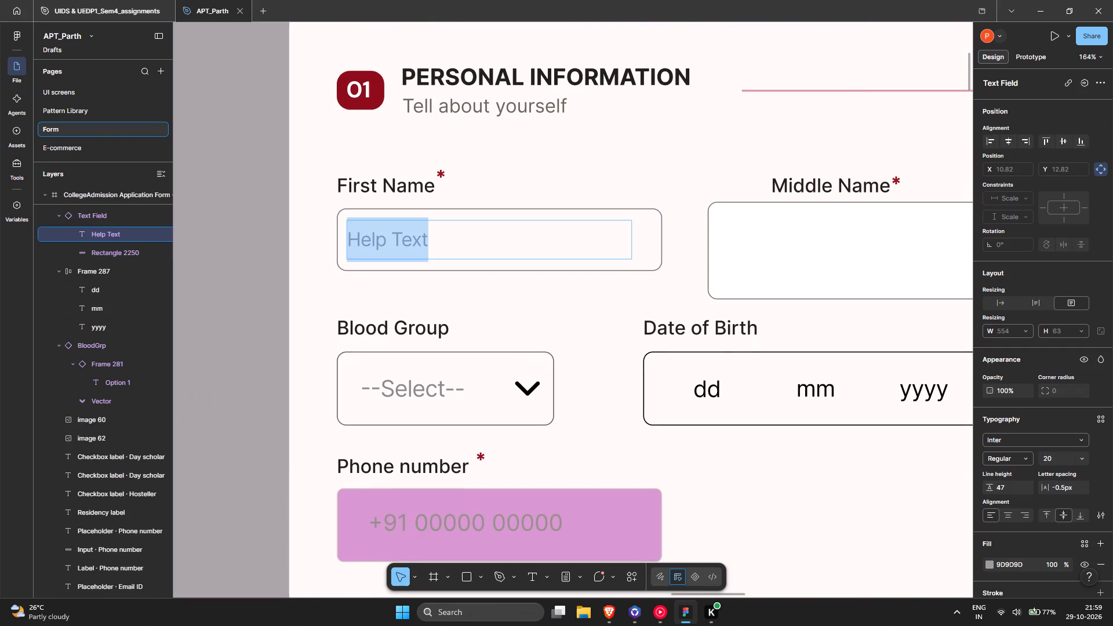
{"action": "type", "text": "Enter your"}
{"action": "key", "text": "space"}
{"action": "key", "text": "ctrl+BackSpace"}
{"action": "type", "text": "here"}
{"action": "key", "text": "ctrl+BackSpace"}
{"action": "key", "text": "ctrl+BackSpace"}
{"action": "type", "text": "Type here"}
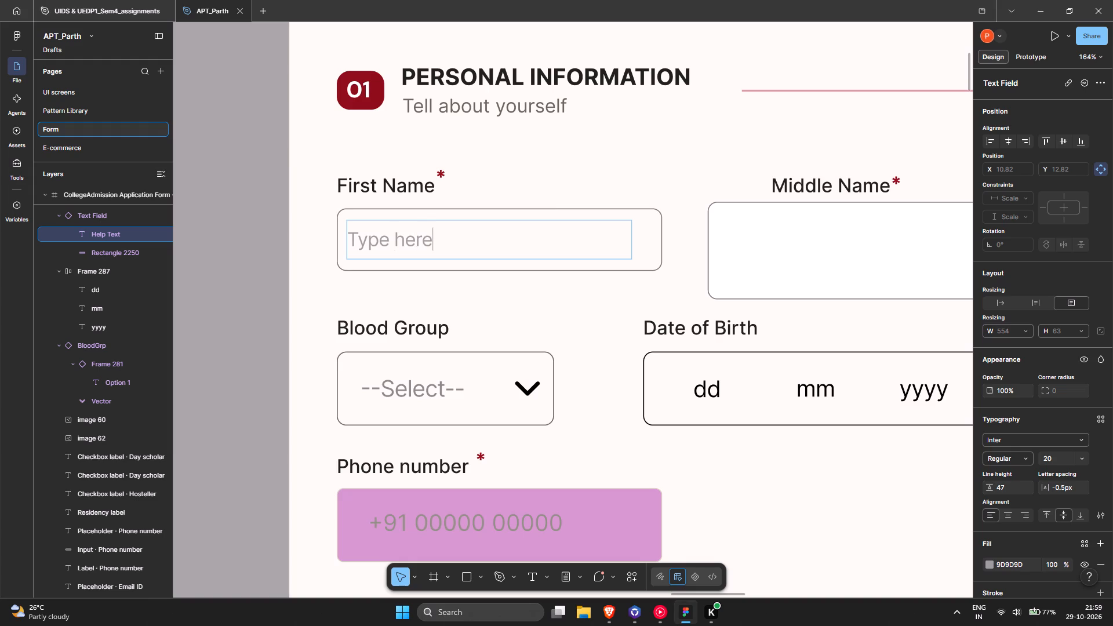
{"action": "key", "text": "ctrl+BackSpace"}
{"action": "key", "text": "ctrl+BackSpace"}
{"action": "type", "text": "enter"}
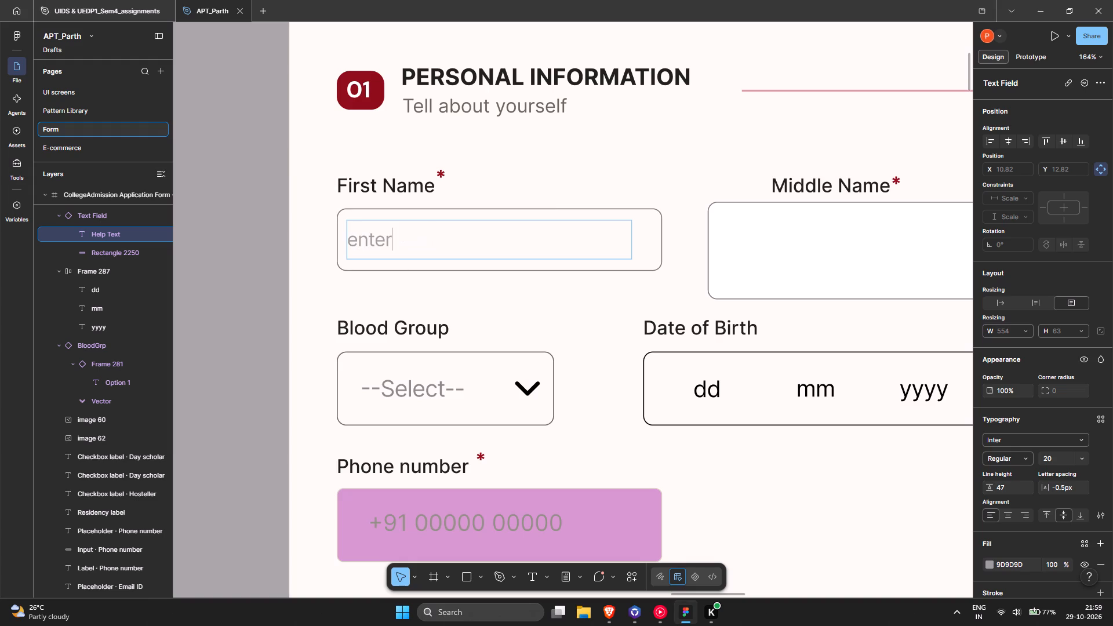
{"action": "key", "text": "ctrl+BackSpace"}
{"action": "type", "text": "Enter"}
{"action": "key", "text": "space"}
{"action": "key", "text": "BackSpace"}
{"action": "key", "text": "BackSpace"}
{"action": "key", "text": "BackSpace"}
{"action": "type", "text": "ame"}
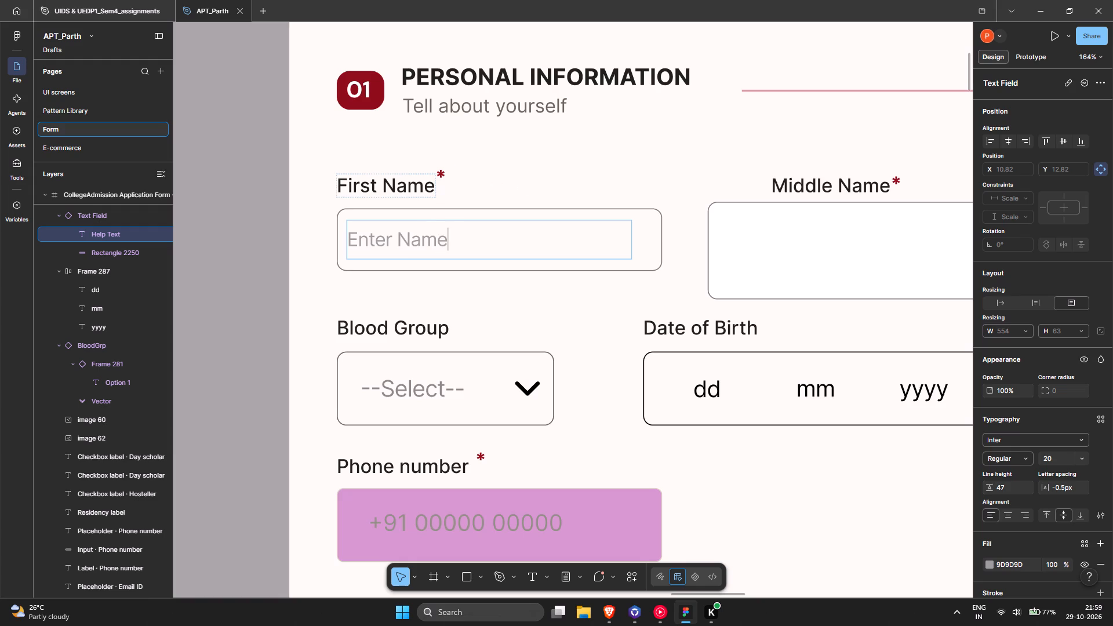
{"action": "left_click_drag", "start_coordinate": [432, 185], "coordinate": [333, 185]}
{"action": "left_click", "coordinate": [541, 174]}
Delete the Middle Name and Last Name labels along with their red asterisks.
{"action": "scroll", "coordinate": [541, 174], "scroll_direction": "down", "scroll_amount": 2, "text": "ctrl"}
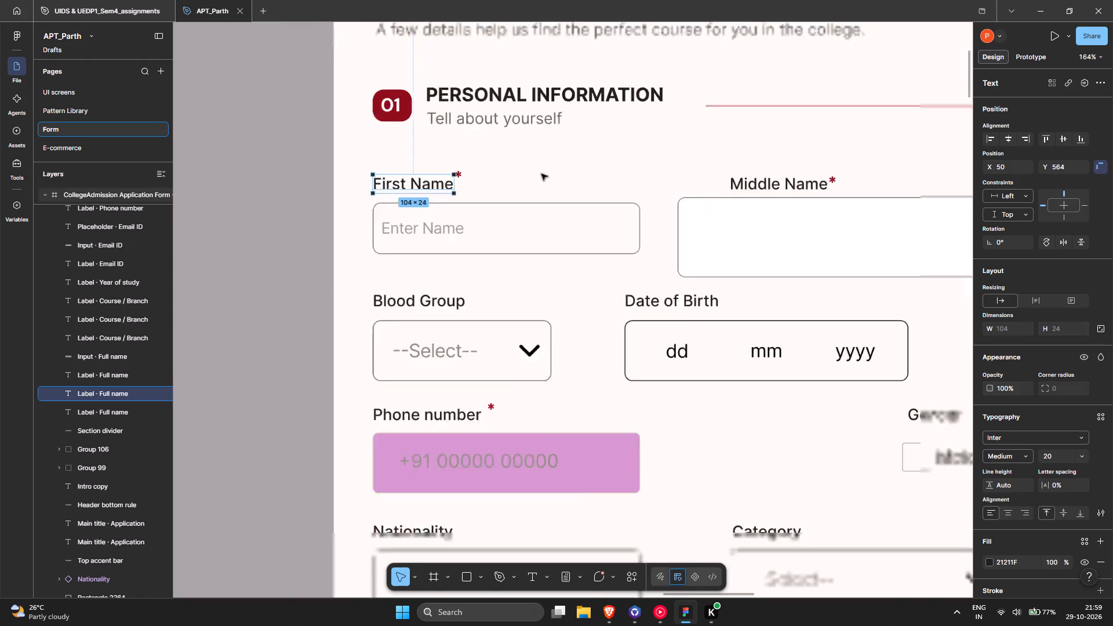
{"action": "scroll", "coordinate": [541, 174], "scroll_direction": "down", "scroll_amount": 1, "text": "ctrl"}
{"action": "middle_click_drag", "start_coordinate": [541, 176], "coordinate": [378, 180]}
{"action": "scroll", "coordinate": [377, 180], "scroll_direction": "down", "scroll_amount": 2, "text": "ctrl"}
{"action": "scroll", "coordinate": [449, 195], "scroll_direction": "up", "scroll_amount": 3, "text": "ctrl"}
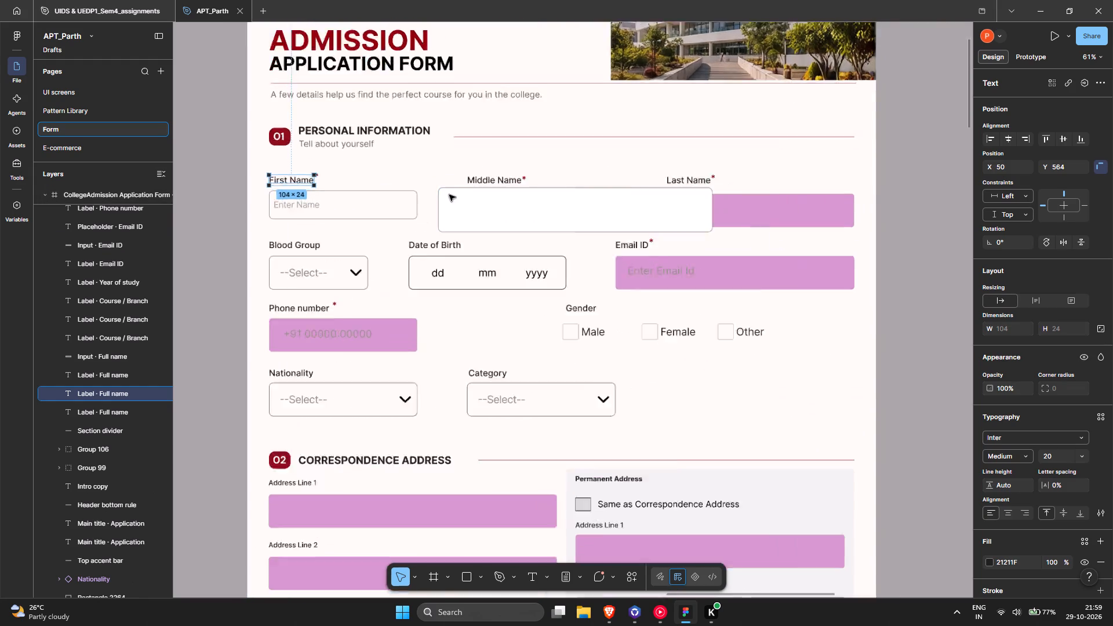
{"action": "scroll", "coordinate": [449, 195], "scroll_direction": "up", "scroll_amount": 1, "text": "ctrl"}
{"action": "left_click", "coordinate": [525, 172]}
{"action": "key", "text": "Delete"}
{"action": "left_click", "coordinate": [577, 168]}
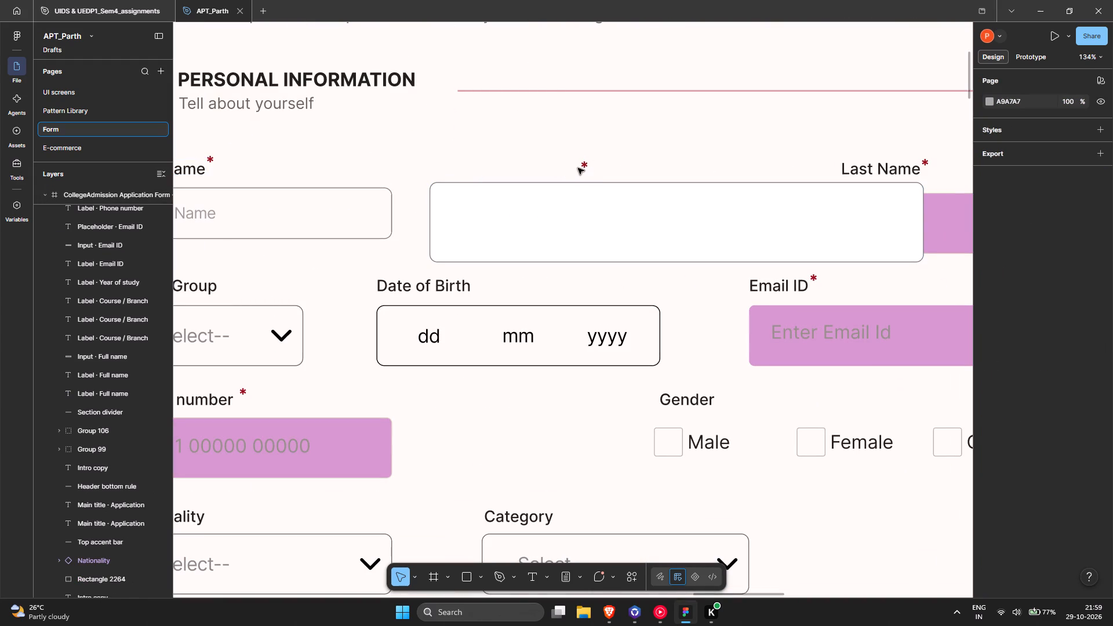
{"action": "left_click", "coordinate": [583, 168]}
{"action": "key", "text": "Delete"}
{"action": "left_click", "coordinate": [877, 165]}
{"action": "key", "text": "Delete"}
{"action": "left_click", "coordinate": [927, 161]}
{"action": "key", "text": "Delete"}
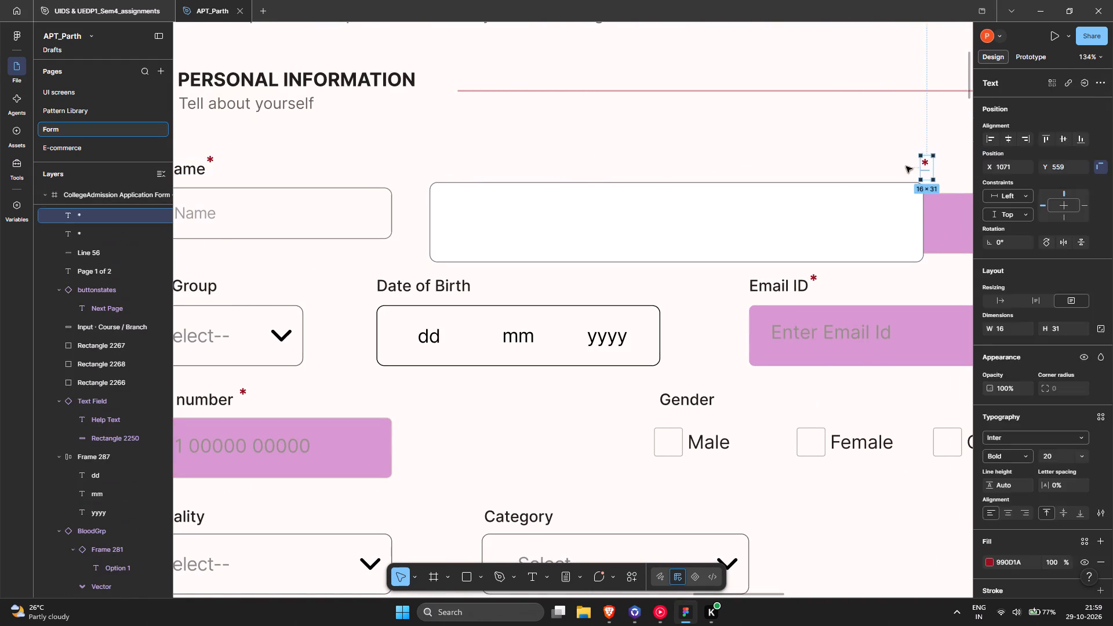
Delete the oversized blank white field between the First Name field and the pink last-name placeholder.
{"action": "scroll", "coordinate": [778, 166], "scroll_direction": "down", "scroll_amount": 2}
{"action": "left_click", "coordinate": [774, 165]}
{"action": "scroll", "coordinate": [571, 137], "scroll_direction": "down", "scroll_amount": 3, "text": "ctrl"}
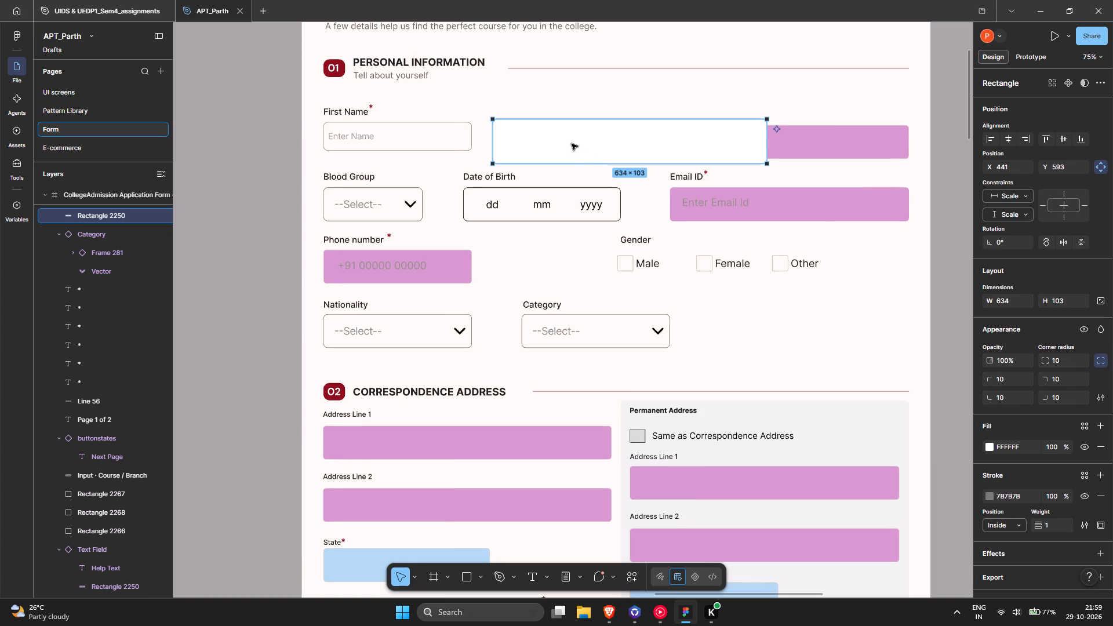
{"action": "key", "text": "Delete"}
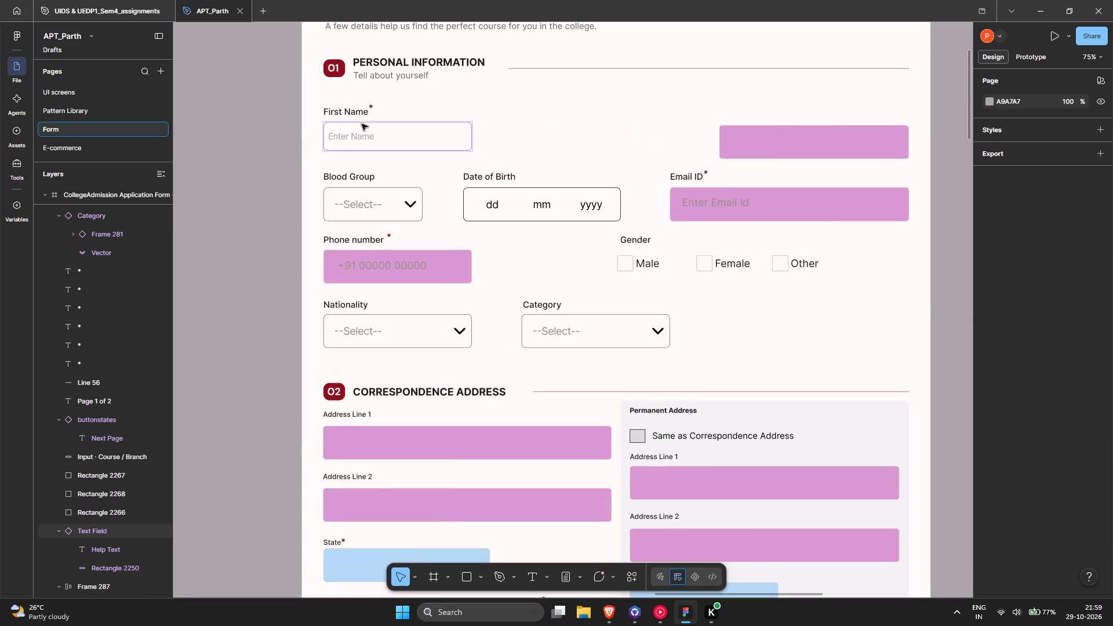
Duplicate the Enter Name text field, show the layout guides, and place the copy at X 508, Y 600 above the Category dropdown.
{"action": "left_click_drag", "start_coordinate": [377, 130], "coordinate": [553, 130], "text": "alt"}
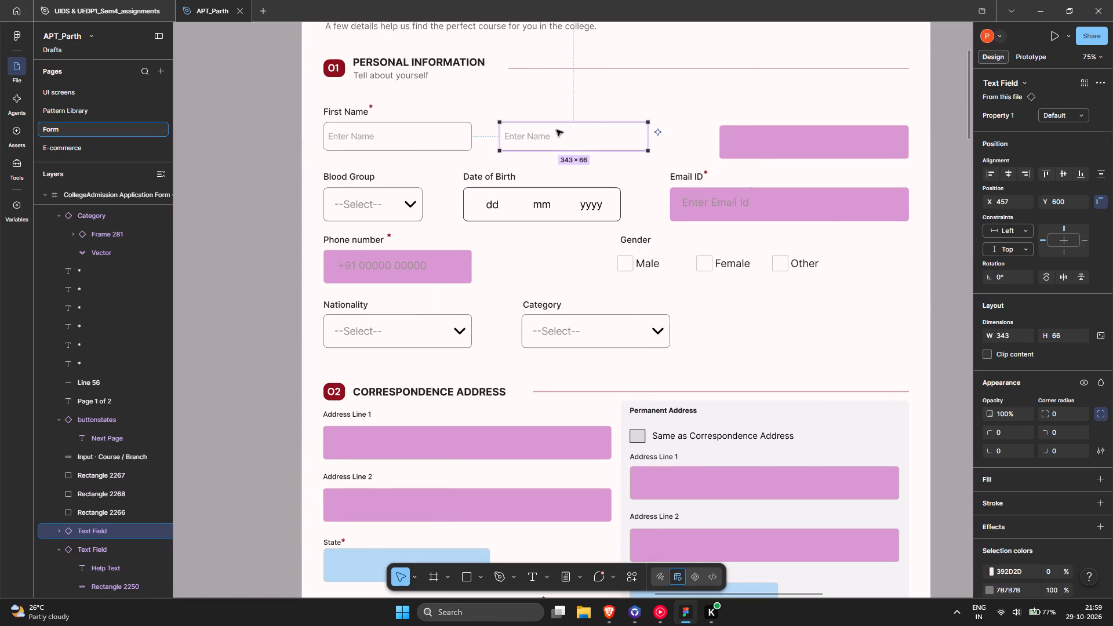
{"action": "key", "text": "shift+g"}
{"action": "scroll", "coordinate": [559, 114], "scroll_direction": "up", "scroll_amount": 4, "text": "ctrl"}
{"action": "left_click_drag", "start_coordinate": [545, 153], "coordinate": [578, 154]}
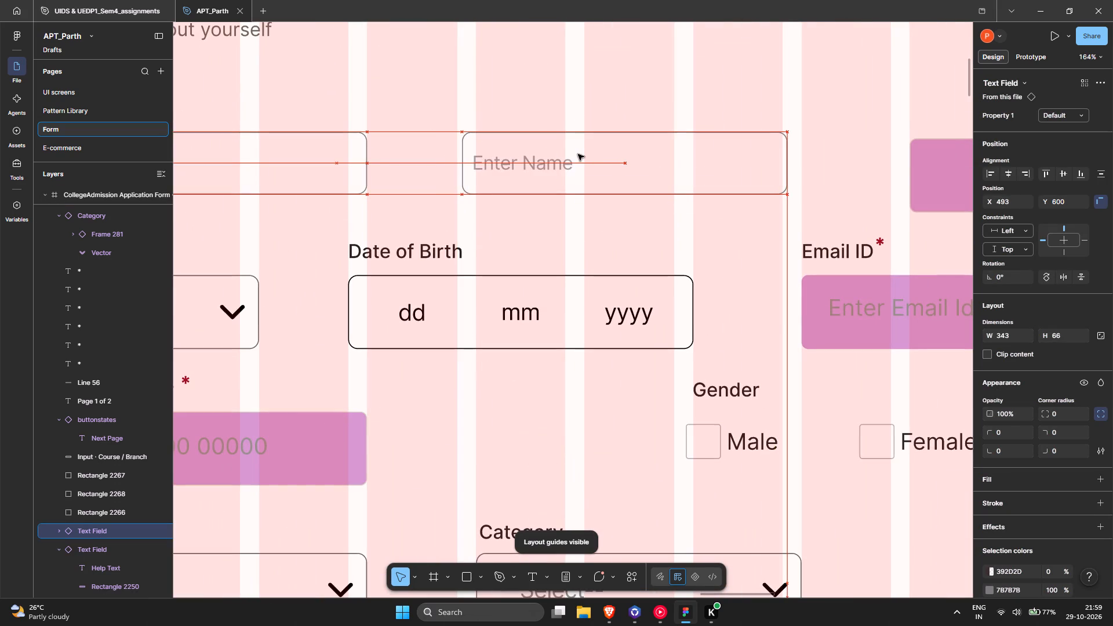
{"action": "left_click_drag", "start_coordinate": [578, 154], "coordinate": [575, 154]}
{"action": "scroll", "coordinate": [303, 154], "scroll_direction": "down", "scroll_amount": 3, "text": "ctrl"}
{"action": "middle_click_drag", "start_coordinate": [392, 159], "coordinate": [453, 159]}
{"action": "left_click_drag", "start_coordinate": [531, 154], "coordinate": [543, 155]}
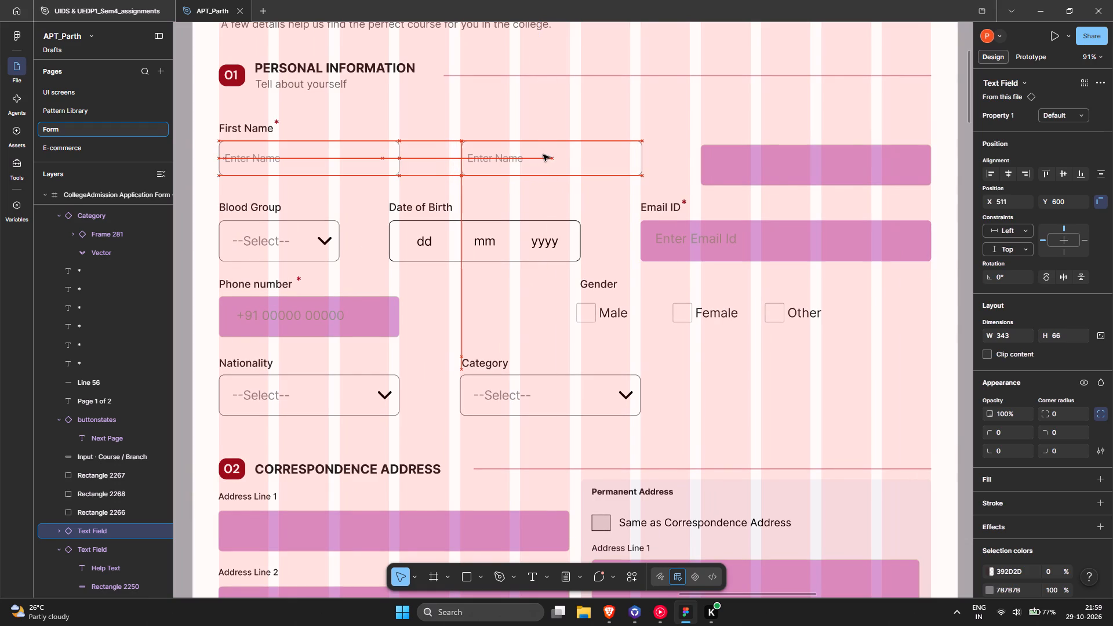
{"action": "left_click_drag", "start_coordinate": [543, 155], "coordinate": [542, 155]}
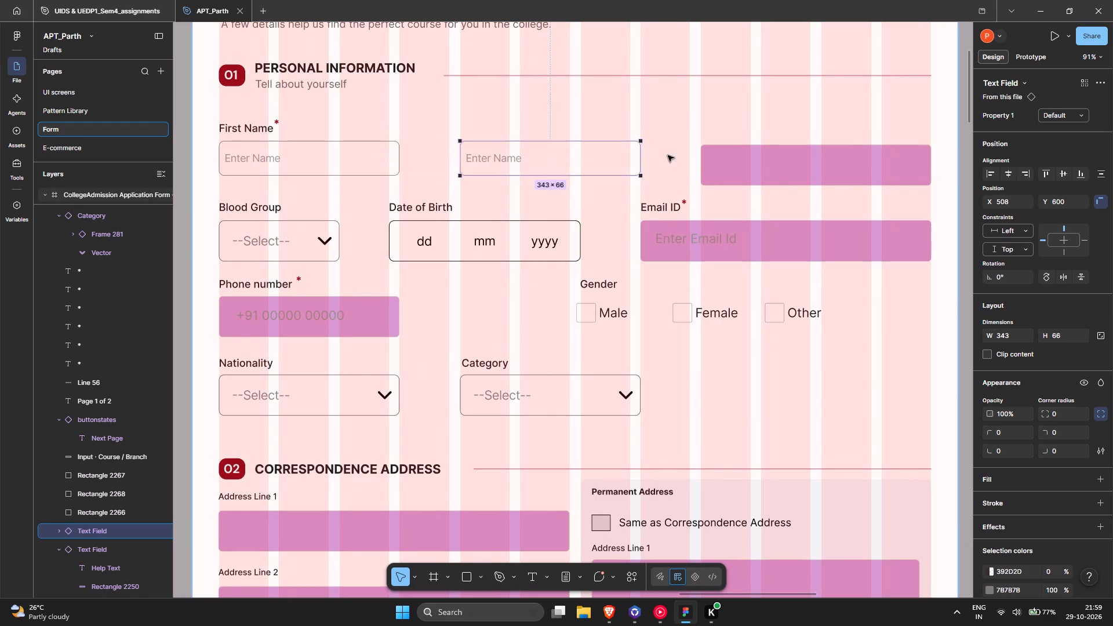
Duplicate the text field again at X 966, Y 600 and delete the pink last-name placeholder behind it.
{"action": "key", "text": "ctrl+d"}
{"action": "left_click", "coordinate": [910, 166]}
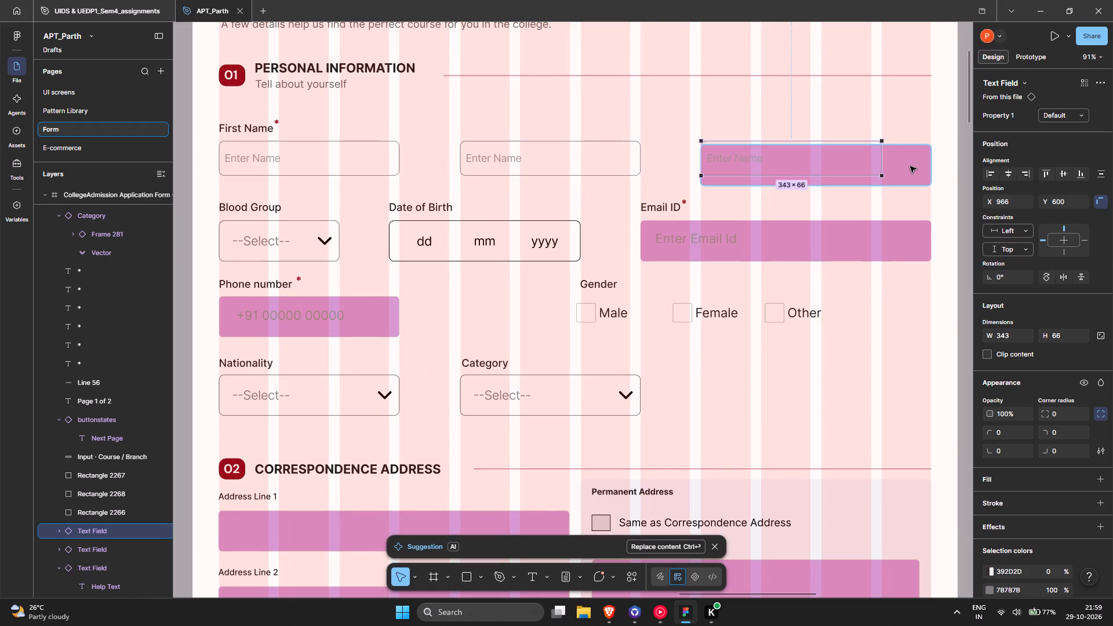
{"action": "key", "text": "Delete"}
Change the placeholder of the text field under the First Name label to "Enter first name".
{"action": "double_click", "coordinate": [263, 155]}
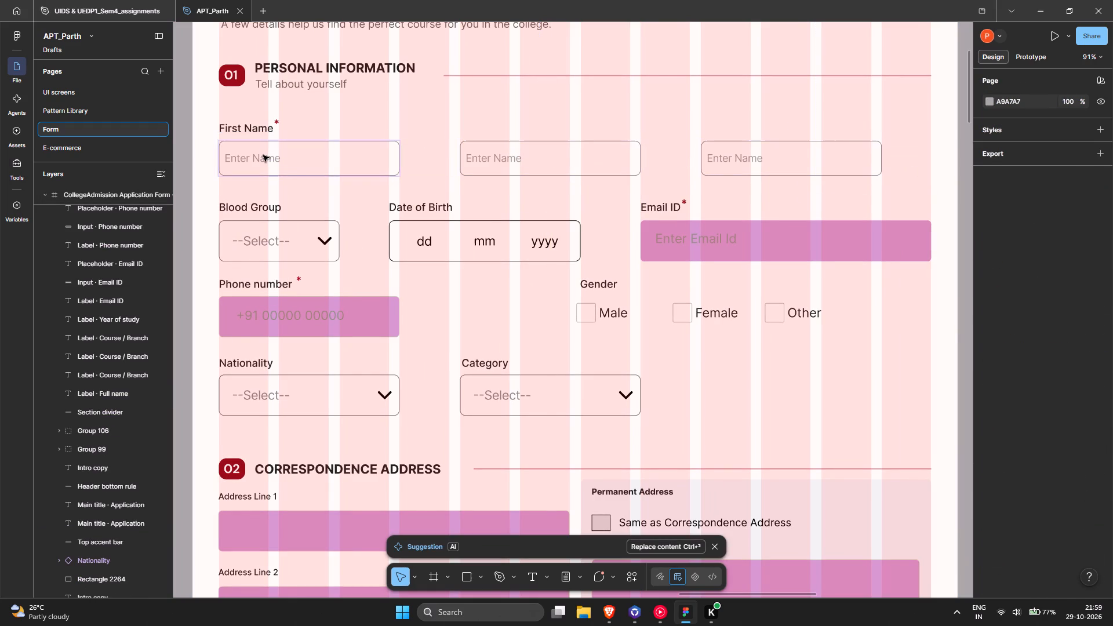
{"action": "double_click", "coordinate": [258, 160]}
{"action": "left_click", "coordinate": [252, 160]}
{"action": "key", "text": "Delete"}
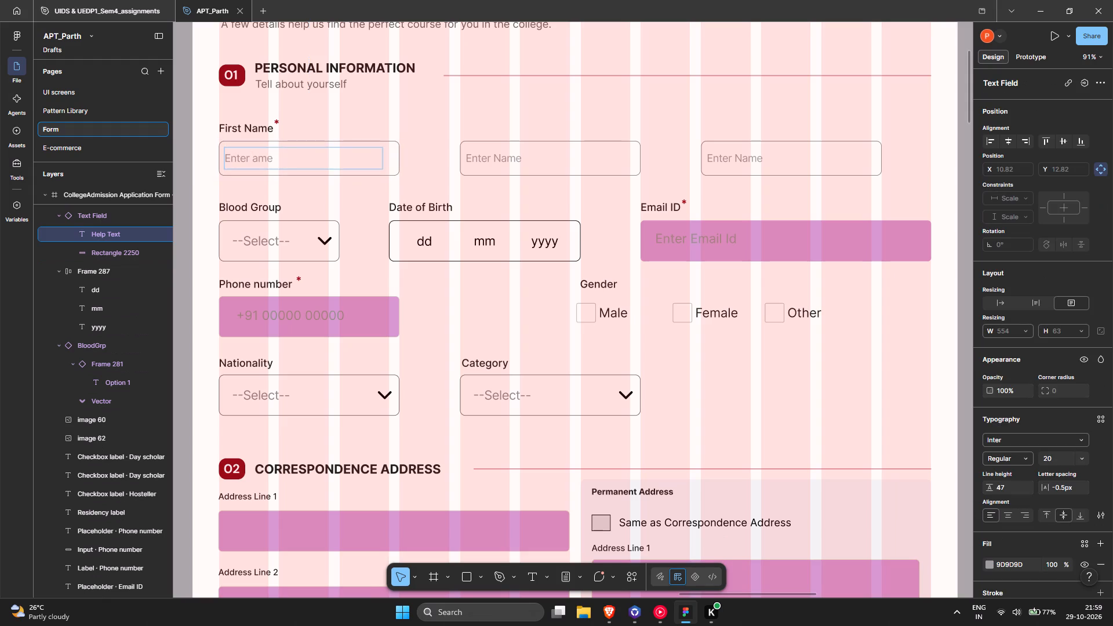
{"action": "key", "text": "ctrl+Delete"}
{"action": "type", "text": "your firsty"}
{"action": "key", "text": "BackSpace"}
{"action": "key", "text": "grave"}
{"action": "key", "text": "BackSpace"}
{"action": "key", "text": "BackSpace"}
{"action": "type", "text": "ame"}
{"action": "key", "text": "ctrl+Left"}
{"action": "key", "text": "ctrl+Left"}
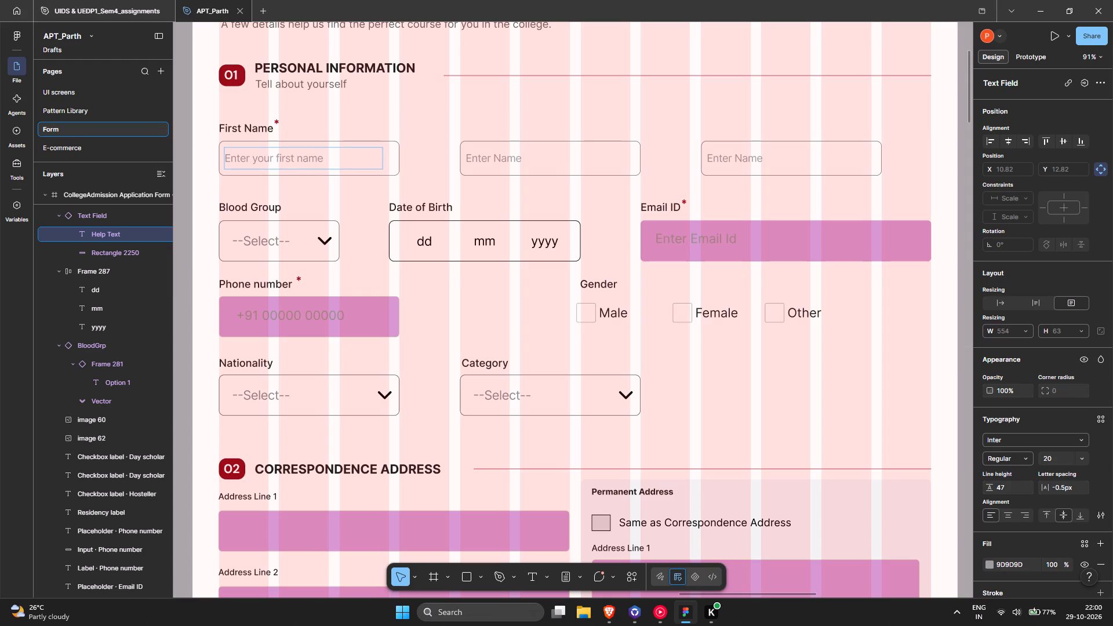
{"action": "key", "text": "ctrl+BackSpace"}
Change the second name field's placeholder to "Enter middle name".
{"action": "left_click_drag", "start_coordinate": [524, 157], "coordinate": [499, 156]}
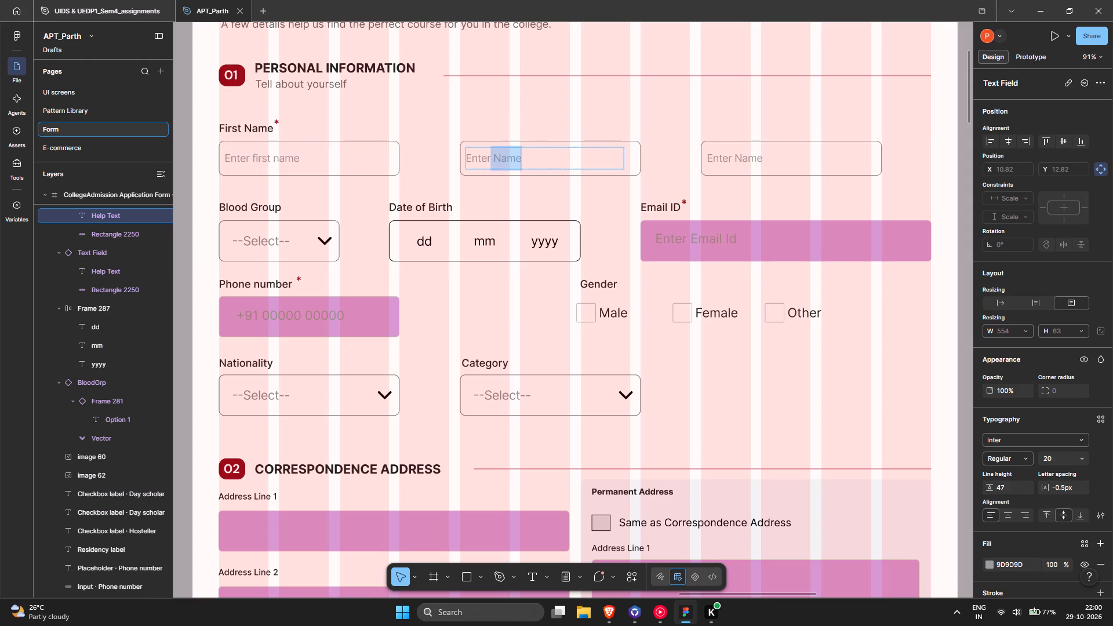
{"action": "left_click_drag", "start_coordinate": [499, 156], "coordinate": [497, 157]}
{"action": "type", "text": "middle name"}
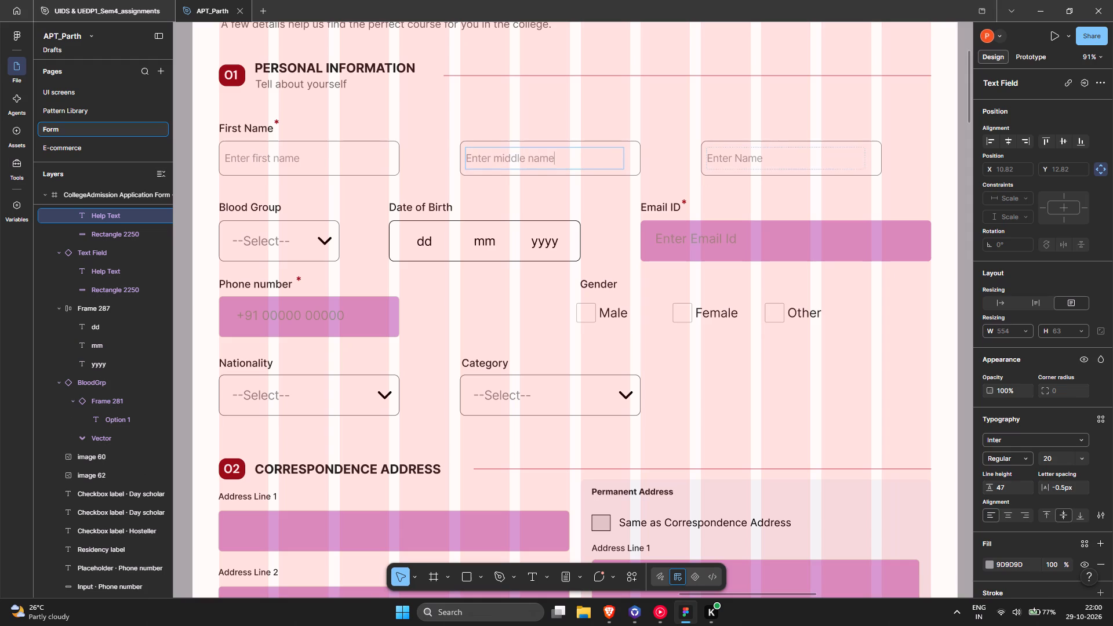
Change the third name field's placeholder to "Enter last name".
{"action": "left_click_drag", "start_coordinate": [741, 158], "coordinate": [732, 160]}
{"action": "key", "text": "space"}
{"action": "type", "text": "last n"}
{"action": "left_click", "coordinate": [753, 131]}
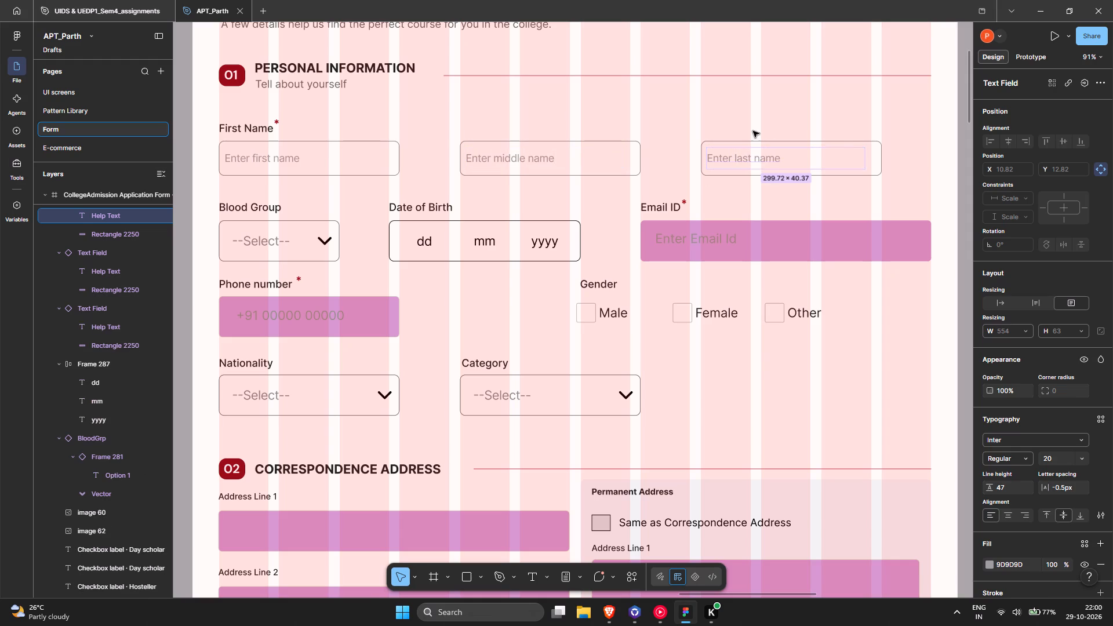
{"action": "left_click", "coordinate": [753, 131]}
Reword the First Name label above the name fields as "Enter Your Name".
{"action": "middle_click_drag", "start_coordinate": [350, 133], "coordinate": [468, 134]}
{"action": "double_click", "coordinate": [370, 130]}
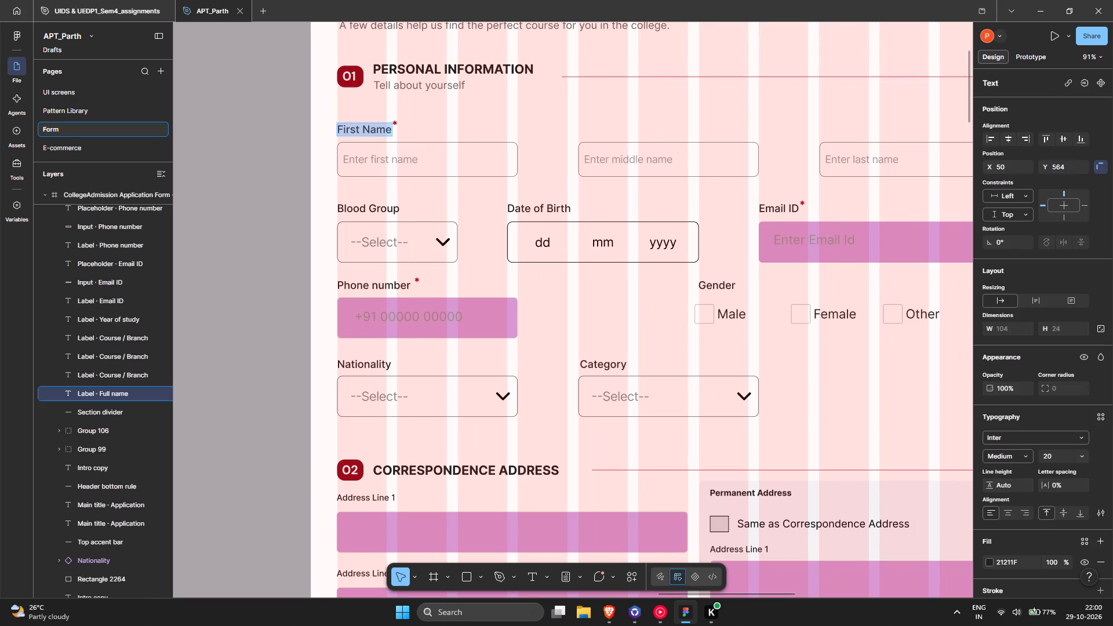
{"action": "type", "text": "Enter"}
{"action": "key", "text": "space"}
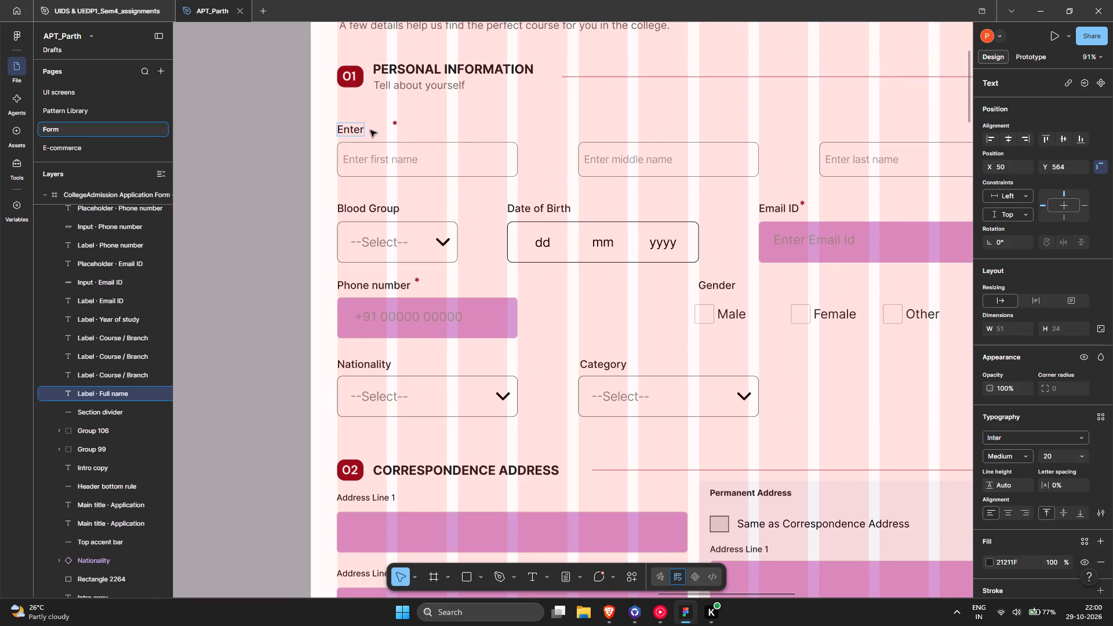
{"action": "type", "text": "you"}
{"action": "key", "text": "space"}
{"action": "key", "text": "BackSpace"}
{"action": "type", "text": "r"}
{"action": "key", "text": "space"}
{"action": "type", "text": "namw"}
{"action": "key", "text": "BackSpace"}
{"action": "key", "text": "ctrl+BackSpace"}
{"action": "key", "text": "ctrl+BackSpace"}
{"action": "type", "text": "Youir"}
{"action": "key", "text": "BackSpace"}
{"action": "key", "text": "BackSpace"}
{"action": "type", "text": "r AN"}
{"action": "key", "text": "shift+BackSpace"}
{"action": "key", "text": "shift+BackSpace"}
{"action": "type", "text": "NAmew"}
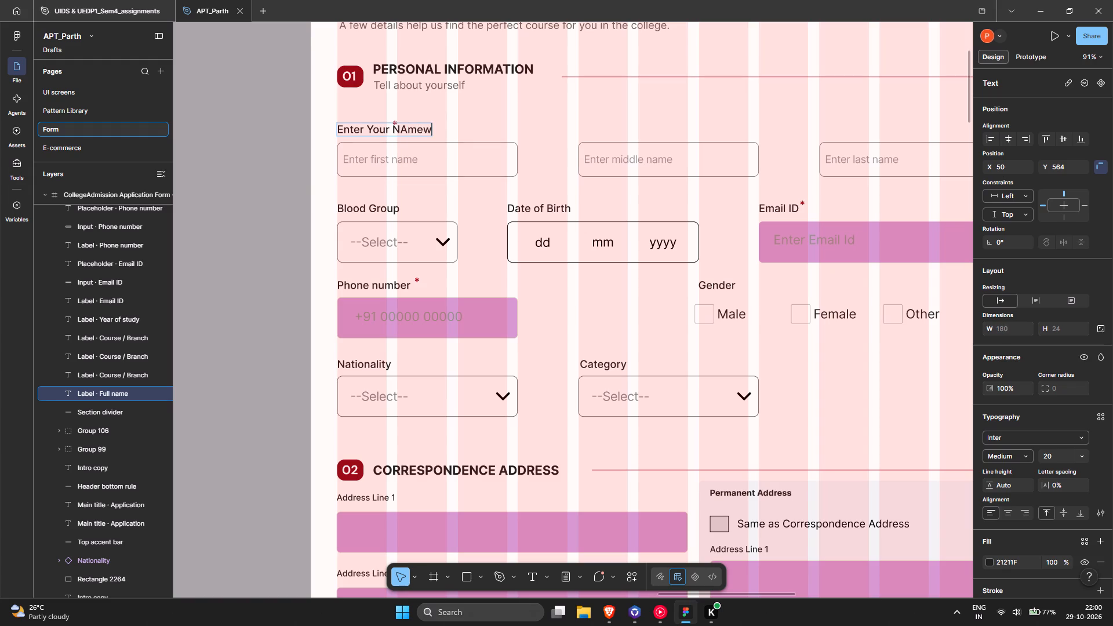
{"action": "key", "text": "BackSpace"}
{"action": "key", "text": "BackSpace"}
{"action": "key", "text": "BackSpace"}
{"action": "key", "text": "BackSpace"}
{"action": "type", "text": "ame"}
{"action": "left_click", "coordinate": [485, 125]}
{"action": "left_click", "coordinate": [507, 123]}
Move the red asterisk overlapping the Enter Your Name label to just after the end of its text.
{"action": "scroll", "coordinate": [444, 231], "scroll_direction": "down", "scroll_amount": 1}
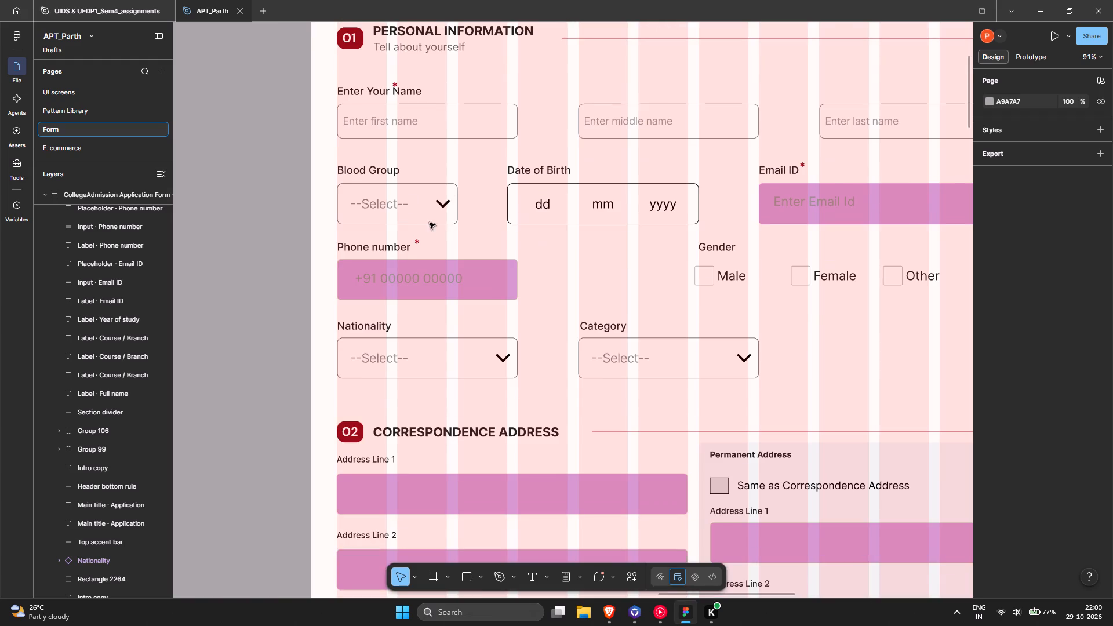
{"action": "scroll", "coordinate": [405, 190], "scroll_direction": "up", "scroll_amount": 2, "text": "ctrl"}
{"action": "scroll", "coordinate": [405, 190], "scroll_direction": "down", "scroll_amount": 2, "text": "ctrl"}
{"action": "left_click", "coordinate": [376, 166]}
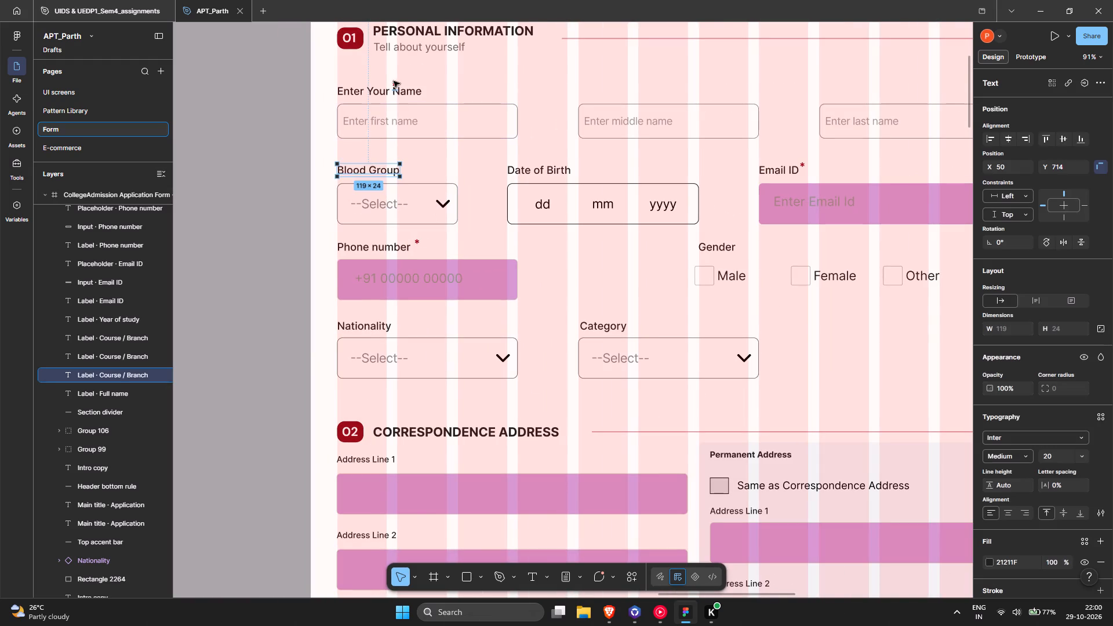
{"action": "scroll", "coordinate": [391, 84], "scroll_direction": "up", "scroll_amount": 4, "text": "ctrl"}
{"action": "left_click_drag", "start_coordinate": [395, 84], "coordinate": [461, 84]}
{"action": "left_click", "coordinate": [532, 82]}
Hide the layout guides on the form.
{"action": "scroll", "coordinate": [532, 82], "scroll_direction": "down", "scroll_amount": 5, "text": "ctrl"}
{"action": "key", "text": "shift+g"}
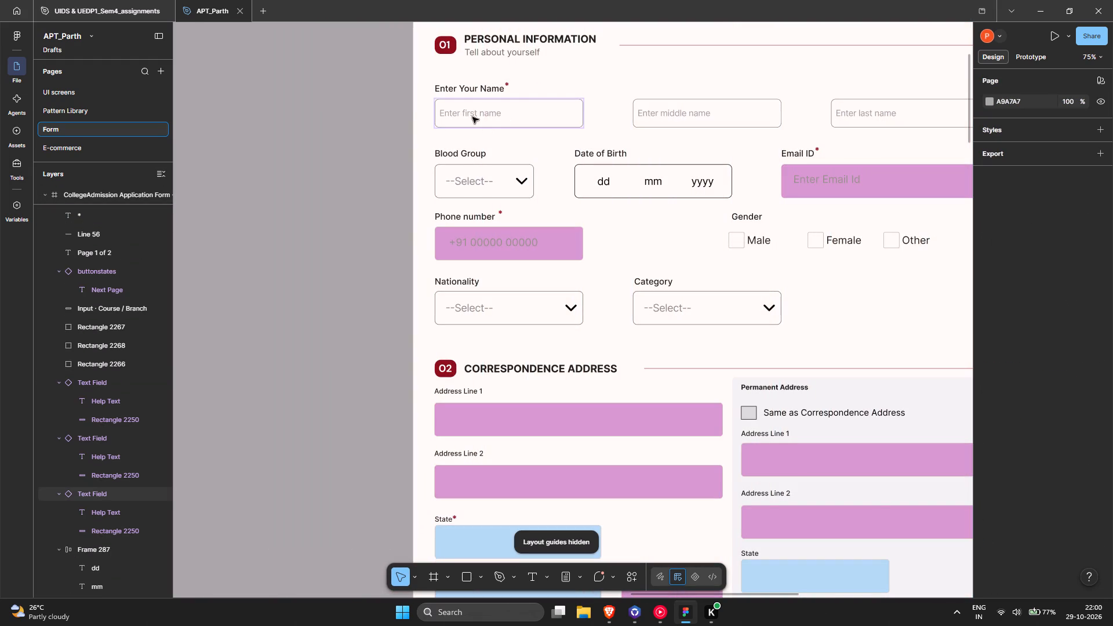
Run the prototype from the first admission form frame and test how the first name field responds.
{"action": "scroll", "coordinate": [680, 114], "scroll_direction": "up", "scroll_amount": 4}
{"action": "scroll", "coordinate": [472, 89], "scroll_direction": "up", "scroll_amount": 4}
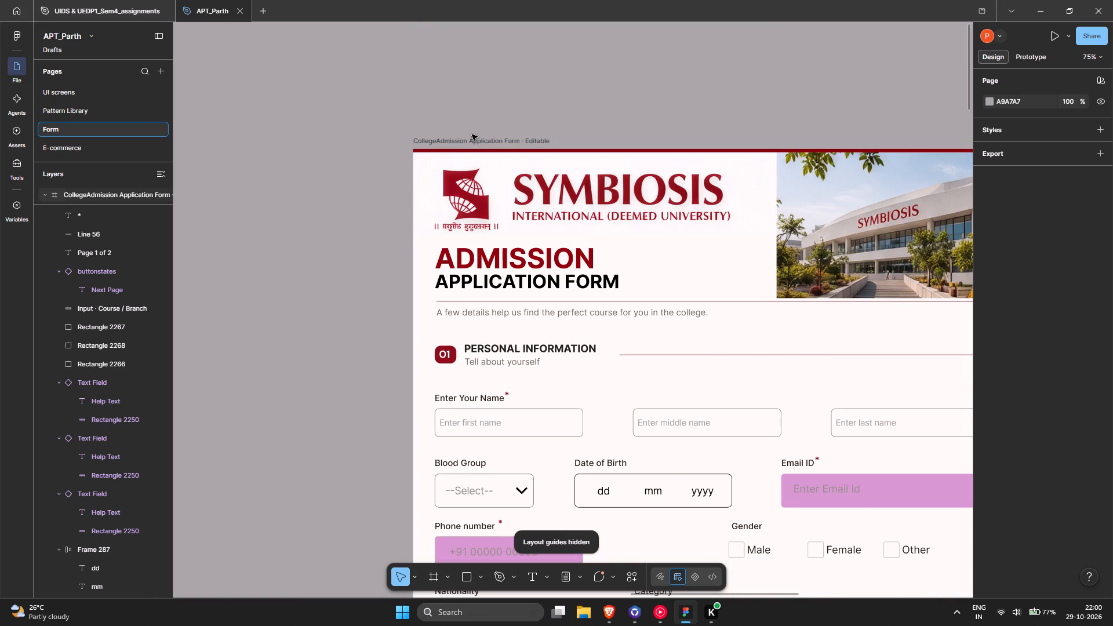
{"action": "left_click", "coordinate": [472, 134]}
{"action": "left_click", "coordinate": [474, 139]}
{"action": "left_click", "coordinate": [1053, 37]}
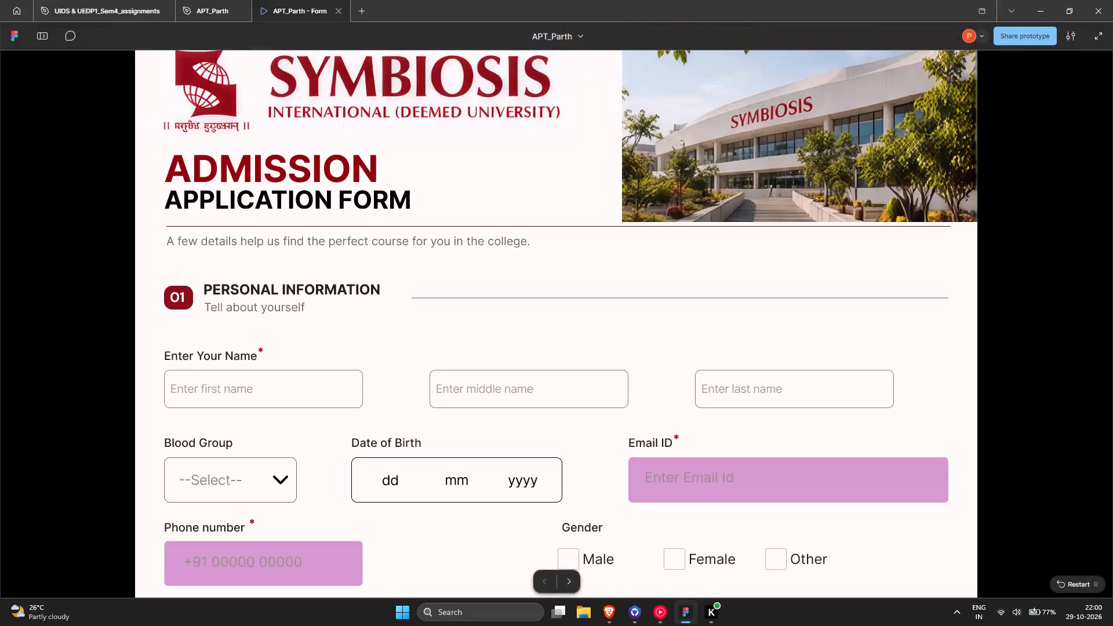
{"action": "left_click", "coordinate": [259, 405]}
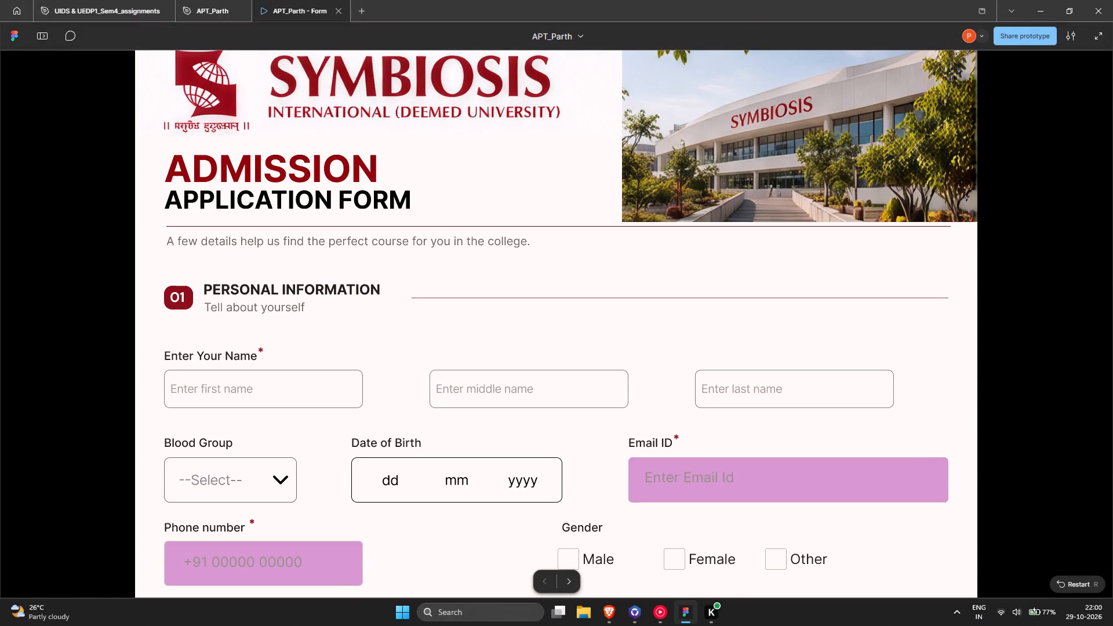
{"action": "left_click", "coordinate": [240, 387]}
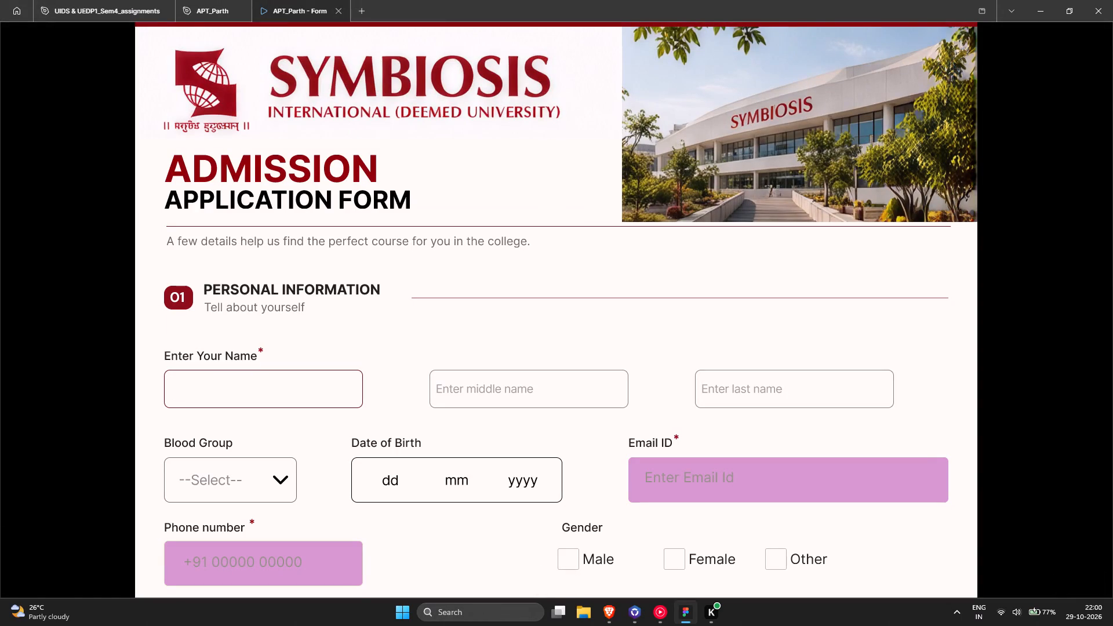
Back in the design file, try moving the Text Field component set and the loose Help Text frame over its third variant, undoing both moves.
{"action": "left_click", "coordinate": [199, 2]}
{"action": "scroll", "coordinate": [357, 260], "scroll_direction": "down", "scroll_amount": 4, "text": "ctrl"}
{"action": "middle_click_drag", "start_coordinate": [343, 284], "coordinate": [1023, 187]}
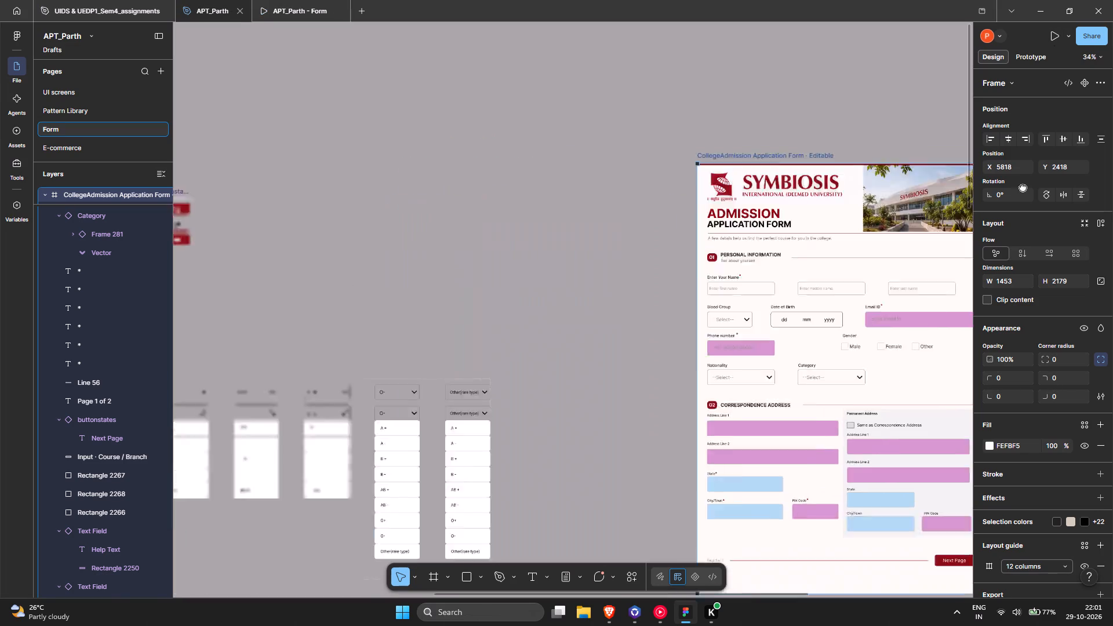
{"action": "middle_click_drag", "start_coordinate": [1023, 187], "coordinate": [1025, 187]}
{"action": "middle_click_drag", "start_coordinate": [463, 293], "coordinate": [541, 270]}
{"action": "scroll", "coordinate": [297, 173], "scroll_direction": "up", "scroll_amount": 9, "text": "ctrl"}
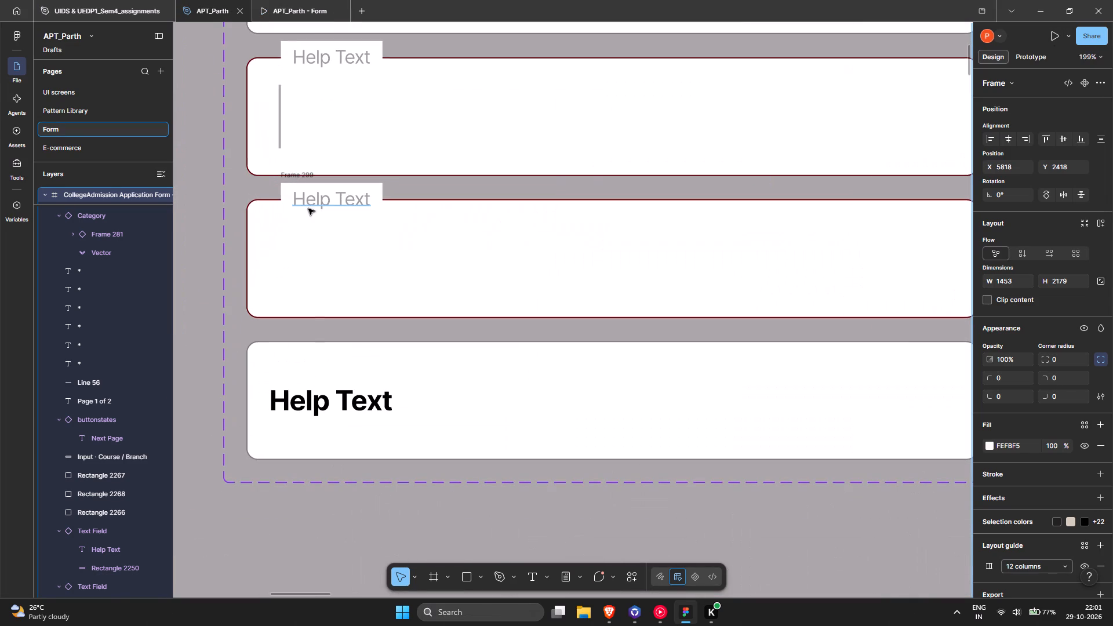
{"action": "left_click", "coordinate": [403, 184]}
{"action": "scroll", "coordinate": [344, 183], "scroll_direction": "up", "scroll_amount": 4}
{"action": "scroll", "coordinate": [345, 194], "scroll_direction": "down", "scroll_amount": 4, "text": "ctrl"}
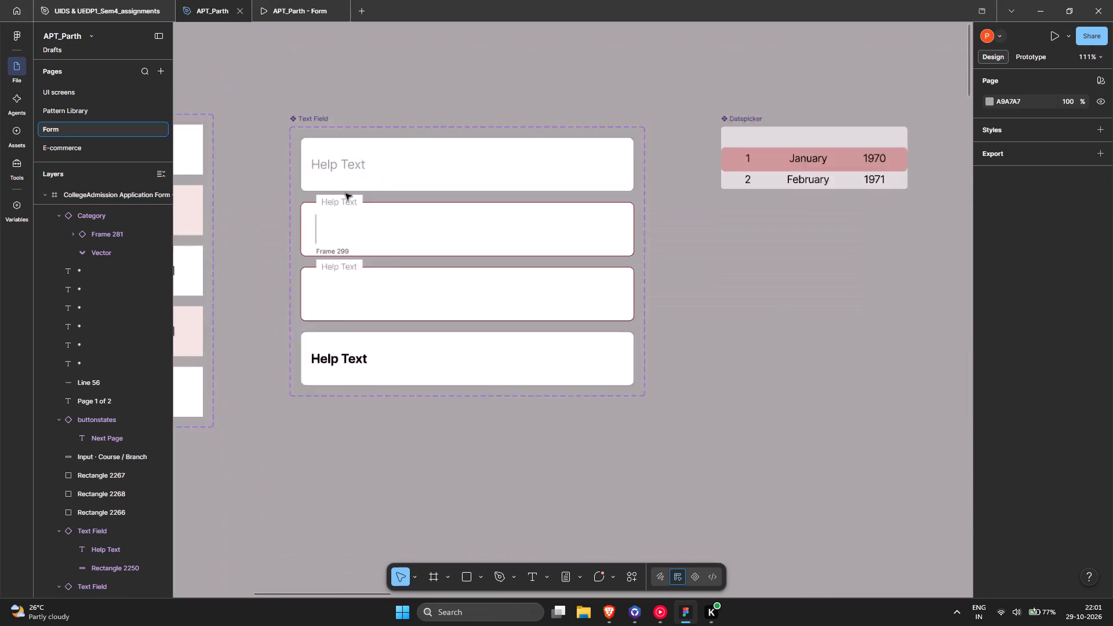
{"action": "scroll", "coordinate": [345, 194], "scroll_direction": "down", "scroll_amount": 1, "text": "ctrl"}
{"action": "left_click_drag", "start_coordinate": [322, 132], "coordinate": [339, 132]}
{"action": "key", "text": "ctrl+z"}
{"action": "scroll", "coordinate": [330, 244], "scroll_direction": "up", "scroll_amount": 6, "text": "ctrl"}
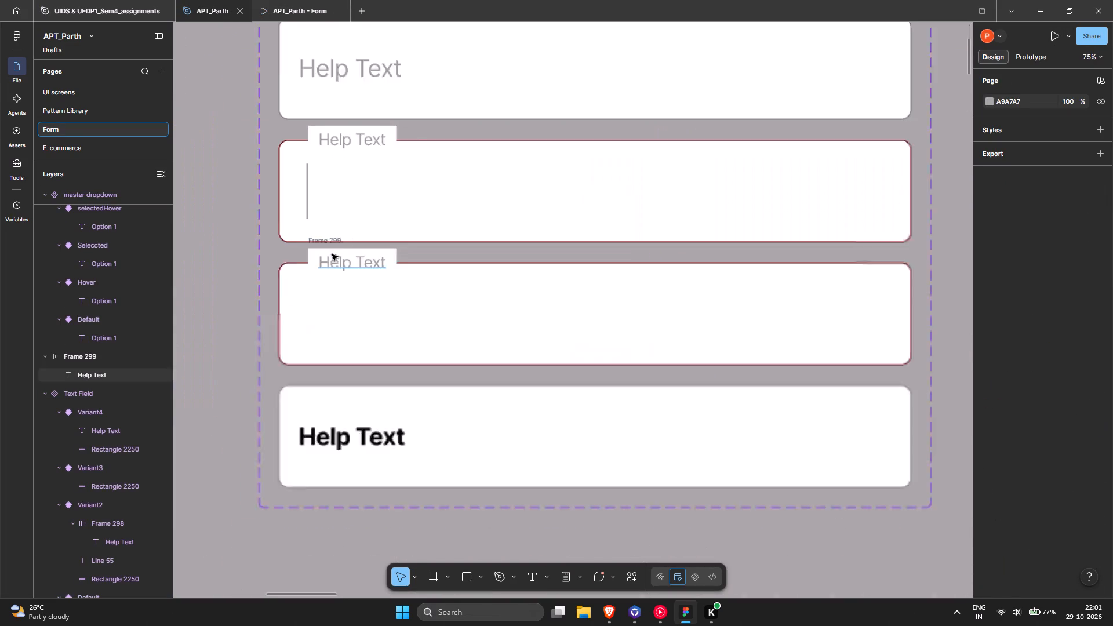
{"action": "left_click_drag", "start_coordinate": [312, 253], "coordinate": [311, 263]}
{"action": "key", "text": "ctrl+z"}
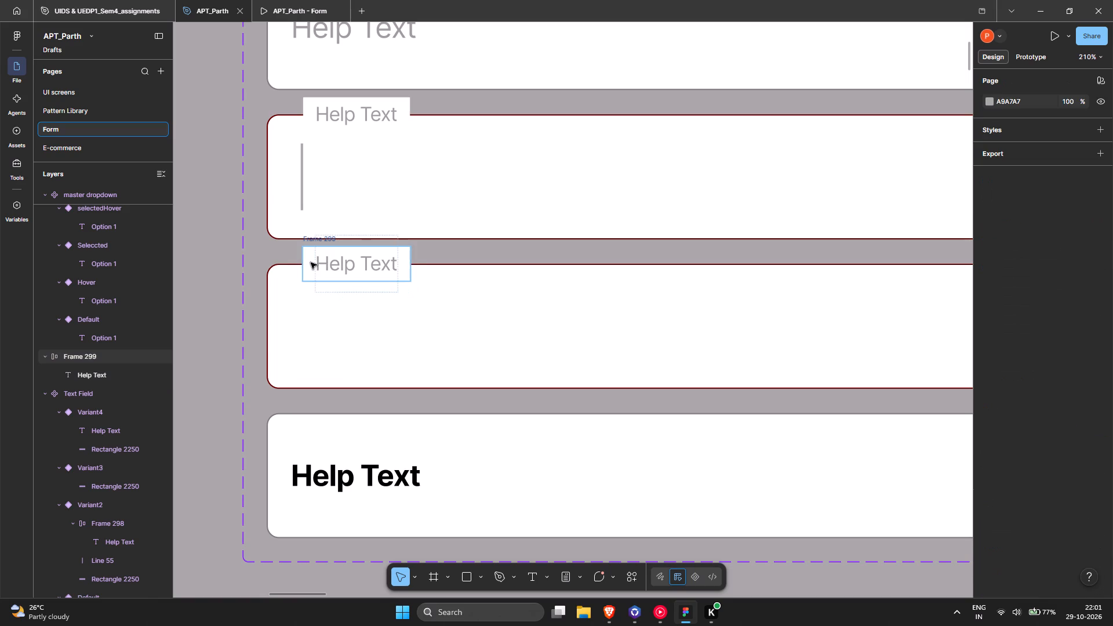
Nest the loose Frame 299 with its Help Text inside Variant3 of the Text Field component set, above Rectangle 2250.
{"action": "scroll", "coordinate": [112, 359], "scroll_direction": "down", "scroll_amount": 1}
{"action": "left_click", "coordinate": [103, 357]}
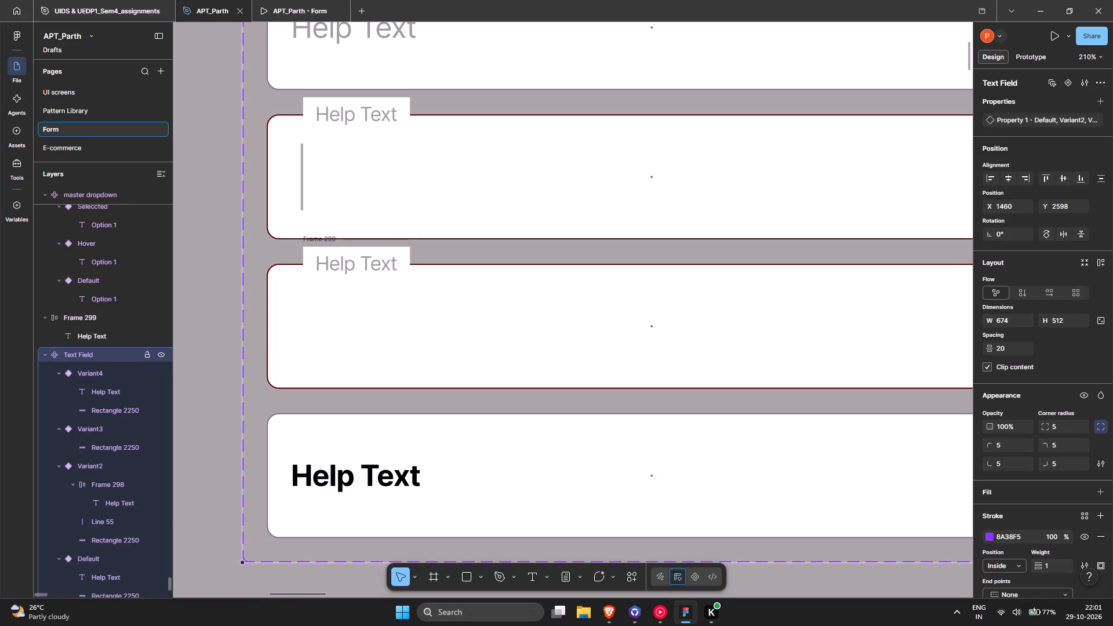
{"action": "left_click", "coordinate": [268, 294]}
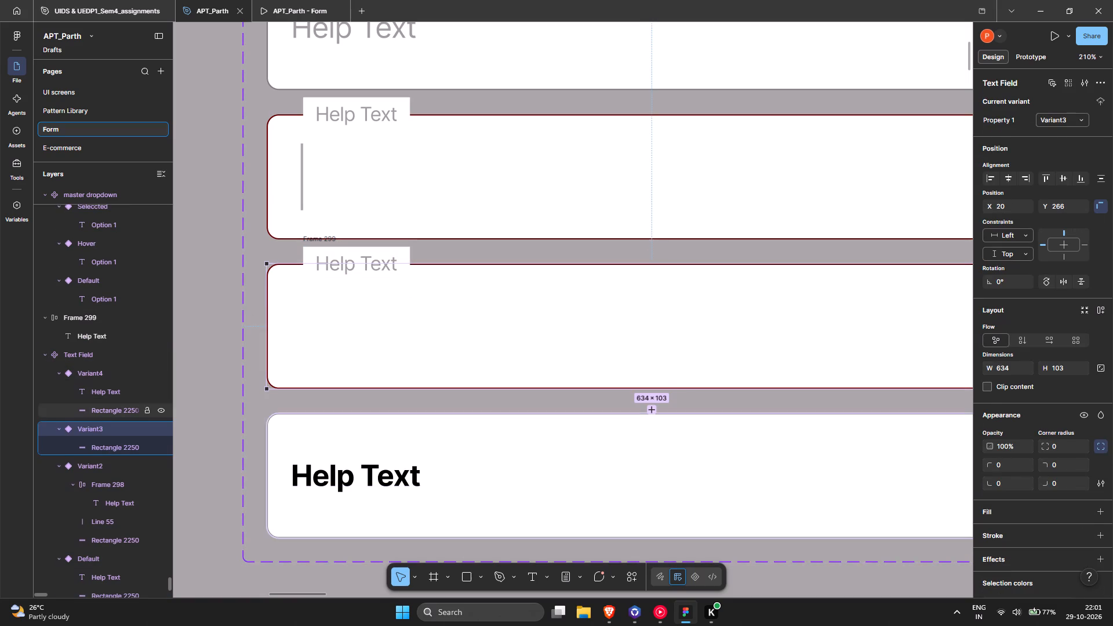
{"action": "scroll", "coordinate": [99, 422], "scroll_direction": "down", "scroll_amount": 2}
{"action": "left_click_drag", "start_coordinate": [78, 300], "coordinate": [100, 424]}
{"action": "left_click", "coordinate": [175, 290]}
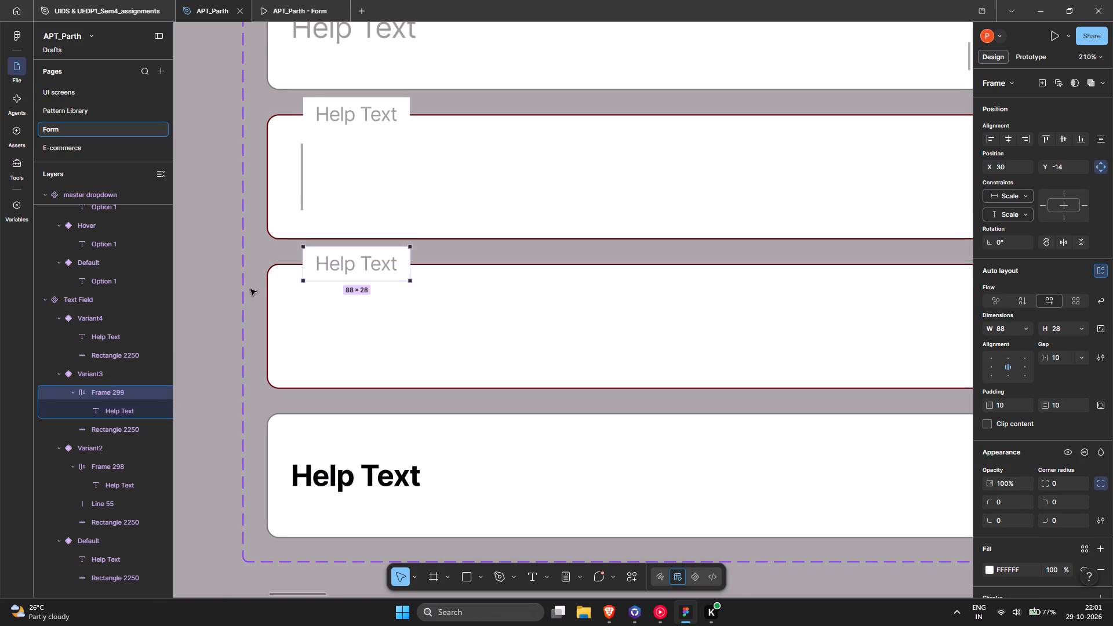
{"action": "left_click", "coordinate": [232, 314]}
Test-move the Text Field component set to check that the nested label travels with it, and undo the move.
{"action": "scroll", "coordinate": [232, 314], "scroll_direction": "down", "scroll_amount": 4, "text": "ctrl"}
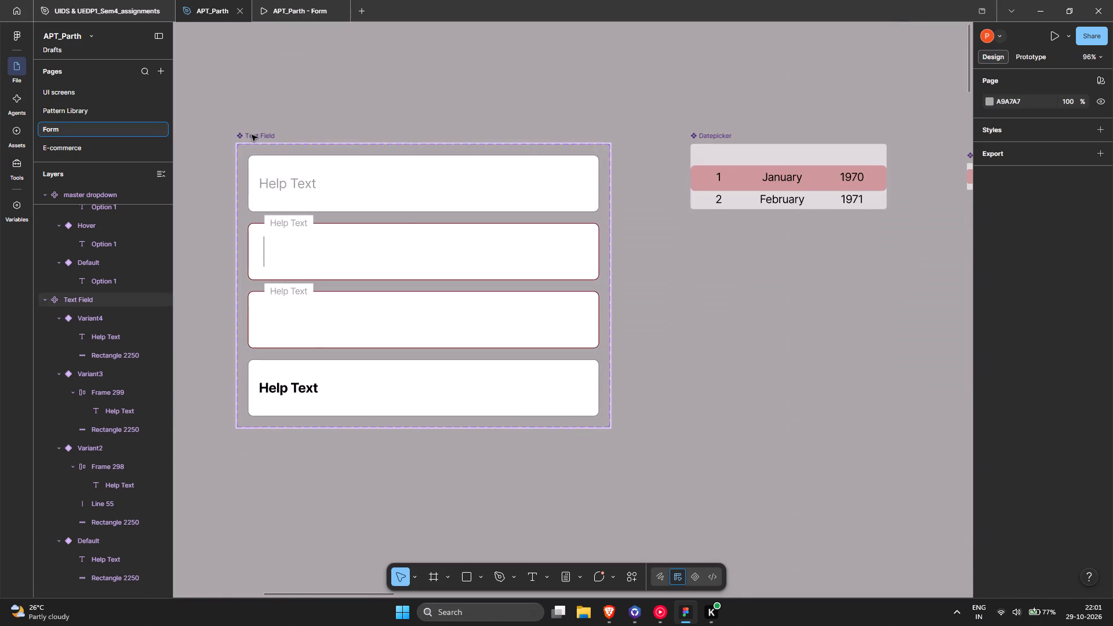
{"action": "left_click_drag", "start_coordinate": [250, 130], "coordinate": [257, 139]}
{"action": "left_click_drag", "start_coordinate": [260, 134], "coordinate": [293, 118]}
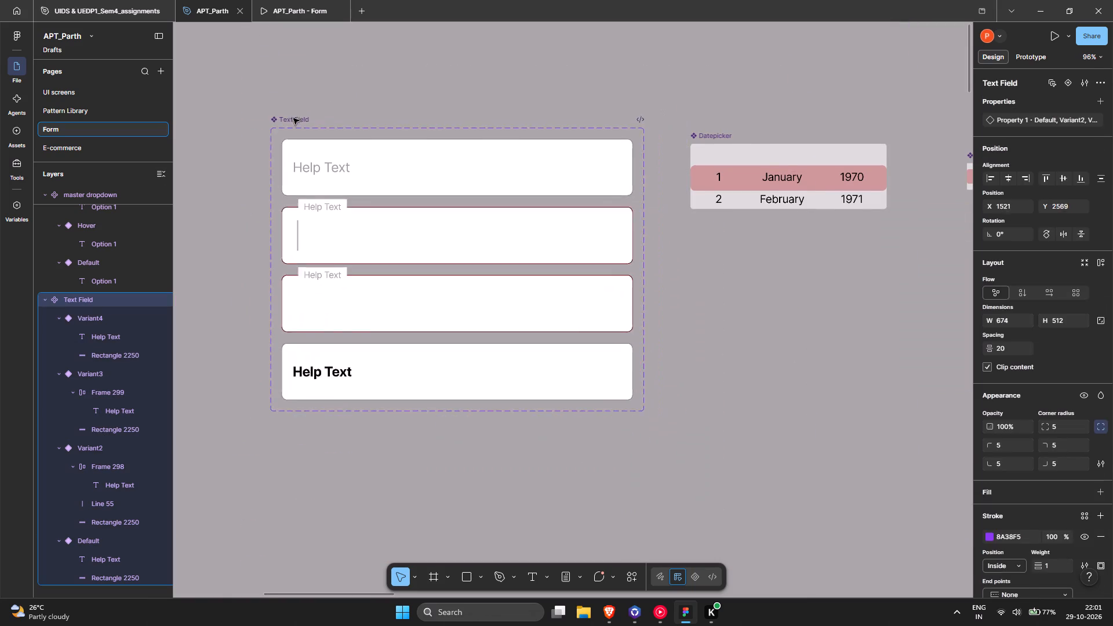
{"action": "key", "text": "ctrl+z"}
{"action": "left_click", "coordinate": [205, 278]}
Run the first admission form frame's prototype again to check the first name field's floating label.
{"action": "scroll", "coordinate": [205, 278], "scroll_direction": "down", "scroll_amount": 13, "text": "ctrl"}
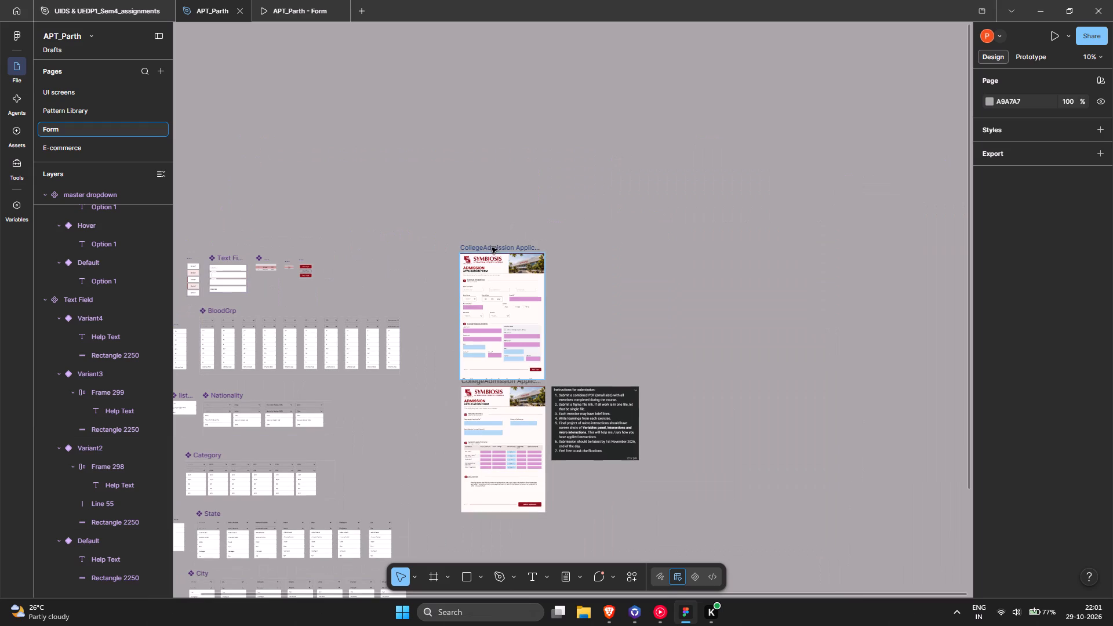
{"action": "left_click", "coordinate": [492, 248]}
{"action": "left_click", "coordinate": [1050, 35]}
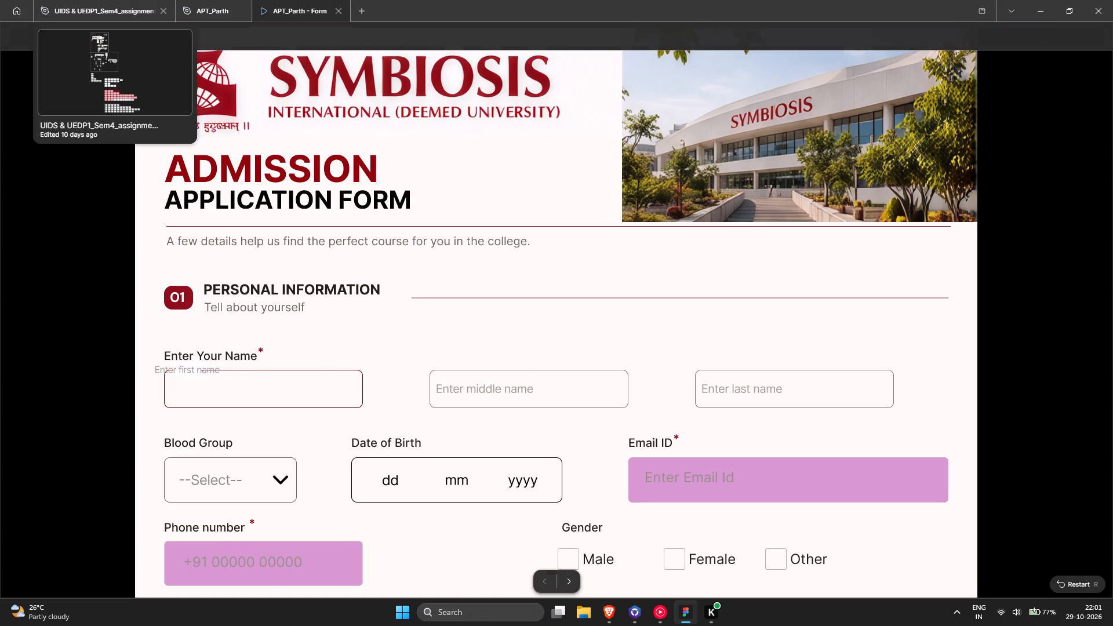
Return to the design file and inspect Variant3 and its floating label in the Text Field component set.
{"action": "left_click", "coordinate": [211, 0]}
{"action": "middle_click_drag", "start_coordinate": [259, 381], "coordinate": [696, 350]}
{"action": "scroll", "coordinate": [664, 237], "scroll_direction": "up", "scroll_amount": 5, "text": "ctrl"}
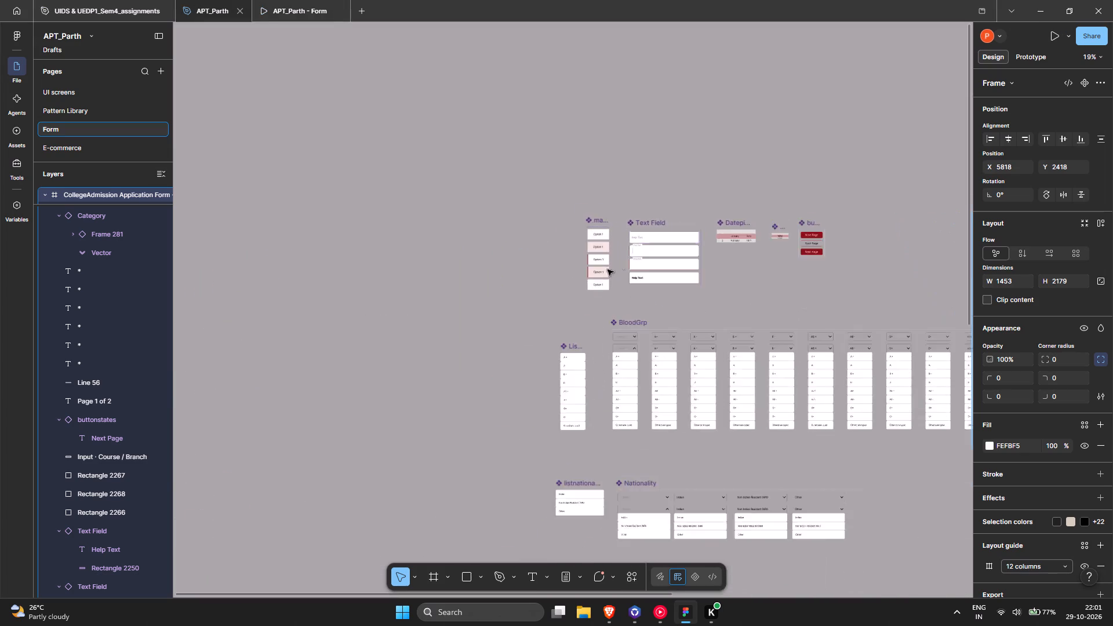
{"action": "scroll", "coordinate": [608, 270], "scroll_direction": "up", "scroll_amount": 13, "text": "ctrl"}
{"action": "scroll", "coordinate": [674, 202], "scroll_direction": "up", "scroll_amount": 3}
{"action": "scroll", "coordinate": [693, 247], "scroll_direction": "down", "scroll_amount": 2, "text": "ctrl"}
{"action": "middle_click_drag", "start_coordinate": [732, 265], "coordinate": [699, 270]}
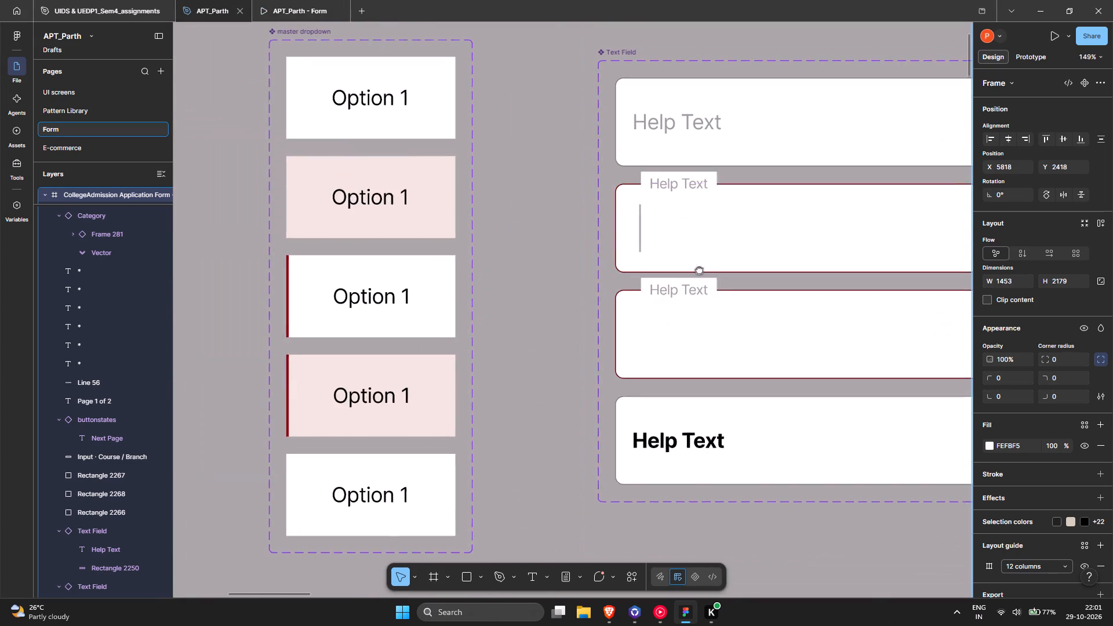
{"action": "middle_click_drag", "start_coordinate": [699, 270], "coordinate": [525, 235]}
{"action": "left_click", "coordinate": [526, 249]}
{"action": "left_click", "coordinate": [488, 261]}
{"action": "scroll", "coordinate": [202, 352], "scroll_direction": "down", "scroll_amount": 2, "text": "ctrl"}
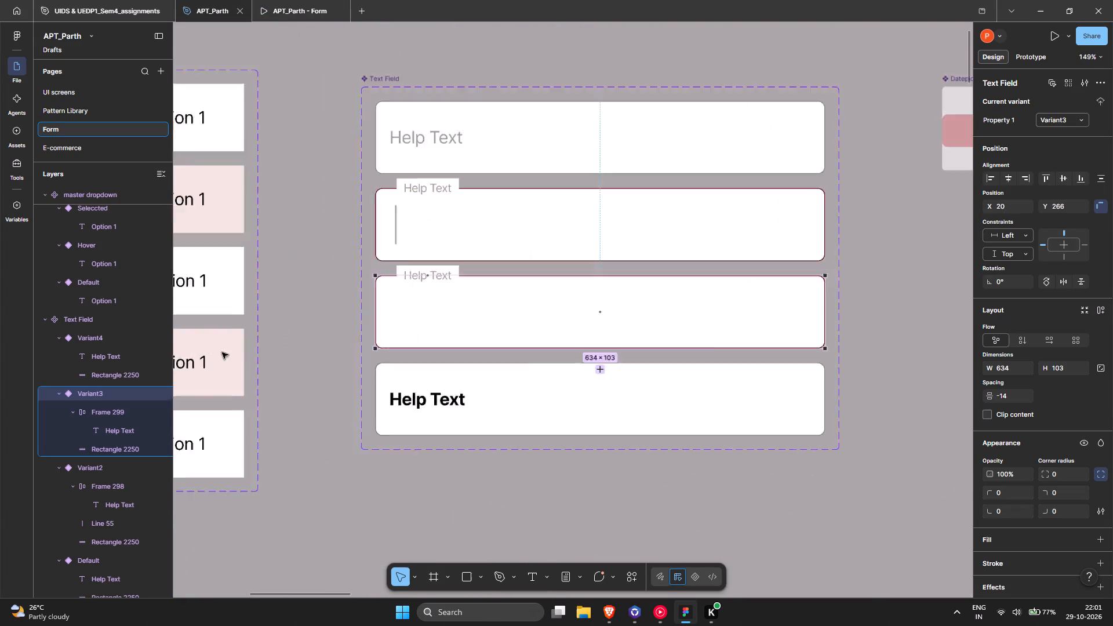
Present the first admission form frame again and check how the name fields behave.
{"action": "scroll", "coordinate": [222, 352], "scroll_direction": "down", "scroll_amount": 5, "text": "ctrl"}
{"action": "scroll", "coordinate": [748, 157], "scroll_direction": "down", "scroll_amount": 6, "text": "ctrl"}
{"action": "middle_click_drag", "start_coordinate": [670, 179], "coordinate": [343, 194]}
{"action": "scroll", "coordinate": [643, 202], "scroll_direction": "up", "scroll_amount": 5, "text": "ctrl"}
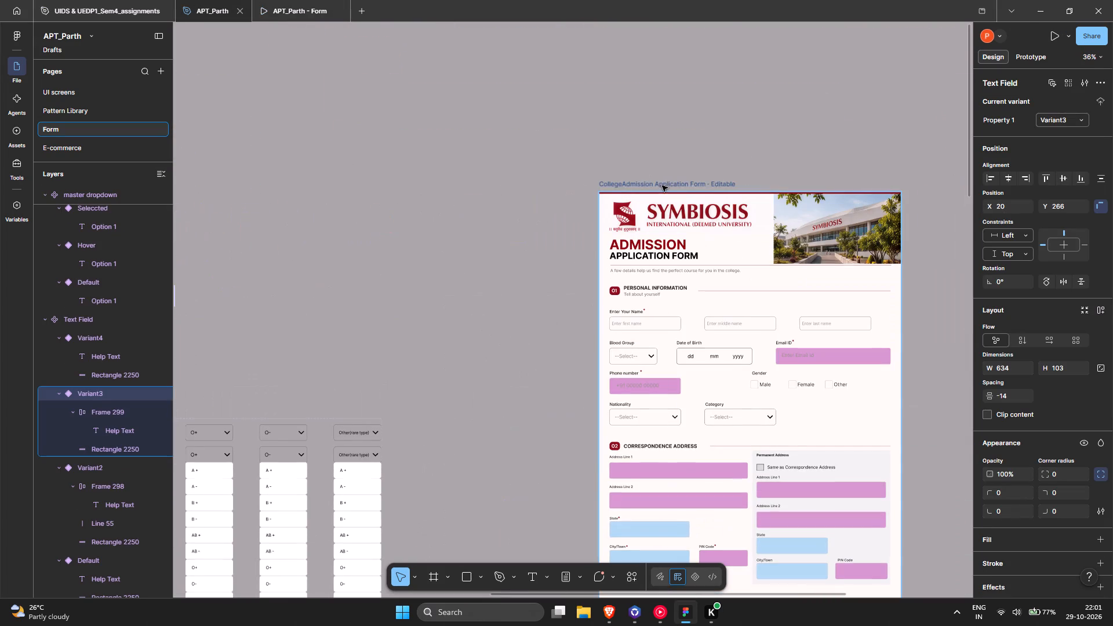
{"action": "left_click", "coordinate": [662, 185]}
{"action": "left_click", "coordinate": [1049, 41]}
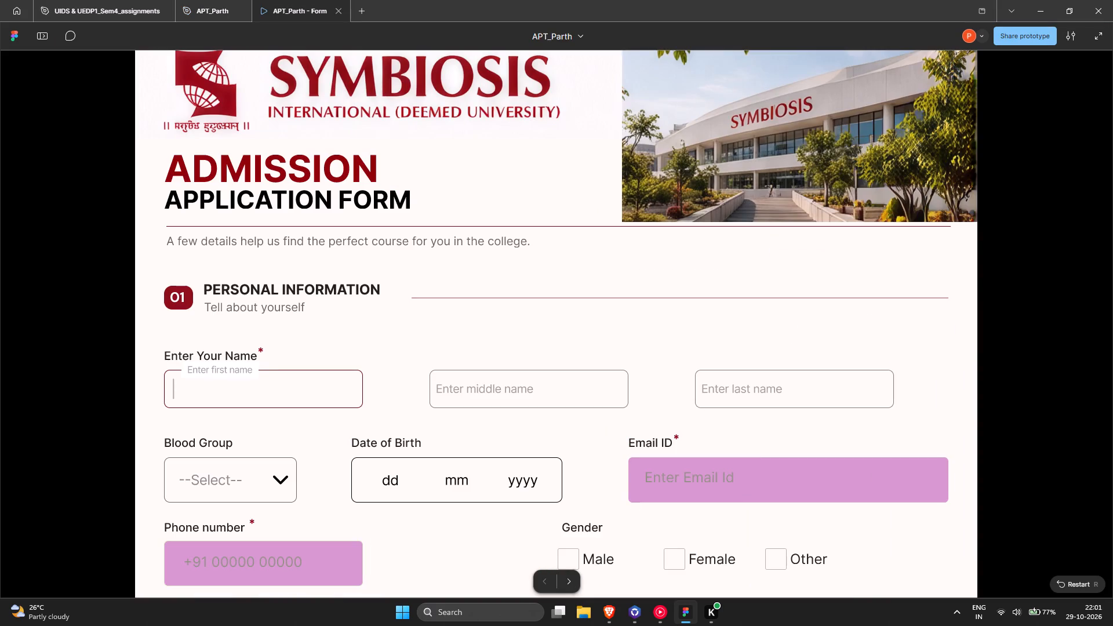
{"action": "left_click", "coordinate": [363, 347]}
{"action": "left_click", "coordinate": [483, 418]}
Restart the prototype and try to get back to the form's first page, looking through the second page, and close the prototype.
{"action": "key", "text": "r"}
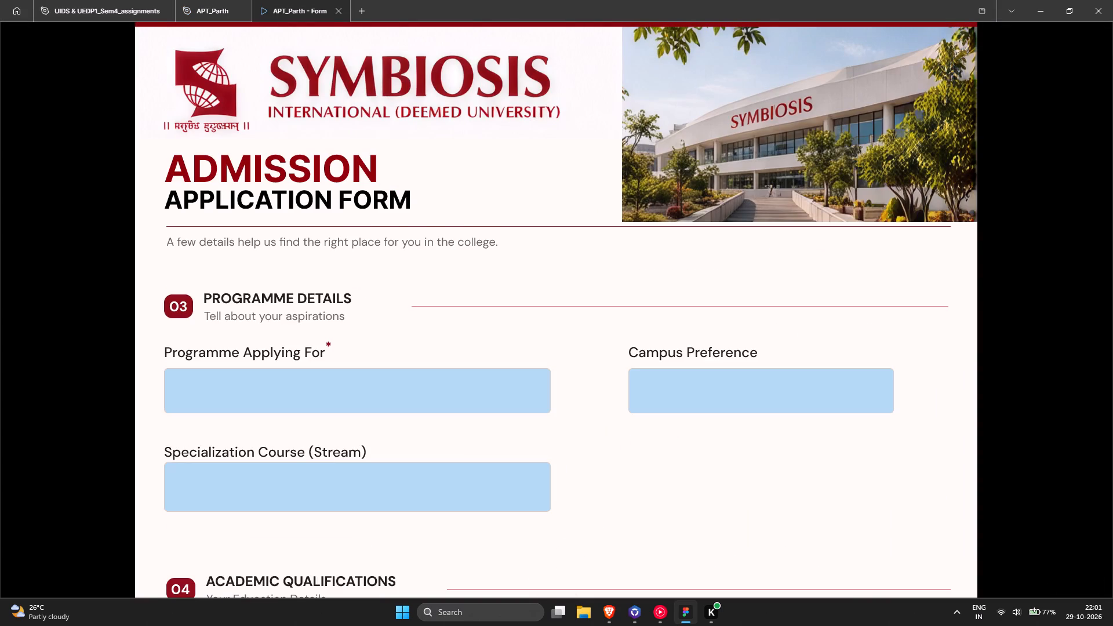
{"action": "scroll", "coordinate": [315, 289], "scroll_direction": "up", "scroll_amount": 6}
{"action": "key", "text": "Left"}
{"action": "key", "text": "Left"}
{"action": "key", "text": "Left"}
{"action": "key", "text": "Left"}
{"action": "key", "text": "Left"}
{"action": "scroll", "coordinate": [515, 362], "scroll_direction": "down", "scroll_amount": 6}
{"action": "scroll", "coordinate": [539, 501], "scroll_direction": "down", "scroll_amount": 8}
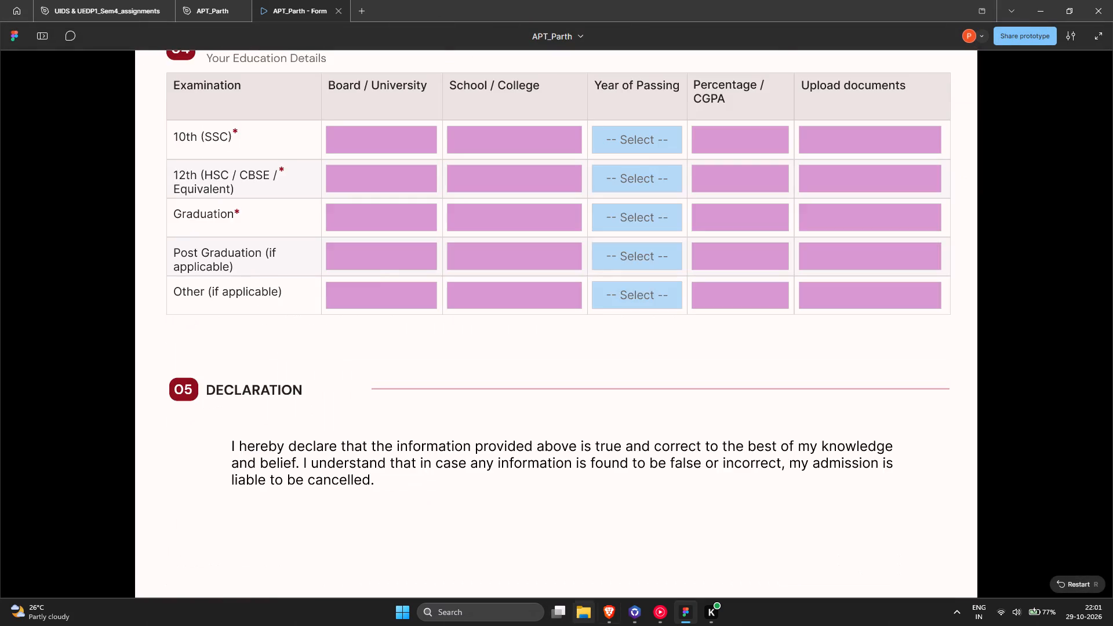
{"action": "scroll", "coordinate": [696, 516], "scroll_direction": "down", "scroll_amount": 6}
{"action": "left_click", "coordinate": [1064, 583]}
{"action": "scroll", "coordinate": [512, 449], "scroll_direction": "up", "scroll_amount": 11}
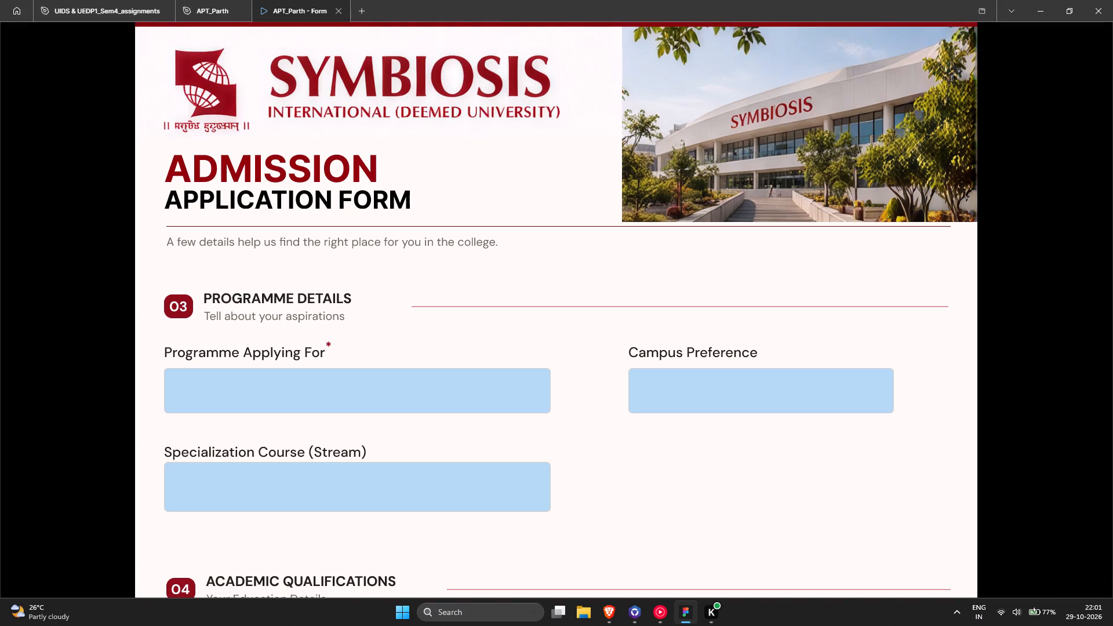
{"action": "scroll", "coordinate": [330, 417], "scroll_direction": "down", "scroll_amount": 7}
{"action": "left_click", "coordinate": [310, 128]}
{"action": "scroll", "coordinate": [310, 128], "scroll_direction": "up", "scroll_amount": 7}
{"action": "left_click", "coordinate": [344, 12]}
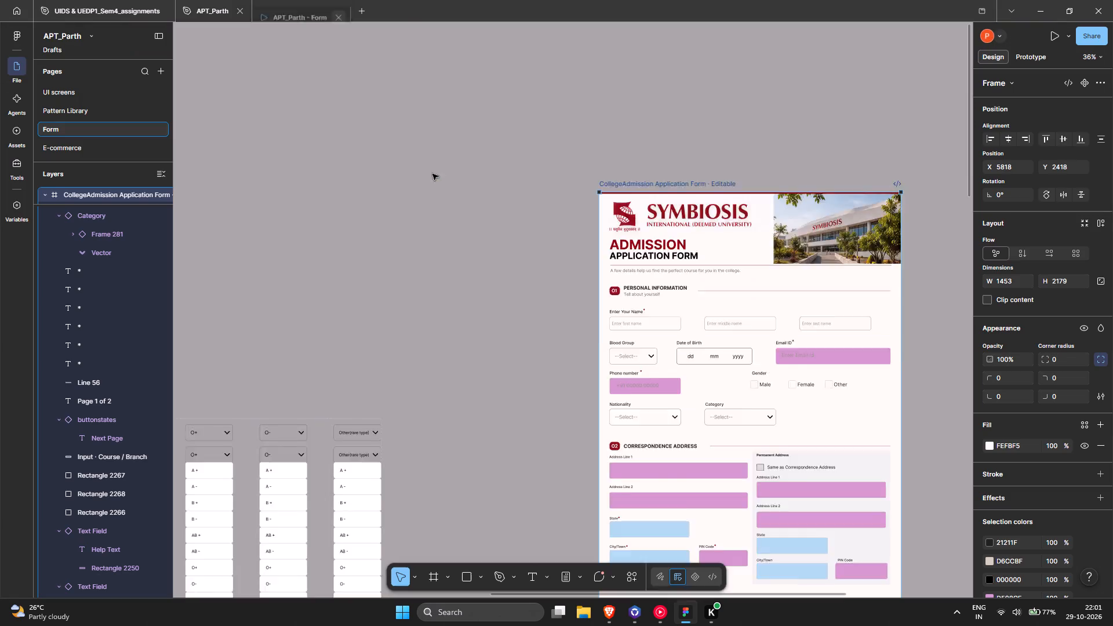
Run a fresh prototype of the first admission form frame, test the first, middle and last name fields, and close it.
{"action": "scroll", "coordinate": [494, 233], "scroll_direction": "up", "scroll_amount": 6}
{"action": "scroll", "coordinate": [656, 300], "scroll_direction": "down", "scroll_amount": 6}
{"action": "left_click", "coordinate": [642, 198]}
{"action": "left_click", "coordinate": [672, 274]}
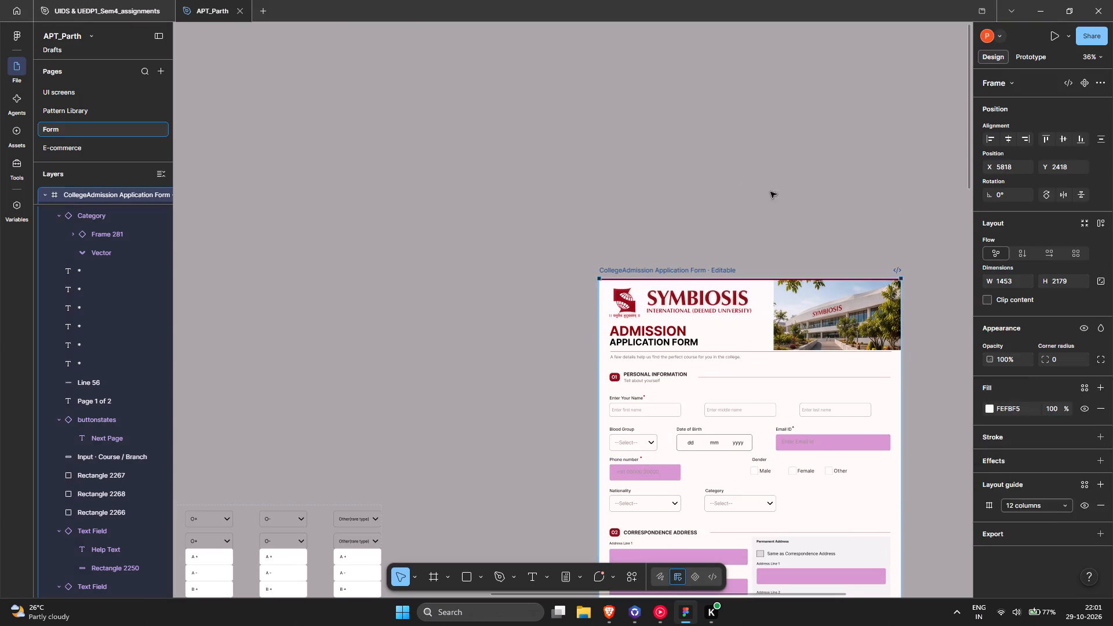
{"action": "left_click", "coordinate": [1054, 40]}
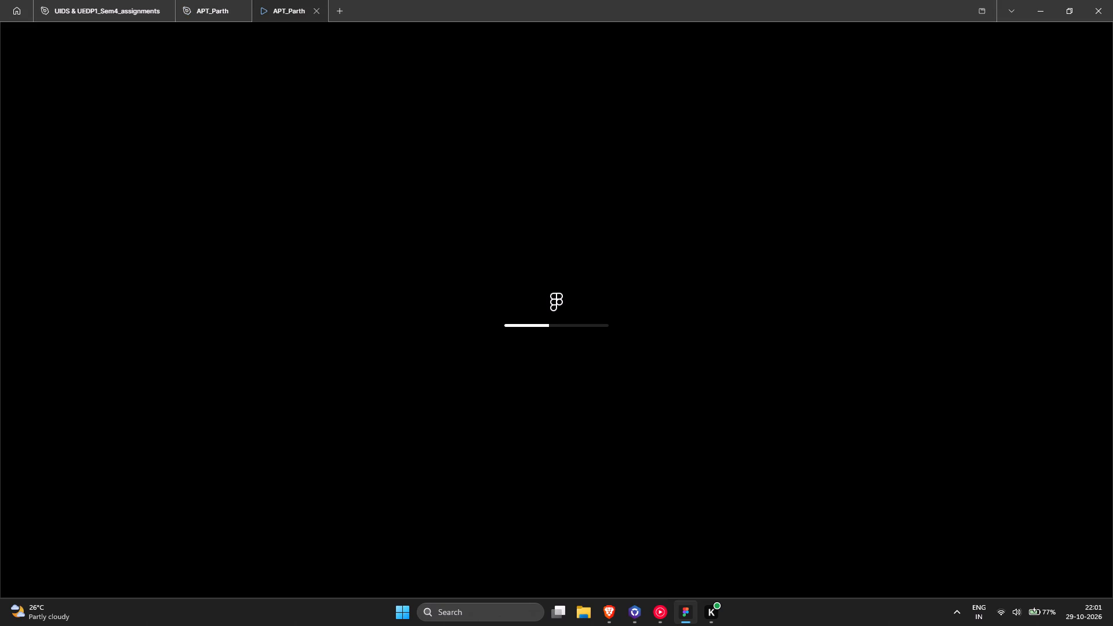
{"action": "left_click", "coordinate": [267, 396]}
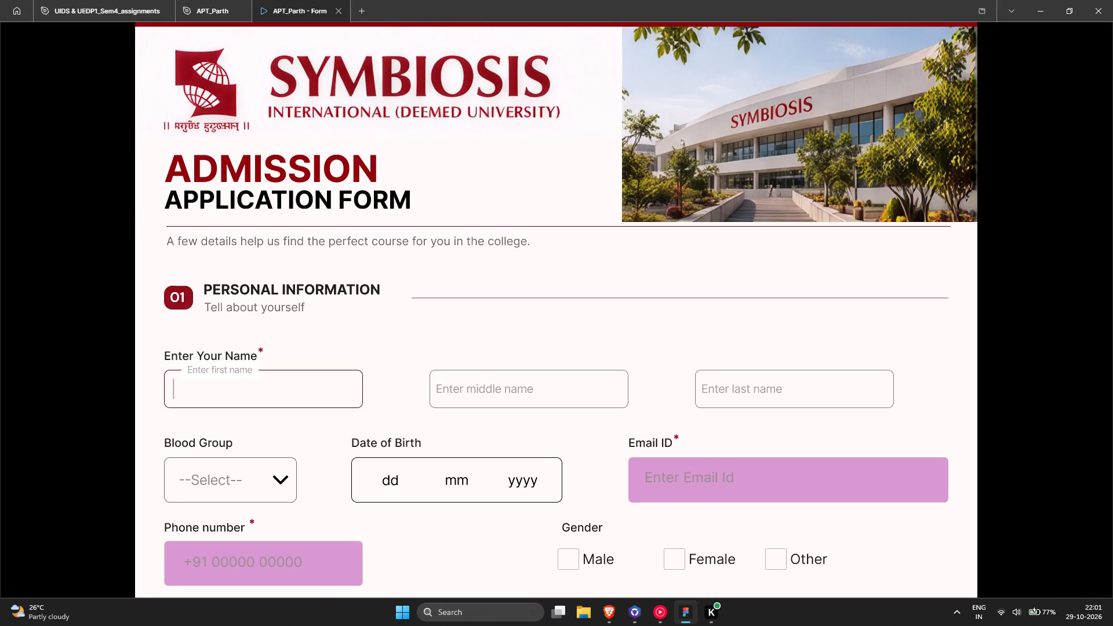
{"action": "left_click", "coordinate": [471, 390]}
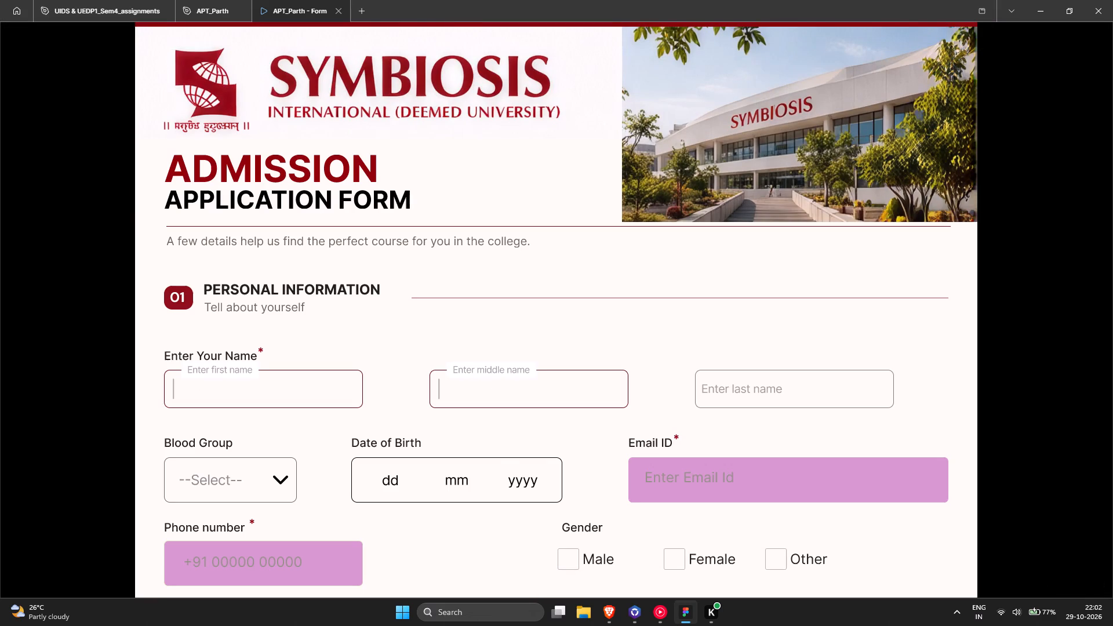
{"action": "left_click", "coordinate": [781, 384]}
{"action": "left_click", "coordinate": [312, 333]}
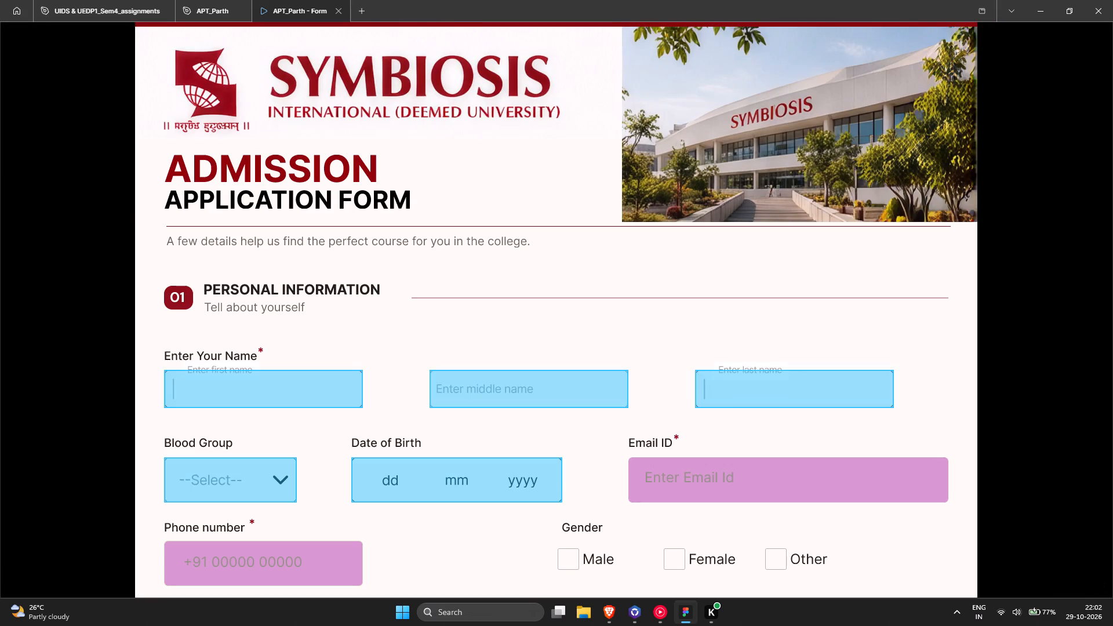
{"action": "left_click", "coordinate": [339, 14]}
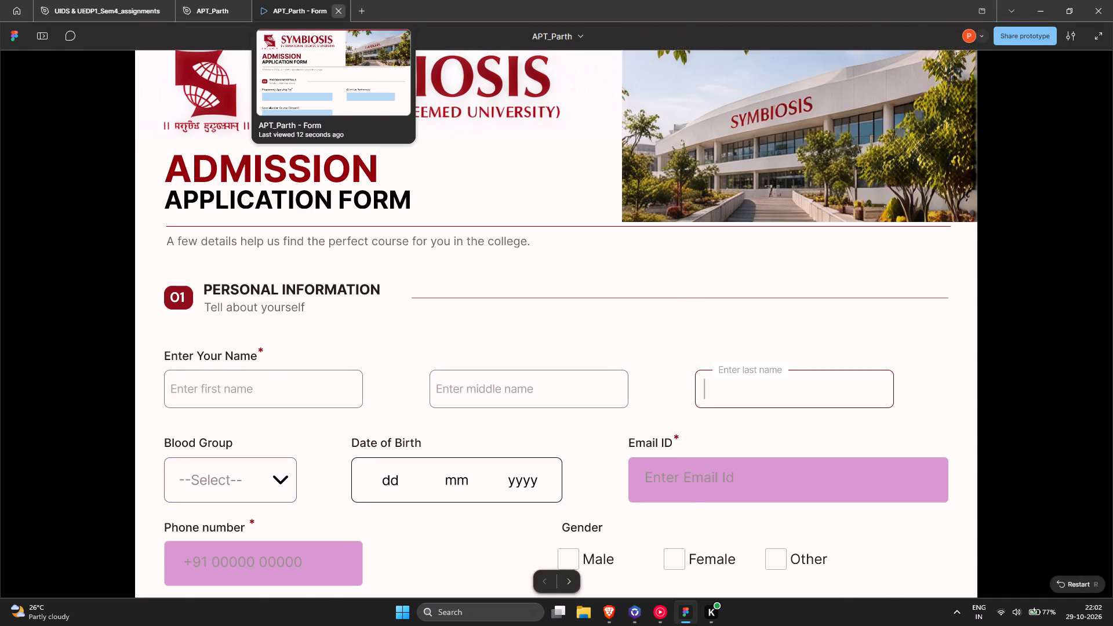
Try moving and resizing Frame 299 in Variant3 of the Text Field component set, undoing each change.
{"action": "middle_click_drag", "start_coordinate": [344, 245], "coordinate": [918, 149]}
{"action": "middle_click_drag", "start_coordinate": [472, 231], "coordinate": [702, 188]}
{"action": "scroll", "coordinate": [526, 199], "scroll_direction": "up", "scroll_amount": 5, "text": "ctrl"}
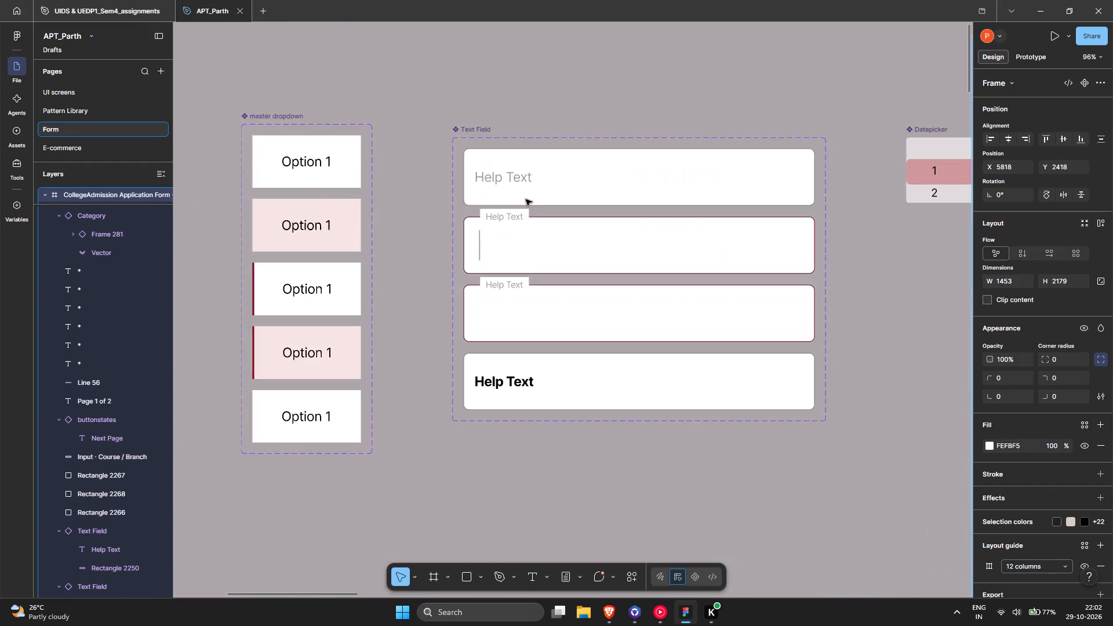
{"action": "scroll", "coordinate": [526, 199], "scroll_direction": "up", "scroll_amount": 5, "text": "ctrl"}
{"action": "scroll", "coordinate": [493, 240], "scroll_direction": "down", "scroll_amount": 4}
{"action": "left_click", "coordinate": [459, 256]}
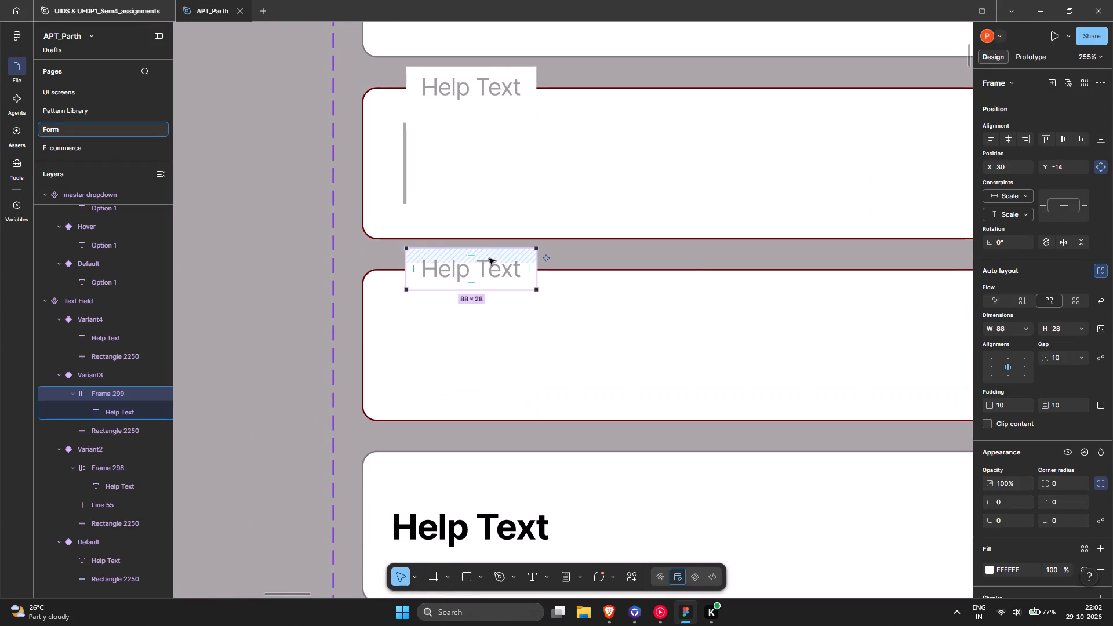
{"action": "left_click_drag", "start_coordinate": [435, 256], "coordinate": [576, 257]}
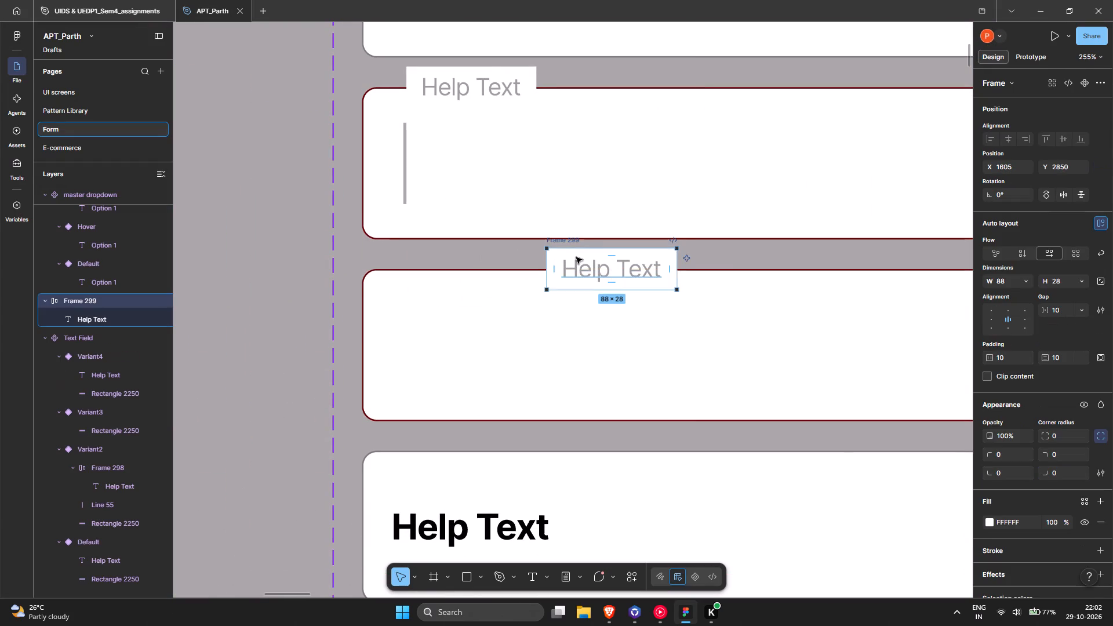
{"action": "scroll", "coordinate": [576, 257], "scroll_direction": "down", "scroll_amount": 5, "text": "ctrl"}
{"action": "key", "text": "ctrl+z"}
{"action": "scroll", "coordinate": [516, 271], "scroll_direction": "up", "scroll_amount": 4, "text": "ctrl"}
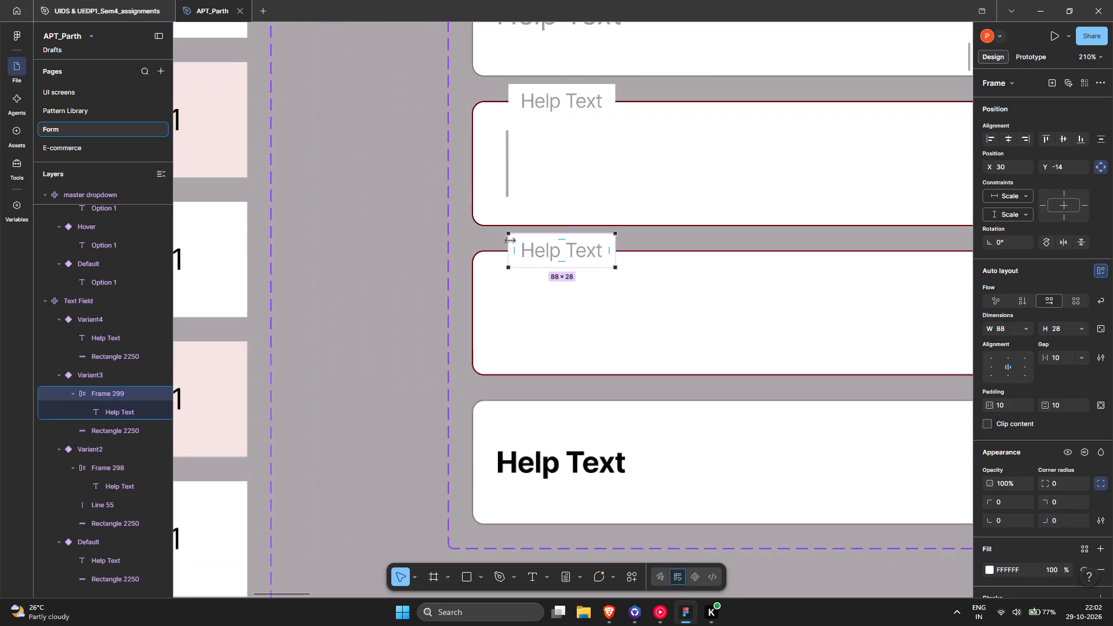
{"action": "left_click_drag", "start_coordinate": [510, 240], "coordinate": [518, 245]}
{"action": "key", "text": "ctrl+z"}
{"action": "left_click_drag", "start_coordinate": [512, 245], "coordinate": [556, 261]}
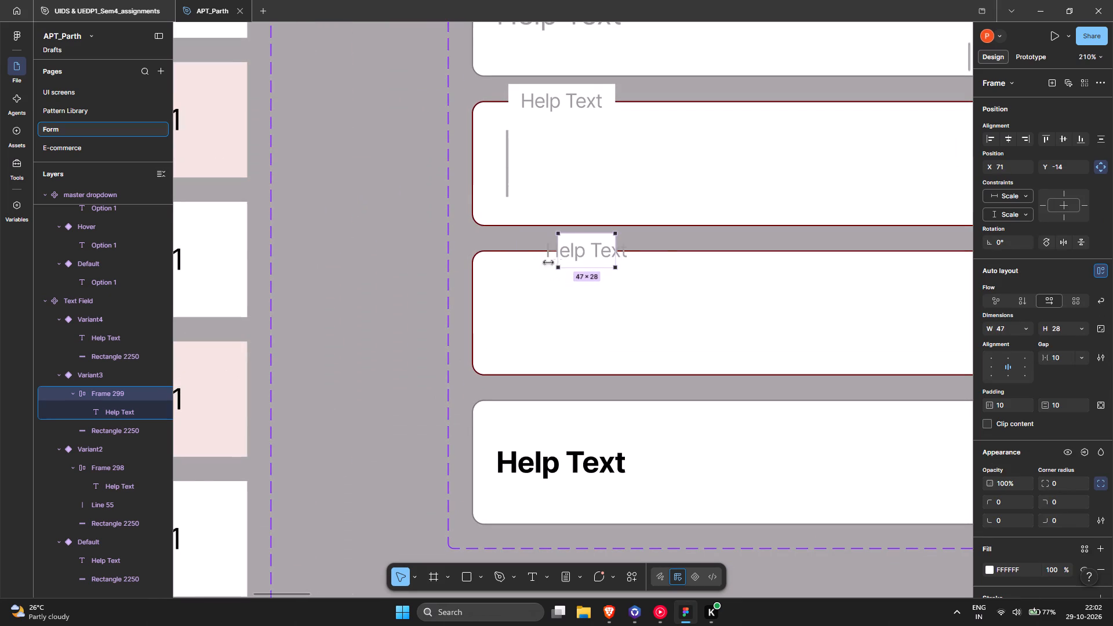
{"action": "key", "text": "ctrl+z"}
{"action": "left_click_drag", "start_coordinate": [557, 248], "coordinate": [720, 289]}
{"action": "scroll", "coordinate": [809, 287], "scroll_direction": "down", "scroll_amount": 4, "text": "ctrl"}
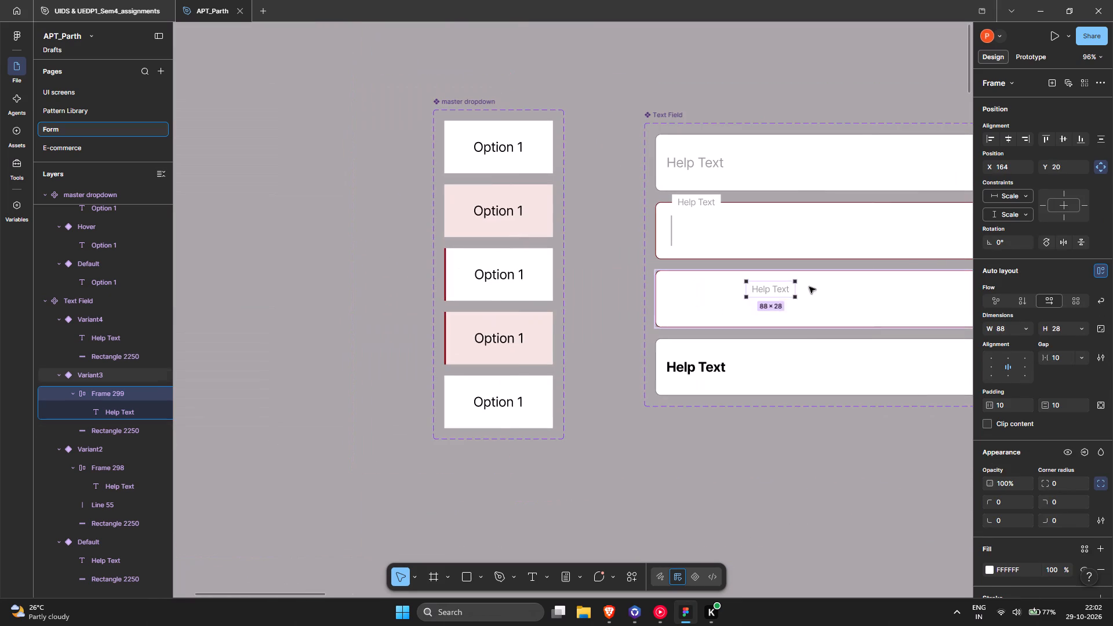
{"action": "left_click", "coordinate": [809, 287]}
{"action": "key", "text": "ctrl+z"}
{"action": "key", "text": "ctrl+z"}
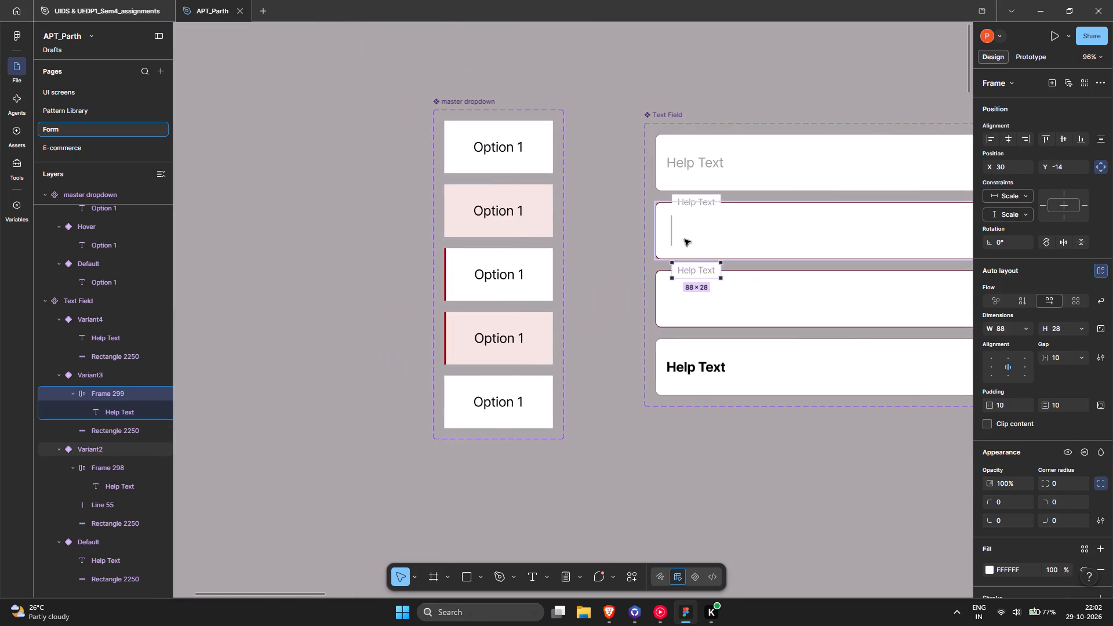
Set the animation of the Text Field Default variant's on-click interaction to Variant2 to Smart animate.
{"action": "scroll", "coordinate": [685, 239], "scroll_direction": "up", "scroll_amount": 6, "text": "ctrl"}
{"action": "middle_click_drag", "start_coordinate": [697, 213], "coordinate": [534, 281]}
{"action": "scroll", "coordinate": [516, 276], "scroll_direction": "down", "scroll_amount": 3, "text": "ctrl"}
{"action": "left_click", "coordinate": [583, 205]}
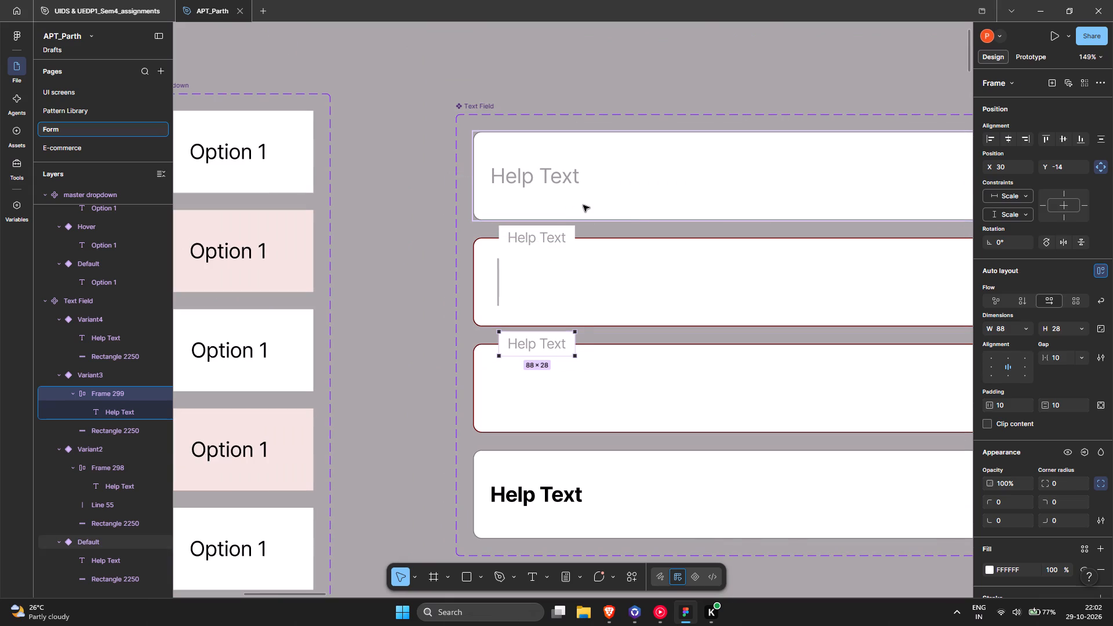
{"action": "scroll", "coordinate": [739, 223], "scroll_direction": "up", "scroll_amount": 5, "text": "ctrl"}
{"action": "scroll", "coordinate": [287, 118], "scroll_direction": "down", "scroll_amount": 4, "text": "ctrl"}
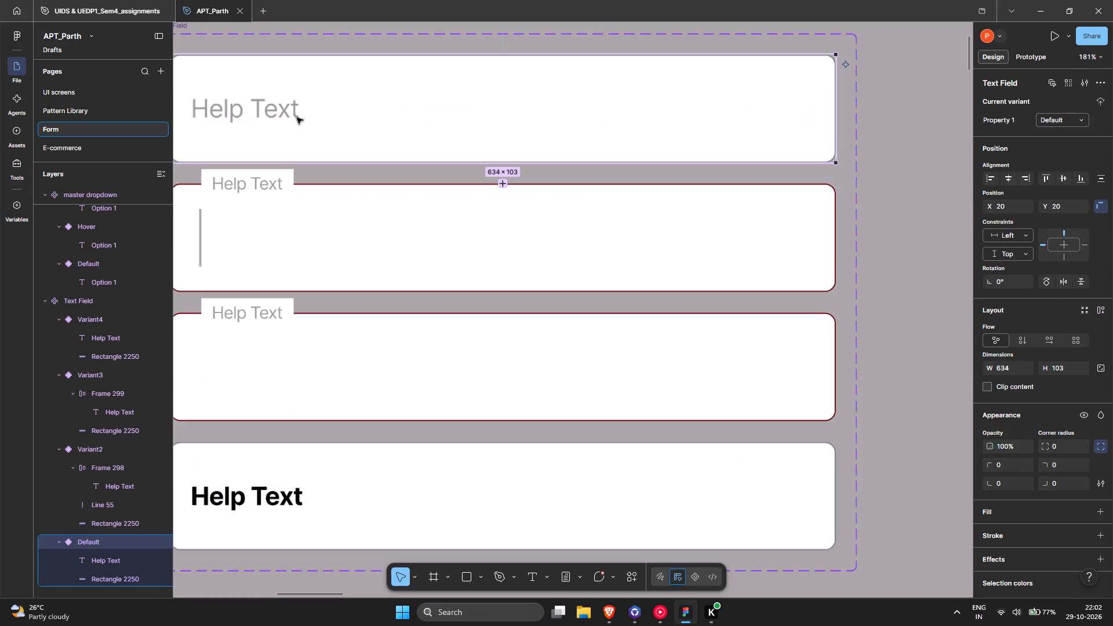
{"action": "left_click", "coordinate": [490, 147]}
{"action": "left_click", "coordinate": [1042, 57]}
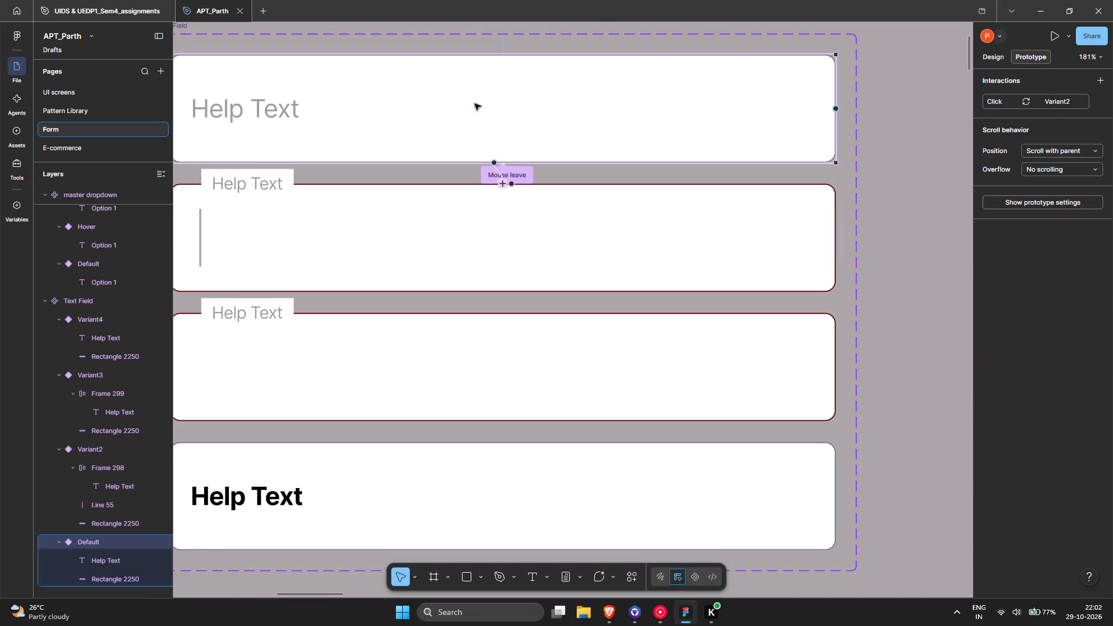
{"action": "middle_click_drag", "start_coordinate": [475, 104], "coordinate": [710, 109]}
{"action": "scroll", "coordinate": [710, 109], "scroll_direction": "down", "scroll_amount": 1}
{"action": "scroll", "coordinate": [506, 121], "scroll_direction": "up", "scroll_amount": 4, "text": "ctrl"}
{"action": "double_click", "coordinate": [497, 112]}
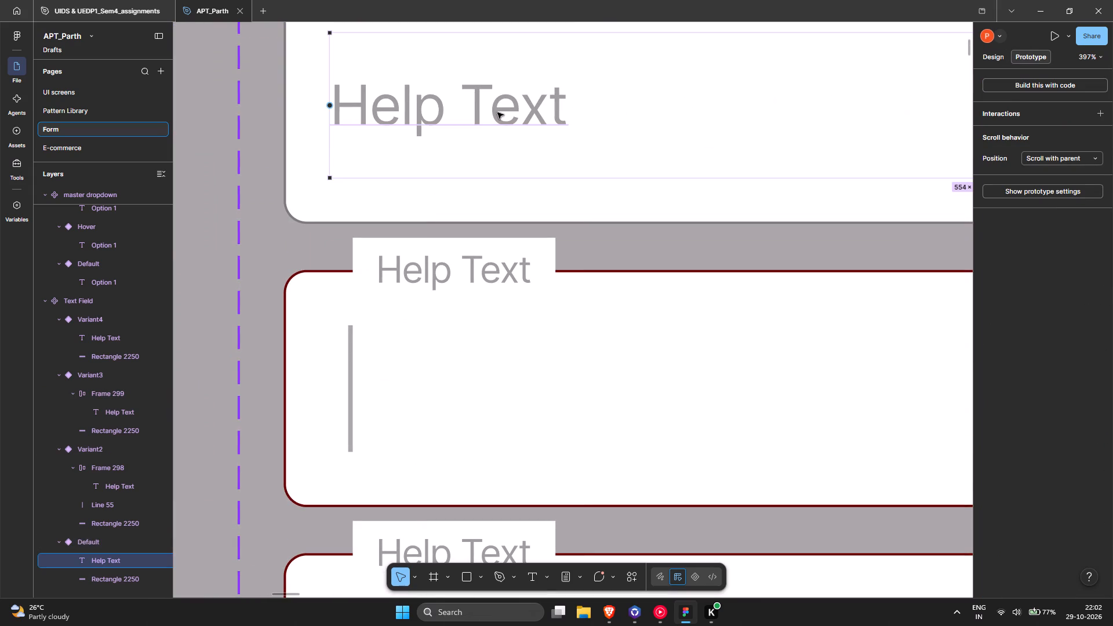
{"action": "double_click", "coordinate": [497, 112]}
{"action": "left_click", "coordinate": [641, 238]}
{"action": "scroll", "coordinate": [641, 238], "scroll_direction": "down", "scroll_amount": 2, "text": "ctrl"}
{"action": "middle_click_drag", "start_coordinate": [631, 235], "coordinate": [562, 223]}
{"action": "left_click", "coordinate": [779, 223]}
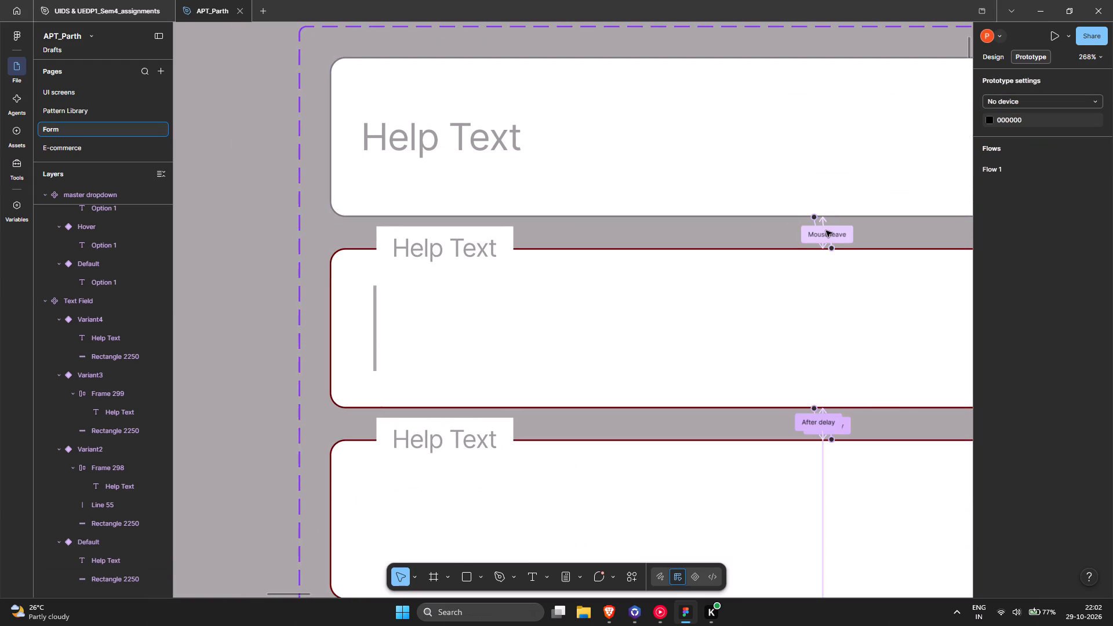
{"action": "left_click", "coordinate": [816, 227]}
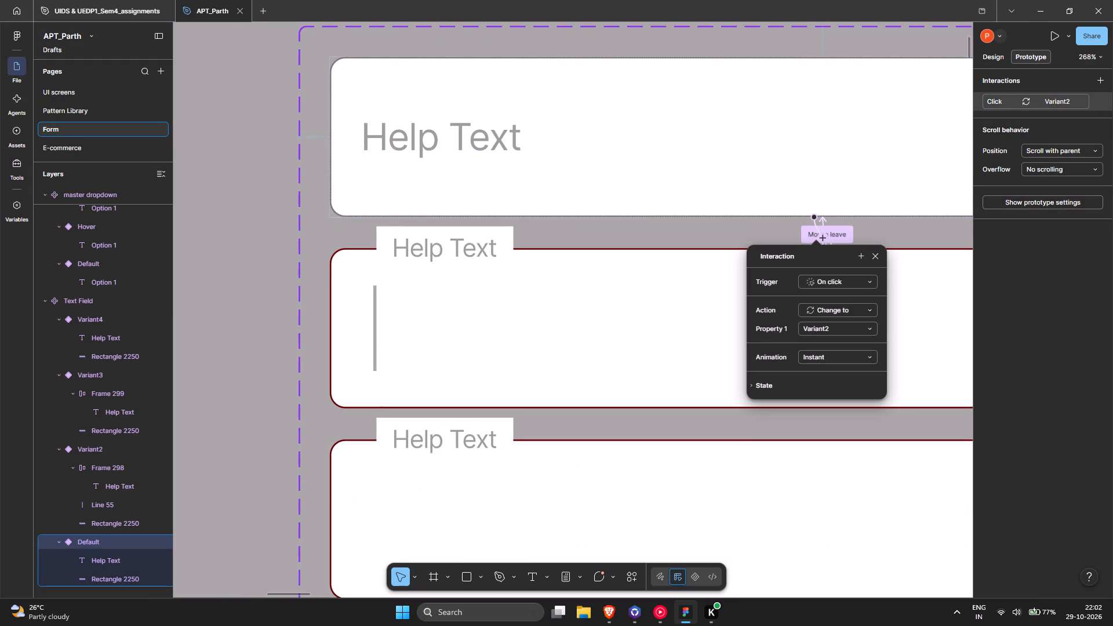
{"action": "left_click", "coordinate": [845, 351]}
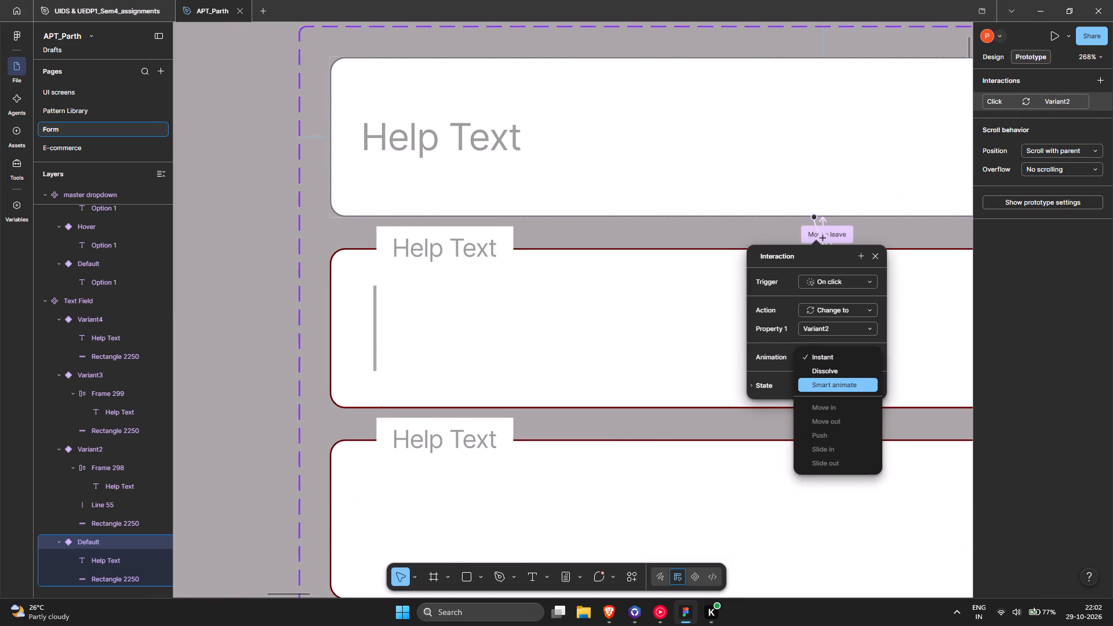
{"action": "left_click", "coordinate": [844, 386]}
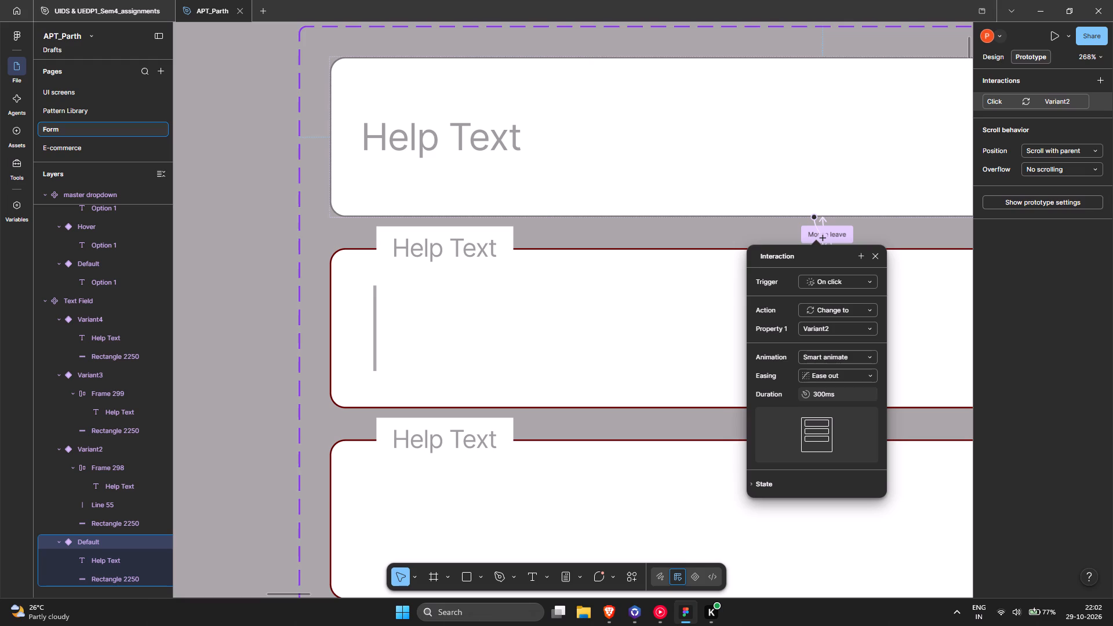
Give the Default variant's Smart animate interaction a duration of 800 ms and Ease in and out easing.
{"action": "left_click", "coordinate": [814, 394]}
{"action": "left_click", "coordinate": [816, 393]}
{"action": "key", "text": "BackSpace"}
{"action": "key", "text": "5"}
{"action": "key", "text": "BackSpace"}
{"action": "key", "text": "8"}
{"action": "left_click", "coordinate": [837, 382]}
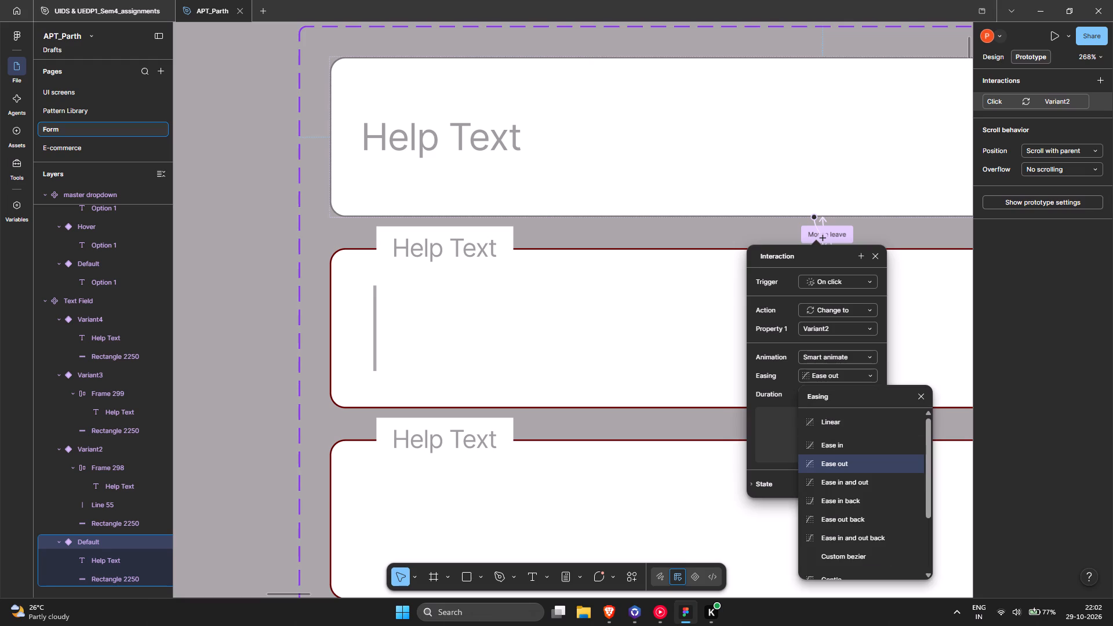
{"action": "left_click", "coordinate": [857, 486]}
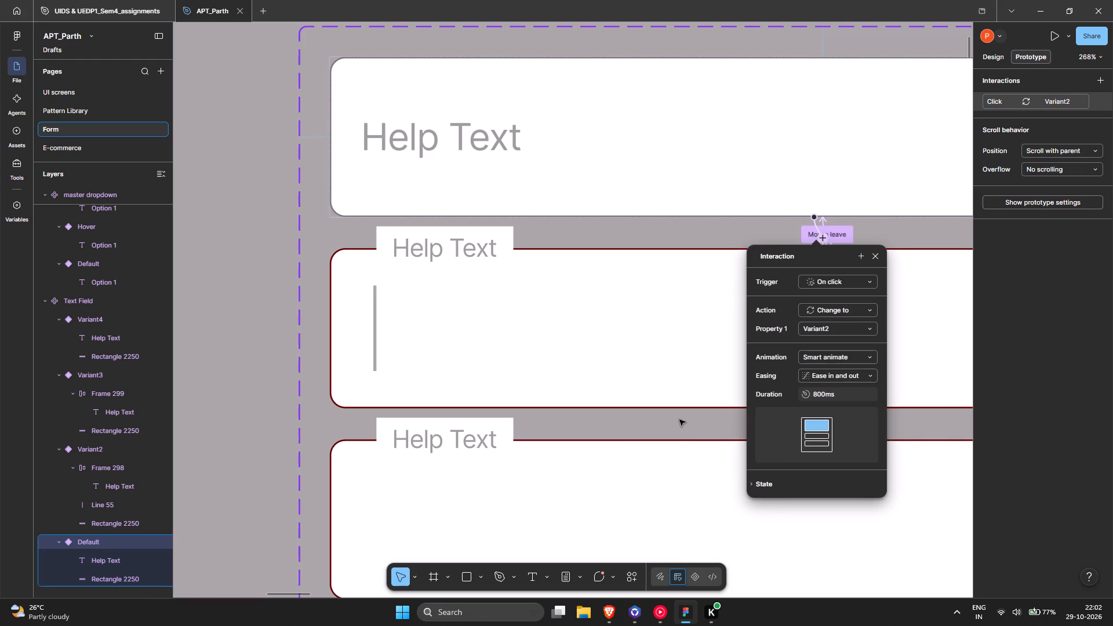
Examine the on-click interaction that changes the bottom Text Field variant, Variant4, to Variant2.
{"action": "left_click", "coordinate": [679, 420]}
{"action": "scroll", "coordinate": [677, 419], "scroll_direction": "down", "scroll_amount": 2, "text": "ctrl"}
{"action": "middle_click_drag", "start_coordinate": [673, 418], "coordinate": [502, 198]}
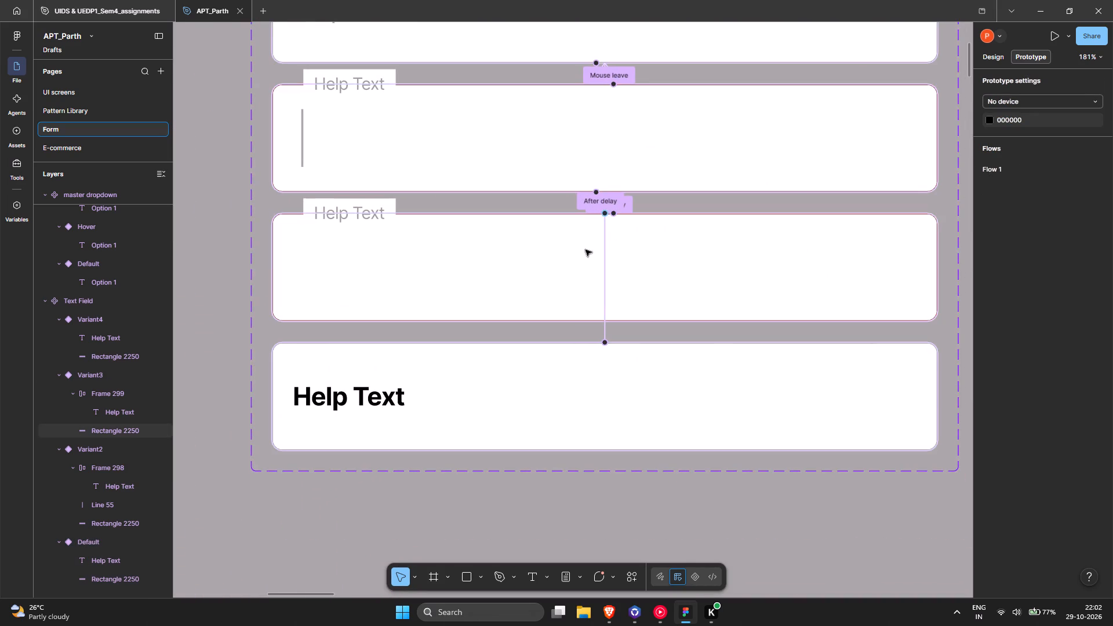
{"action": "left_click", "coordinate": [517, 327]}
{"action": "left_click", "coordinate": [198, 305]}
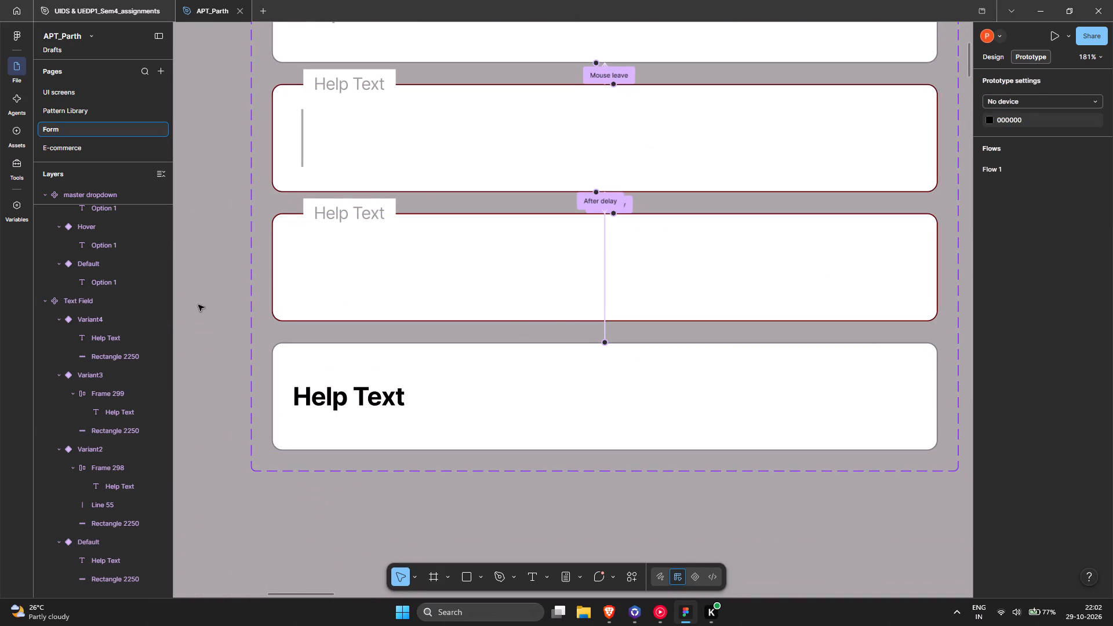
{"action": "scroll", "coordinate": [608, 234], "scroll_direction": "up", "scroll_amount": 5, "text": "ctrl"}
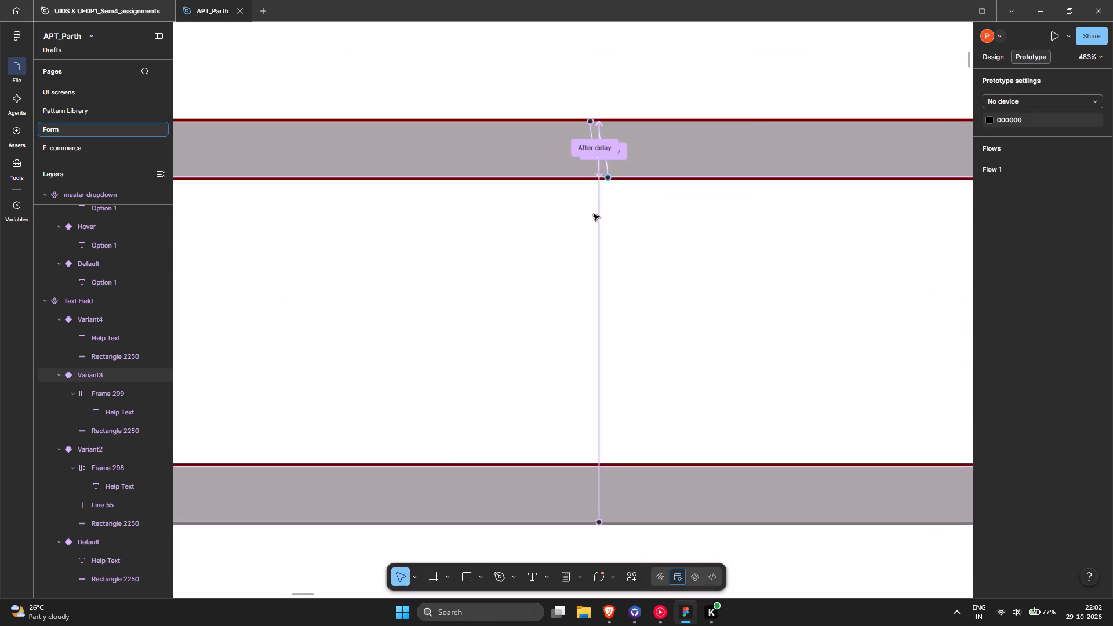
{"action": "left_click", "coordinate": [599, 211]}
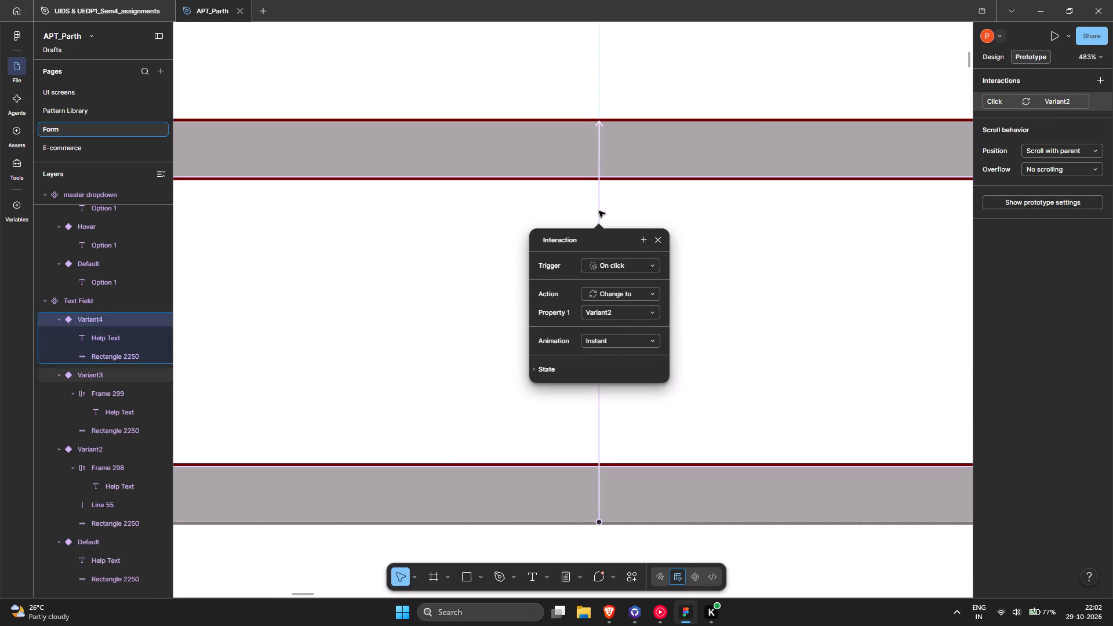
{"action": "scroll", "coordinate": [594, 242], "scroll_direction": "down", "scroll_amount": 5, "text": "ctrl"}
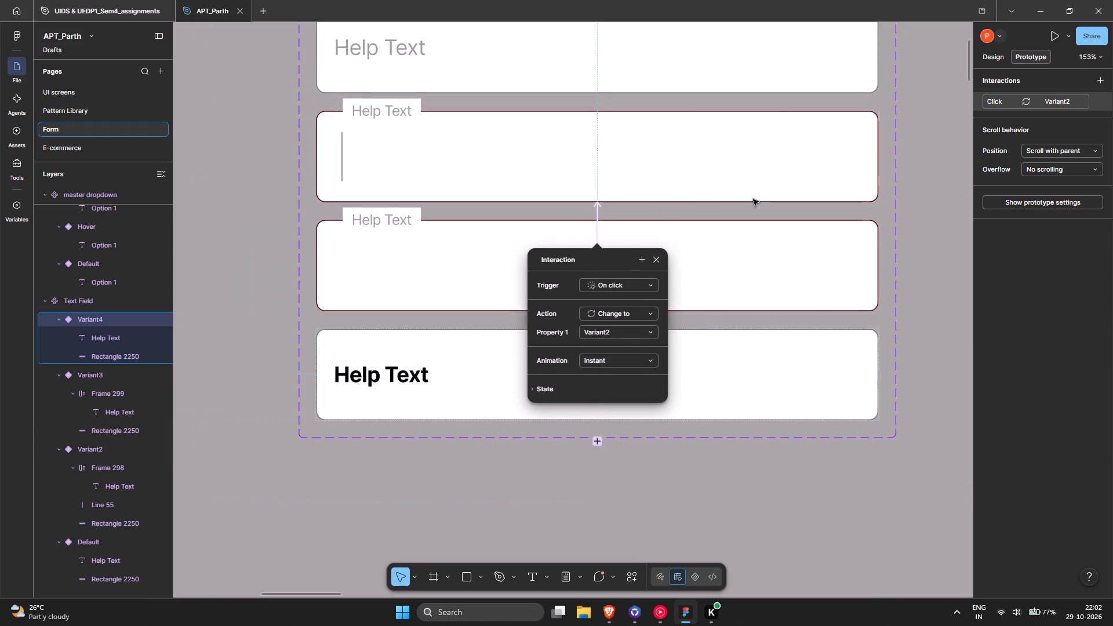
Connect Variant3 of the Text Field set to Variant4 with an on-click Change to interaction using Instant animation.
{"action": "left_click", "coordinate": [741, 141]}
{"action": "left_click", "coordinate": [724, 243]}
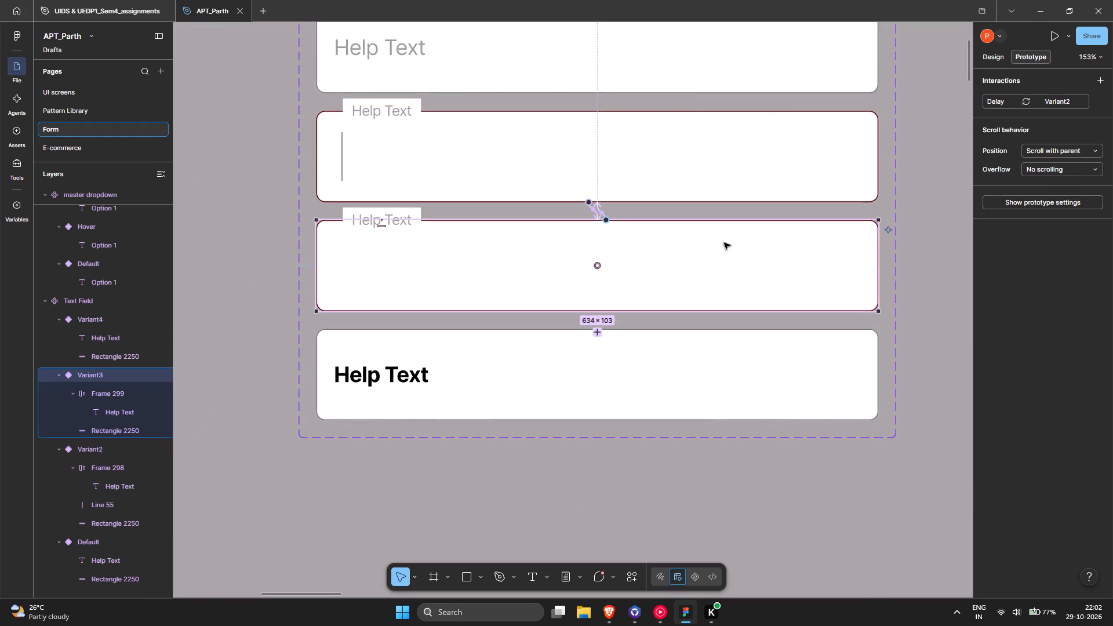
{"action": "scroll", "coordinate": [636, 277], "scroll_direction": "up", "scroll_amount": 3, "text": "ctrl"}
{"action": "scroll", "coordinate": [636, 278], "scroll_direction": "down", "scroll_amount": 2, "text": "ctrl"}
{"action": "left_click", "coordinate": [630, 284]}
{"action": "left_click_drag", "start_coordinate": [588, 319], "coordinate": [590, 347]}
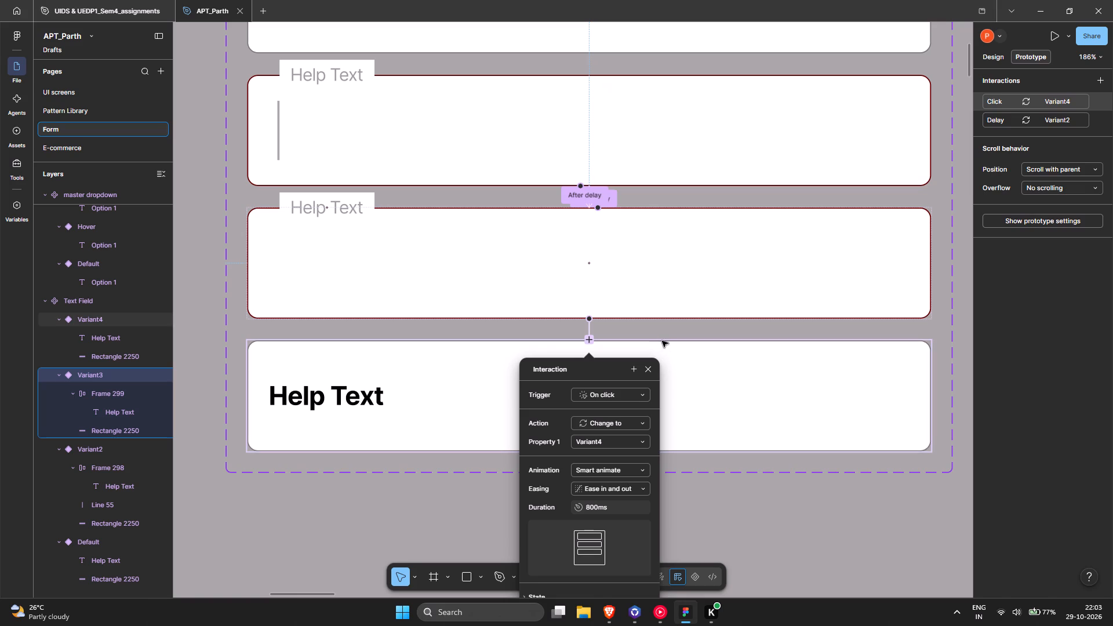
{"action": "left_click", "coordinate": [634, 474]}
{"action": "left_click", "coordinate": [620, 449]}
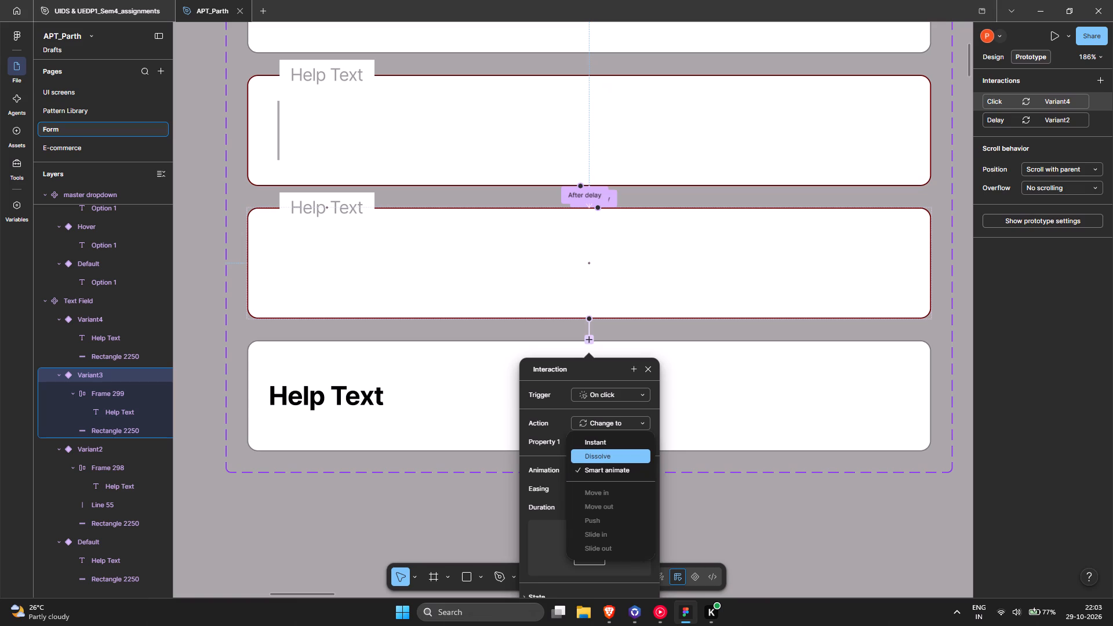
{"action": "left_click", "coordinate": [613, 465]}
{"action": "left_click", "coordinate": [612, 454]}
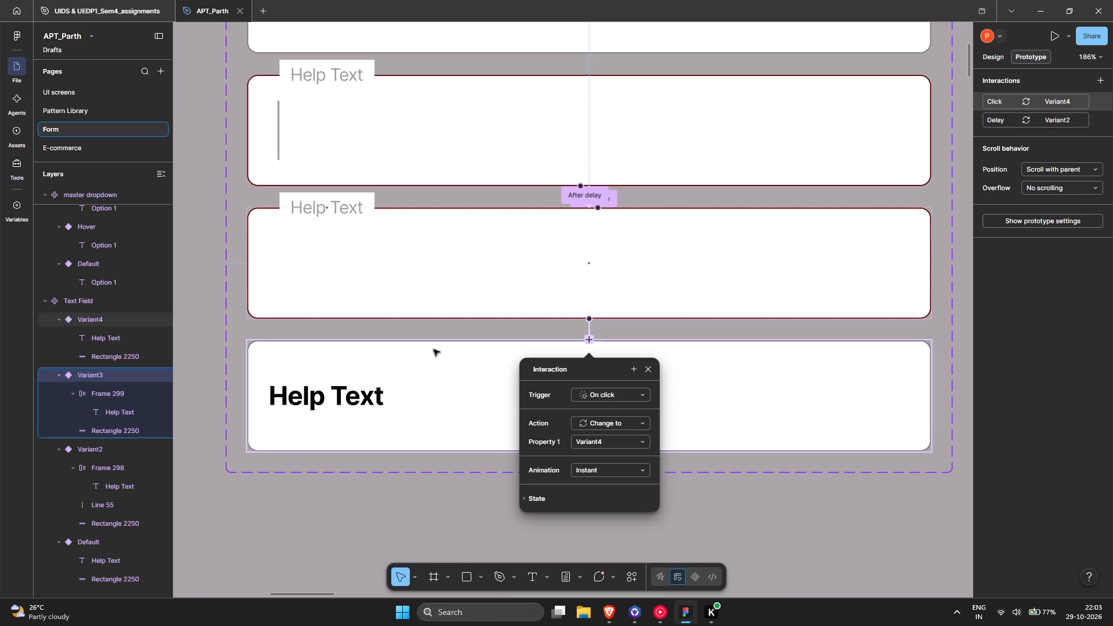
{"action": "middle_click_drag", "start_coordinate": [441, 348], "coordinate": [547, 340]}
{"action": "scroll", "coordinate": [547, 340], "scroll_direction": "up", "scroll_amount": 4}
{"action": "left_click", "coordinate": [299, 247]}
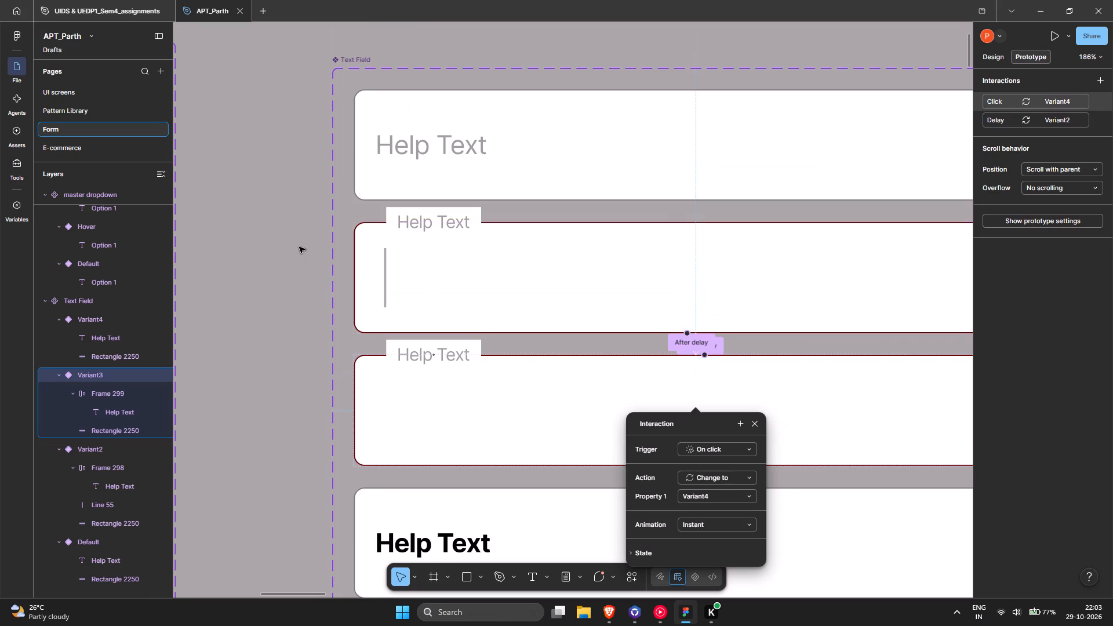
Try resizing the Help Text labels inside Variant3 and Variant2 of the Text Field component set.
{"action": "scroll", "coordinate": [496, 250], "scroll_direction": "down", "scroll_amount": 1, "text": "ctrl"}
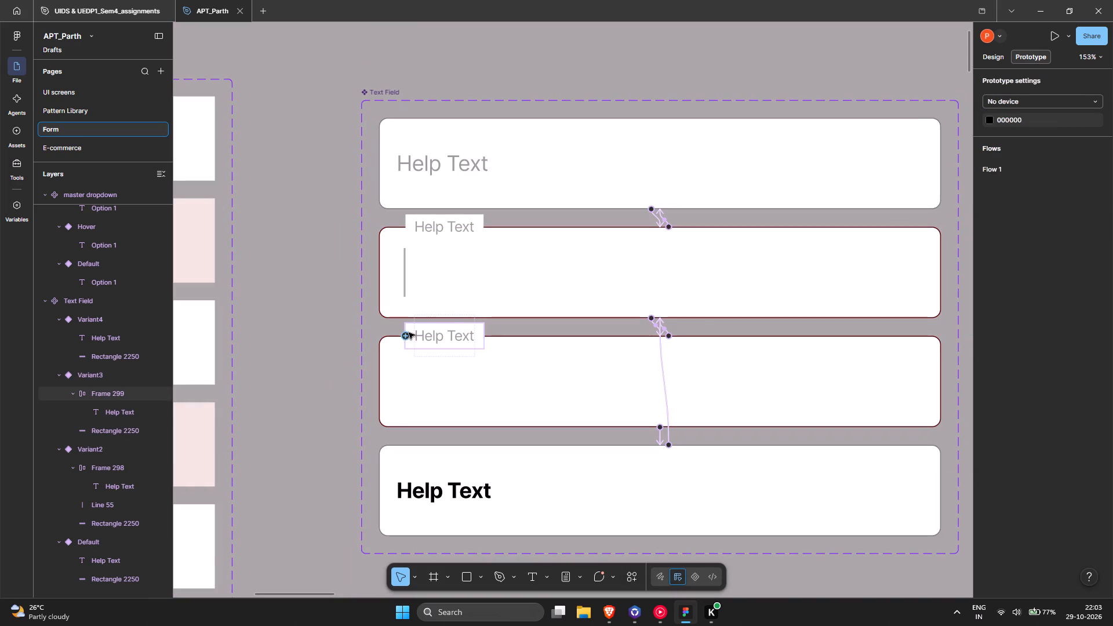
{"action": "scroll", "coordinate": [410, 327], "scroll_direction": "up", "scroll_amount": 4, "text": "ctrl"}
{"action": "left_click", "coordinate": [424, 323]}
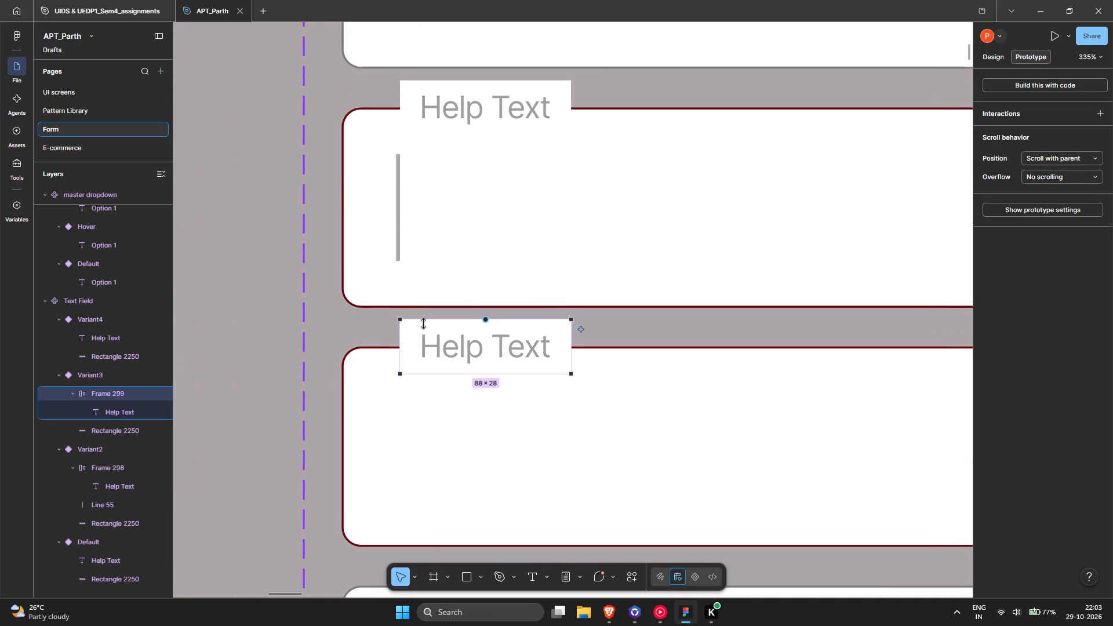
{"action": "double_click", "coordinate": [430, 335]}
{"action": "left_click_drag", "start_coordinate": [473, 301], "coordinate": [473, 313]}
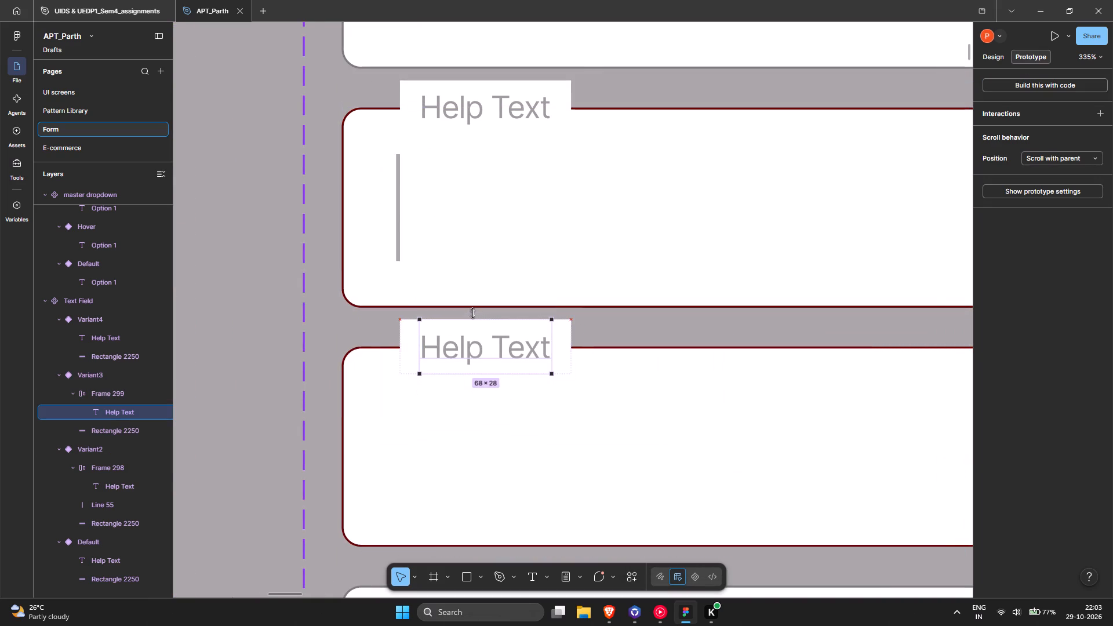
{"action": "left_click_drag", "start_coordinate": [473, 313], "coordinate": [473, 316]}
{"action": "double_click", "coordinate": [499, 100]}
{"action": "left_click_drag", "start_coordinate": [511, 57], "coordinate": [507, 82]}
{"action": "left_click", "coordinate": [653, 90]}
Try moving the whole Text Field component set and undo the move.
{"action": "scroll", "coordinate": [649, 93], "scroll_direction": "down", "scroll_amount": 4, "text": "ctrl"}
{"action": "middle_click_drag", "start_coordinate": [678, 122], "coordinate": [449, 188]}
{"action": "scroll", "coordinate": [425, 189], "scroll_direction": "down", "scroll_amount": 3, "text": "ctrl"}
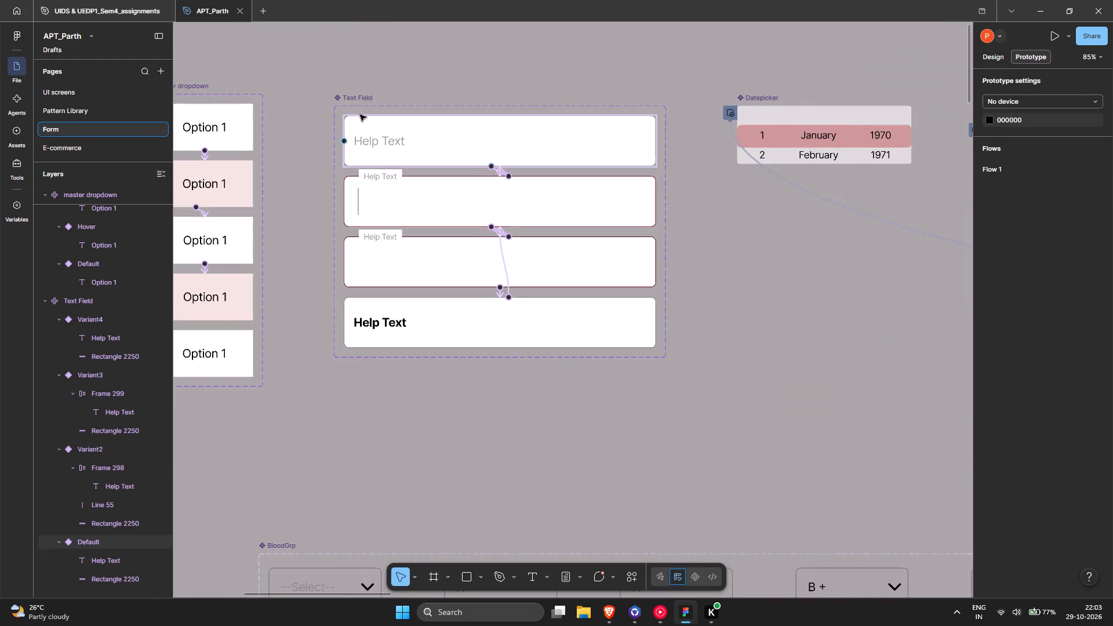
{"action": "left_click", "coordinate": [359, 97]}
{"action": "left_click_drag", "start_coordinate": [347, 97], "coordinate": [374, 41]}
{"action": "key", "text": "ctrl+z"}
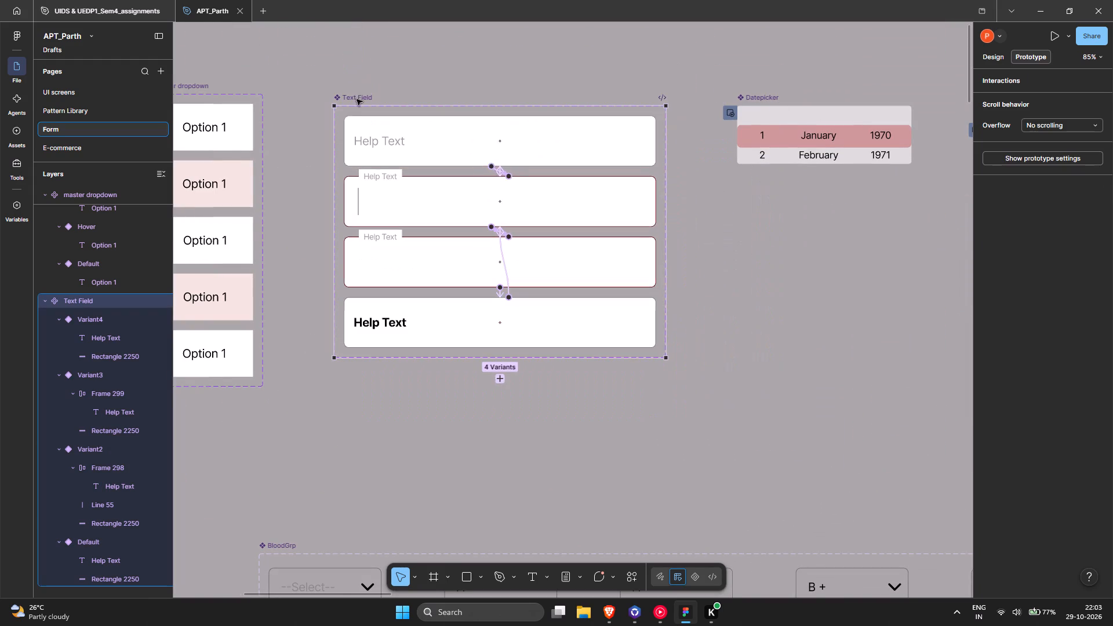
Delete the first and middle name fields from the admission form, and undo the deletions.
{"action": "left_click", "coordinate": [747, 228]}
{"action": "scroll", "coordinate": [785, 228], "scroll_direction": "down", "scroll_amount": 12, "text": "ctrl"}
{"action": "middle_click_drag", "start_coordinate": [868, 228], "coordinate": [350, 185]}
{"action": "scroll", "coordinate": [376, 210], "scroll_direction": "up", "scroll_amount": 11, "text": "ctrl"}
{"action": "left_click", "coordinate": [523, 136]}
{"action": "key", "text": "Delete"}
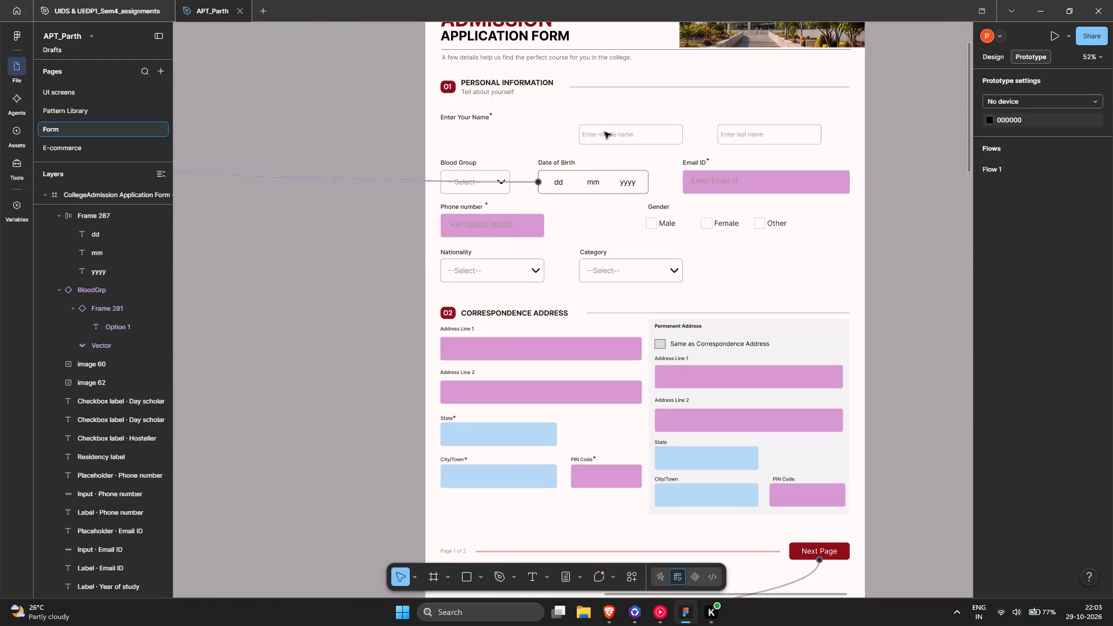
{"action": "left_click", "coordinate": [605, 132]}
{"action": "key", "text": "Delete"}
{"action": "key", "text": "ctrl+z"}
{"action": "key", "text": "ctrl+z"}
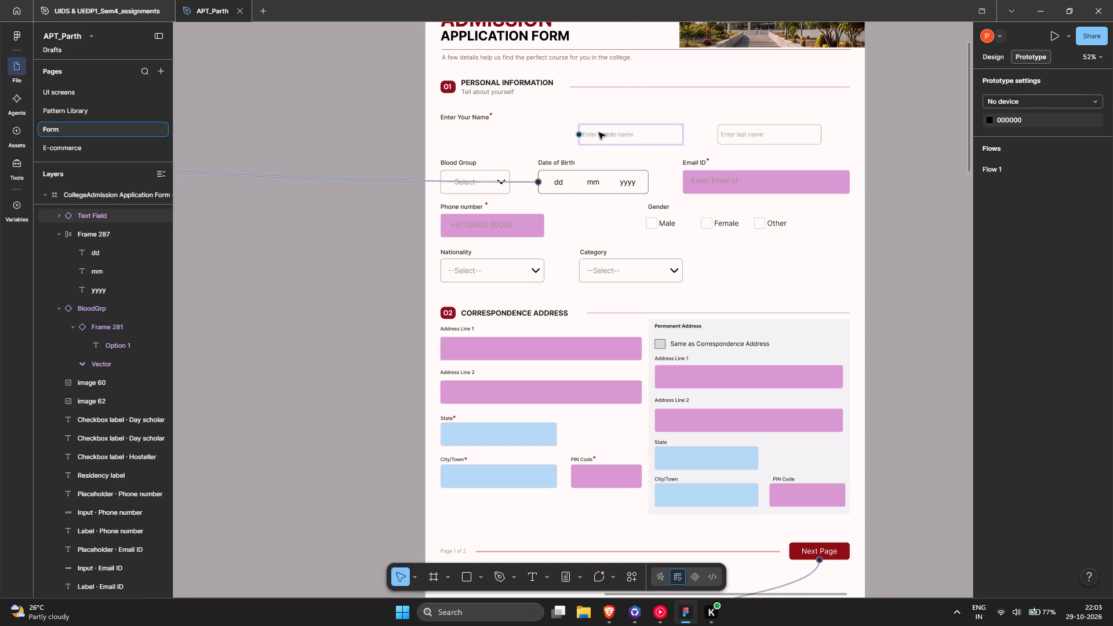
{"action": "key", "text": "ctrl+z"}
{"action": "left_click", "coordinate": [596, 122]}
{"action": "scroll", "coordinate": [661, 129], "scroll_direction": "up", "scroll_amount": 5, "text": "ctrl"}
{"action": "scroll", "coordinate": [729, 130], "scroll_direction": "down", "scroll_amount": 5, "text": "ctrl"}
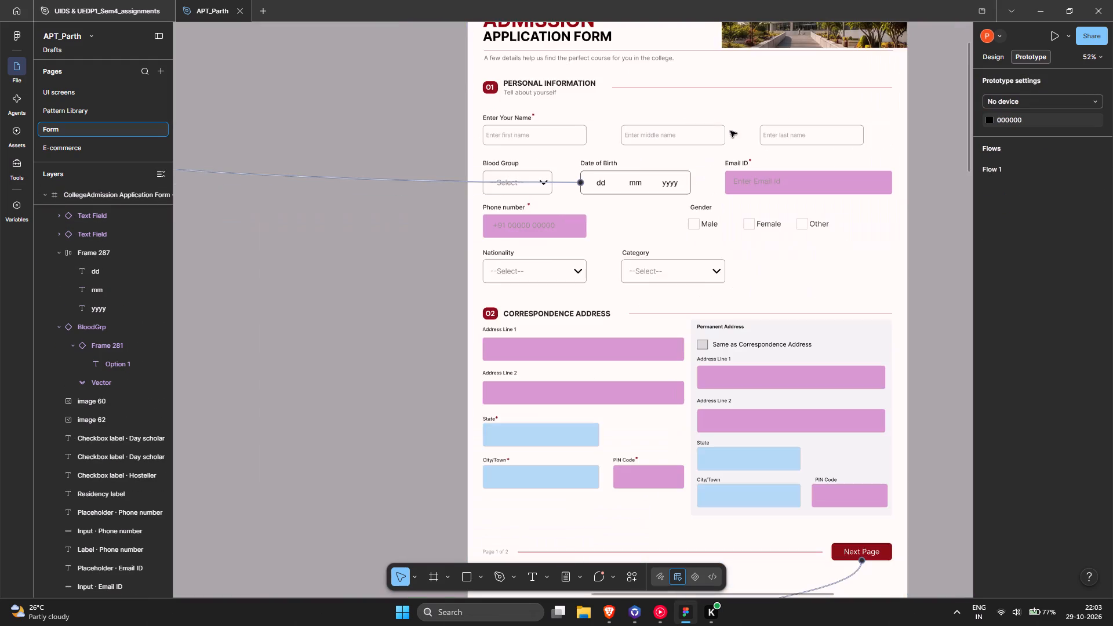
Run a prototype of the first admission form frame, test the first and middle name fields, and close it.
{"action": "scroll", "coordinate": [566, 146], "scroll_direction": "up", "scroll_amount": 5}
{"action": "left_click", "coordinate": [508, 128]}
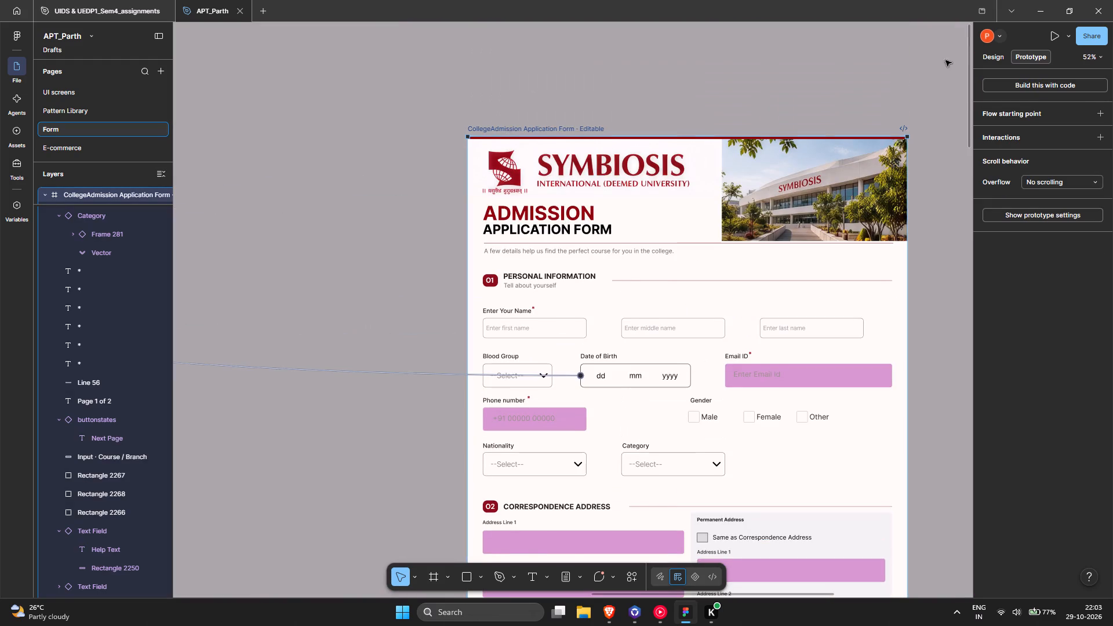
{"action": "left_click", "coordinate": [1045, 39]}
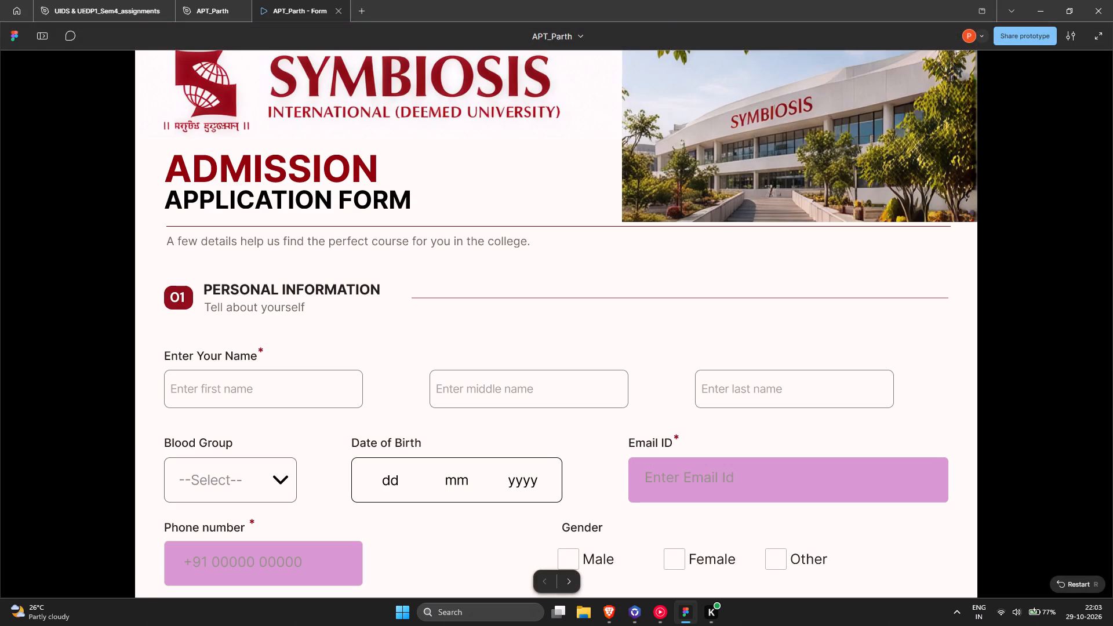
{"action": "left_click", "coordinate": [346, 395]}
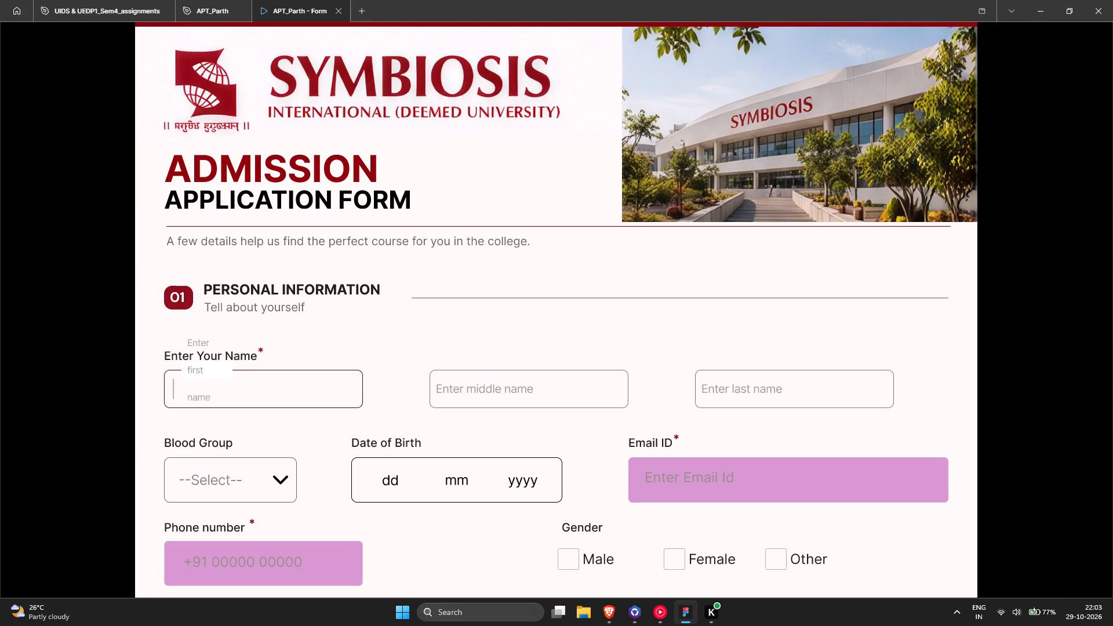
{"action": "left_click", "coordinate": [220, 387]}
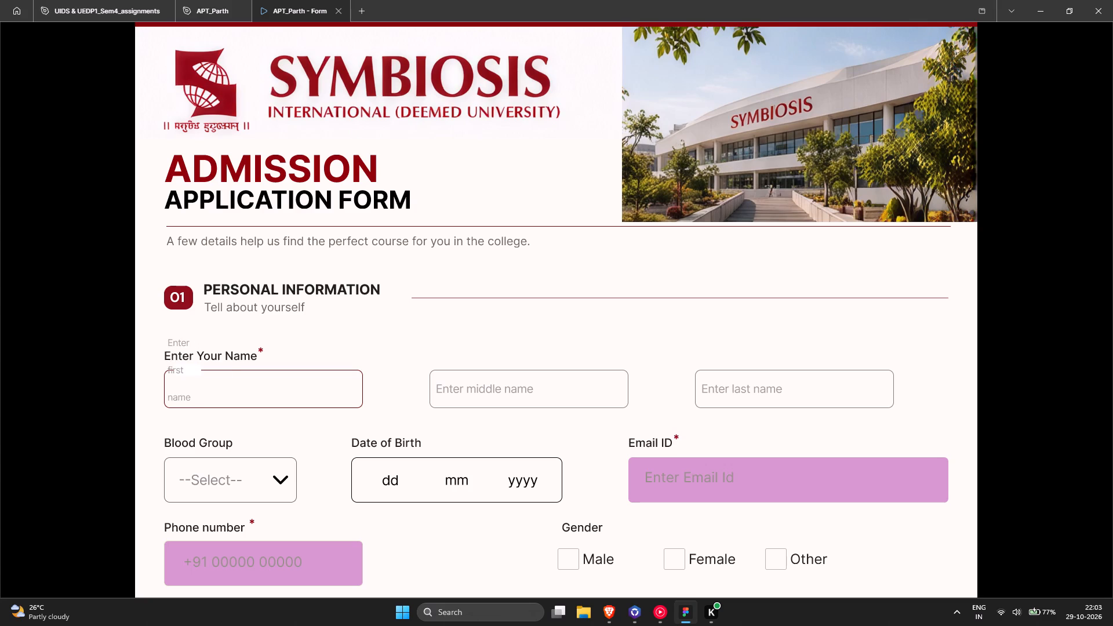
{"action": "left_click", "coordinate": [504, 380]}
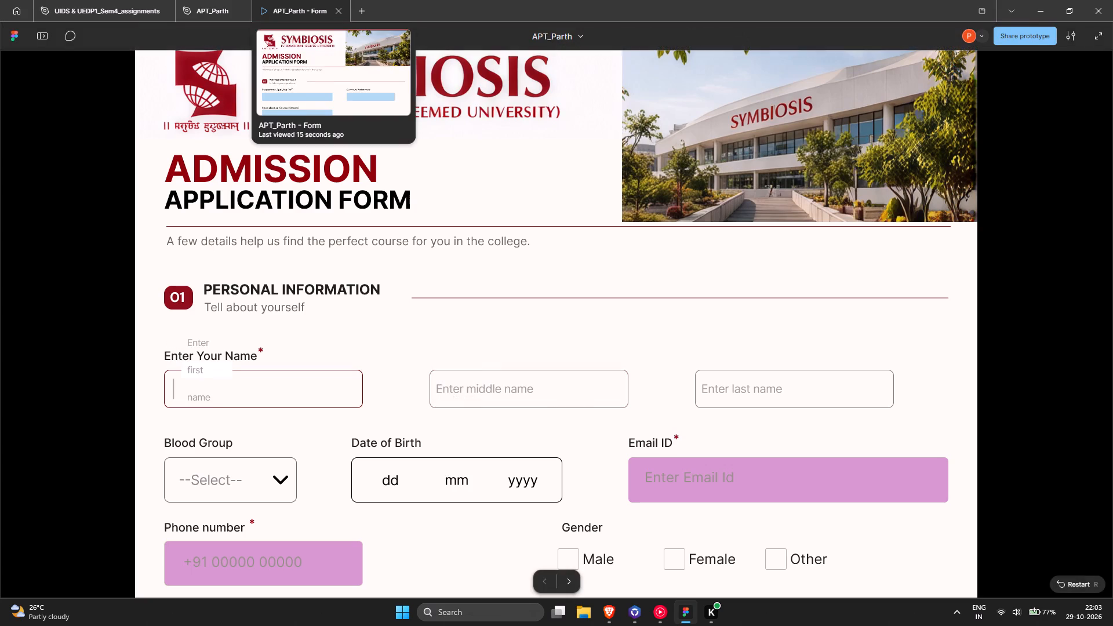
{"action": "left_click", "coordinate": [338, 12]}
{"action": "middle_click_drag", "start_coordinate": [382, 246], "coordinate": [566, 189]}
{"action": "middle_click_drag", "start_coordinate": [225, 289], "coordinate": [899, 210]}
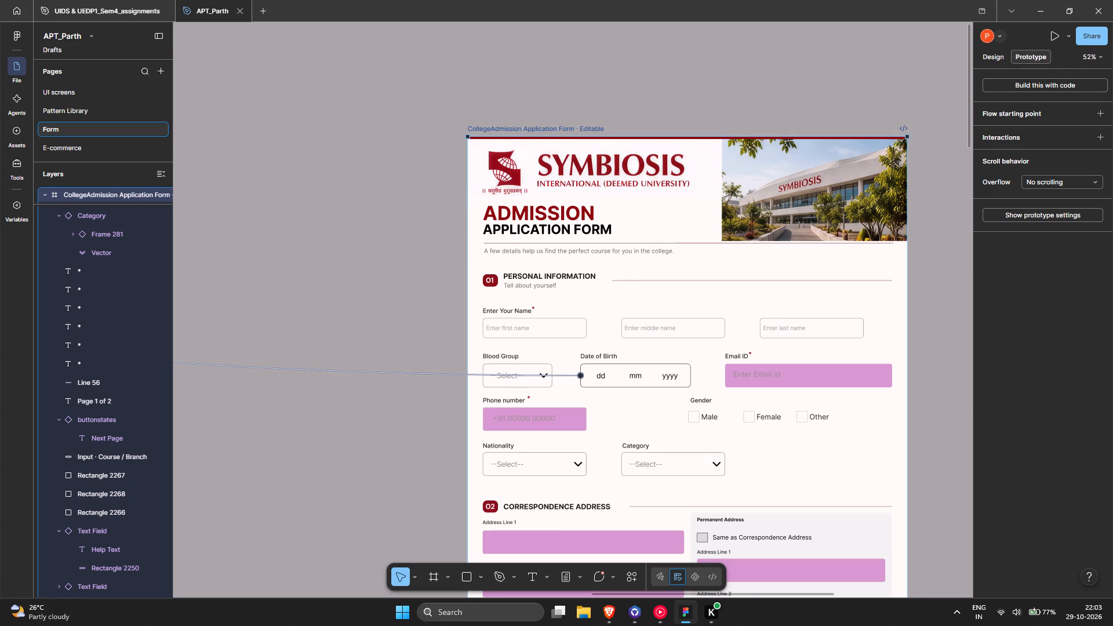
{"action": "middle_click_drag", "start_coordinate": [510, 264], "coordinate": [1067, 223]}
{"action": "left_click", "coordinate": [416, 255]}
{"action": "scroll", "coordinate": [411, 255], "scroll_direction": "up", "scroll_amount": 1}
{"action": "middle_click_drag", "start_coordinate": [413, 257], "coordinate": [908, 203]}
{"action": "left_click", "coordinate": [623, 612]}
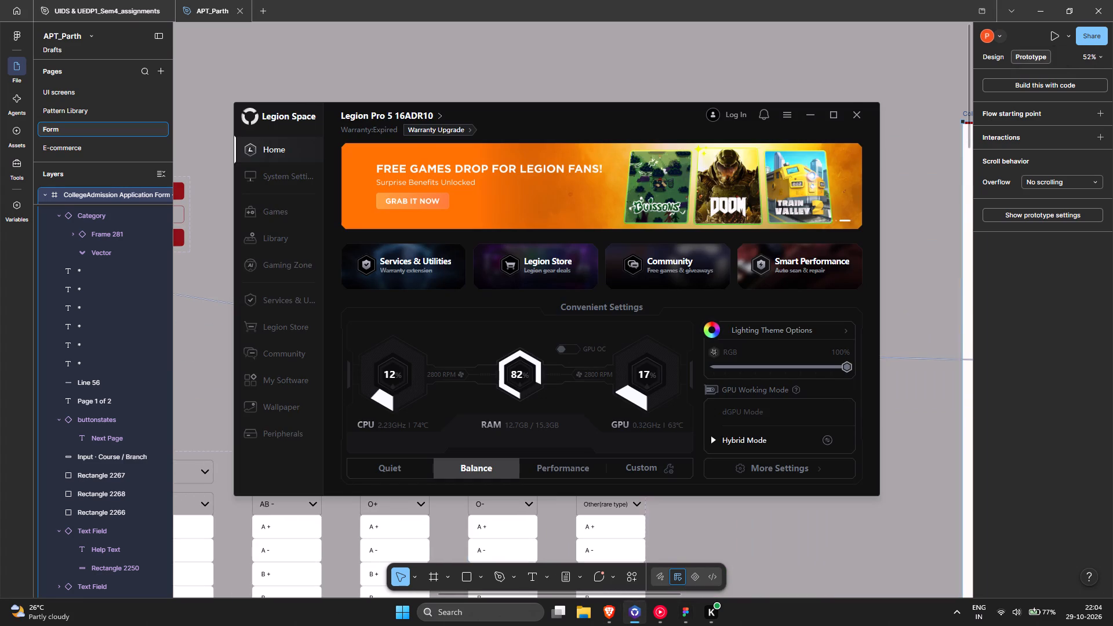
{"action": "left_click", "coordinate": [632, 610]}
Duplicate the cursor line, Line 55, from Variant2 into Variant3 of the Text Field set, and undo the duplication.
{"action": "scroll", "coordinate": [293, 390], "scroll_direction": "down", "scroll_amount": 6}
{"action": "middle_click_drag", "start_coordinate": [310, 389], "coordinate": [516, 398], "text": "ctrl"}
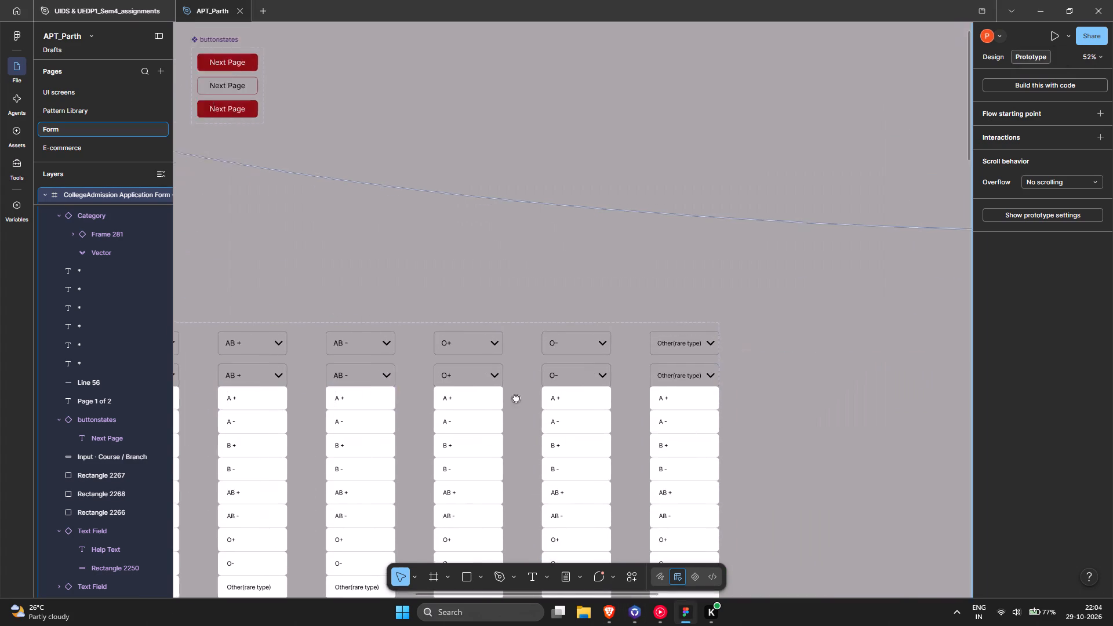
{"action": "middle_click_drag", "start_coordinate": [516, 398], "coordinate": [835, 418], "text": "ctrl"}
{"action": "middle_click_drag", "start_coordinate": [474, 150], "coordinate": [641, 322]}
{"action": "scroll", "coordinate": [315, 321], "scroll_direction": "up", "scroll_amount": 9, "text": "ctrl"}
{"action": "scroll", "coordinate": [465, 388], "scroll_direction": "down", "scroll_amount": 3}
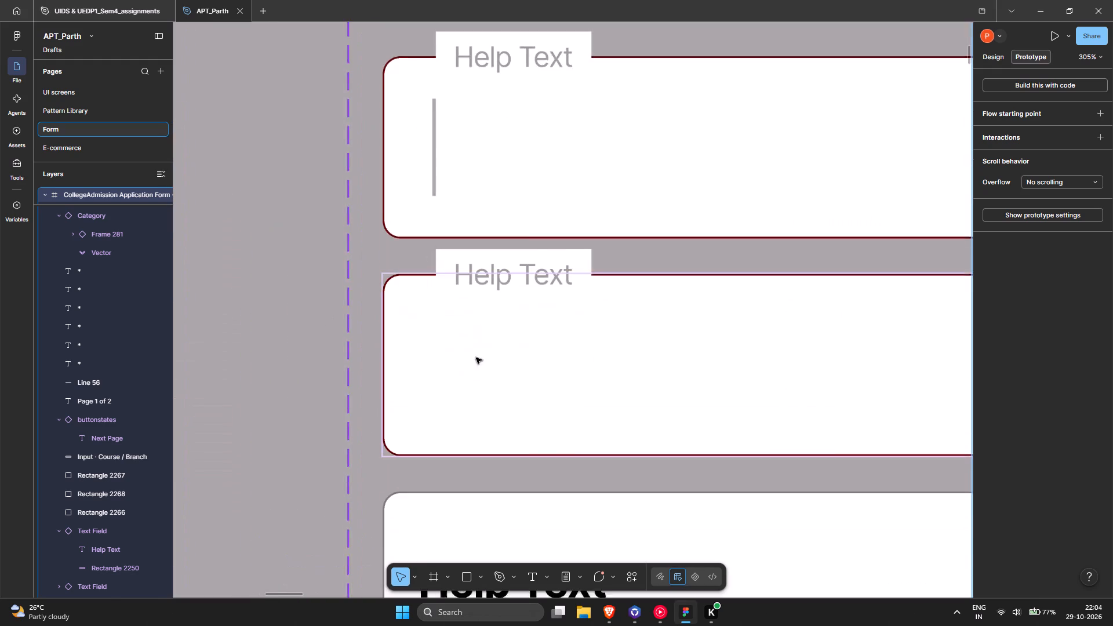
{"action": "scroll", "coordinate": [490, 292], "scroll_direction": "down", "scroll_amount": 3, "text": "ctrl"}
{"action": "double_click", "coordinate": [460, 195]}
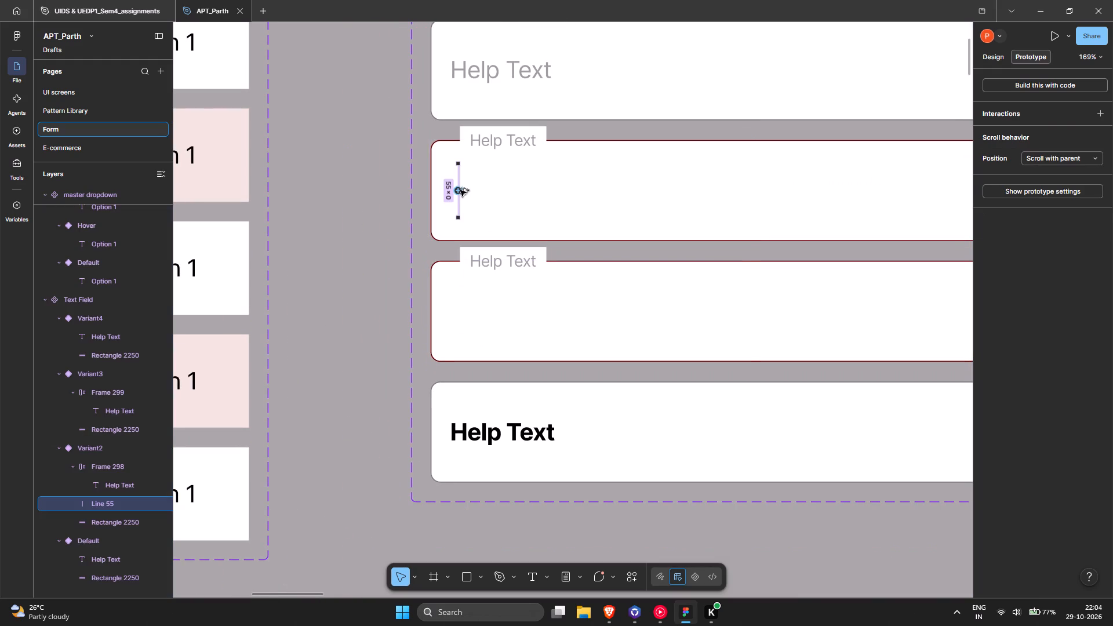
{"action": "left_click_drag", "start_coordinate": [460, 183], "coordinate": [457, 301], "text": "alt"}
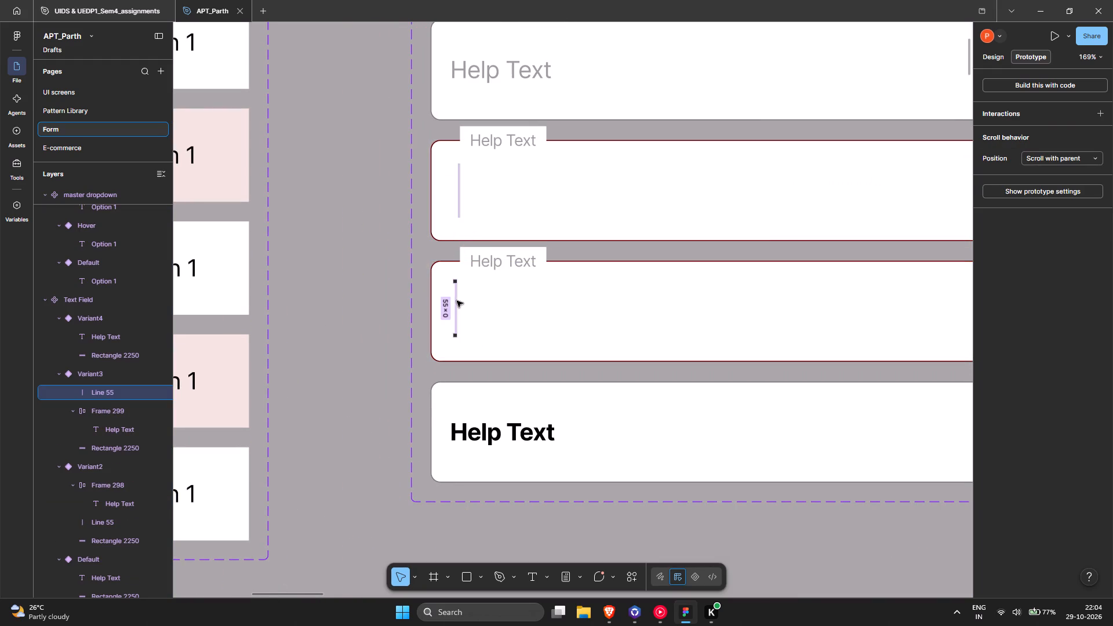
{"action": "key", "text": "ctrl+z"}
Delete Variant3 from the Text Field component set.
{"action": "scroll", "coordinate": [457, 301], "scroll_direction": "down", "scroll_amount": 4, "text": "ctrl"}
{"action": "middle_click_drag", "start_coordinate": [501, 294], "coordinate": [483, 233]}
{"action": "scroll", "coordinate": [483, 233], "scroll_direction": "up", "scroll_amount": 2, "text": "ctrl"}
{"action": "left_click", "coordinate": [517, 243]}
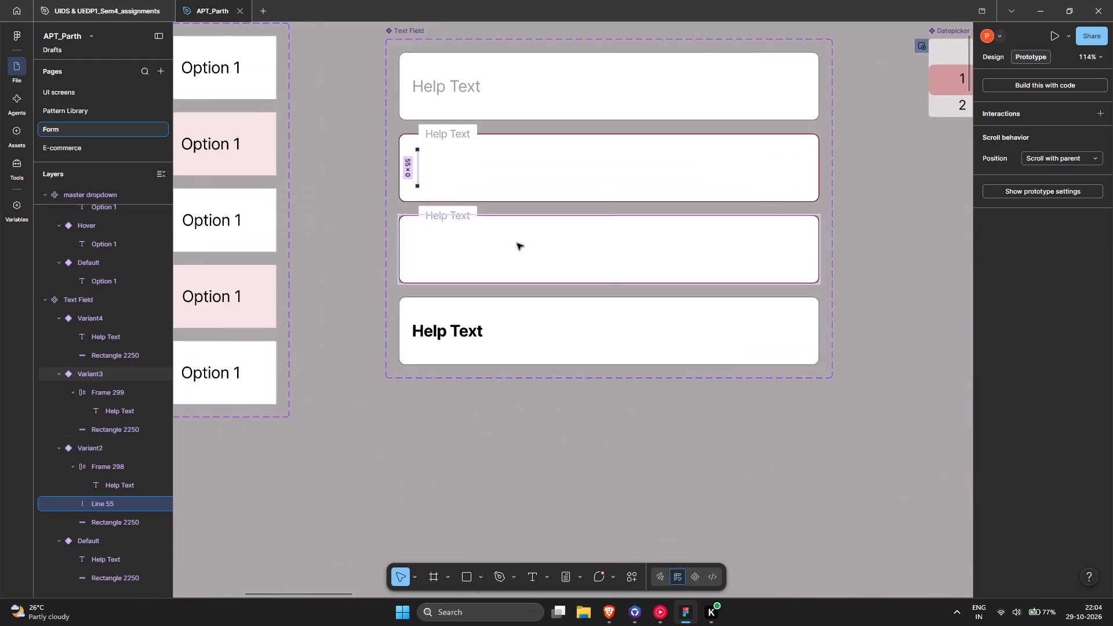
{"action": "key", "text": "Delete"}
Check the settings of the on-click interaction linking Variant4 to Variant2 in the Text Field set.
{"action": "left_click", "coordinate": [519, 171]}
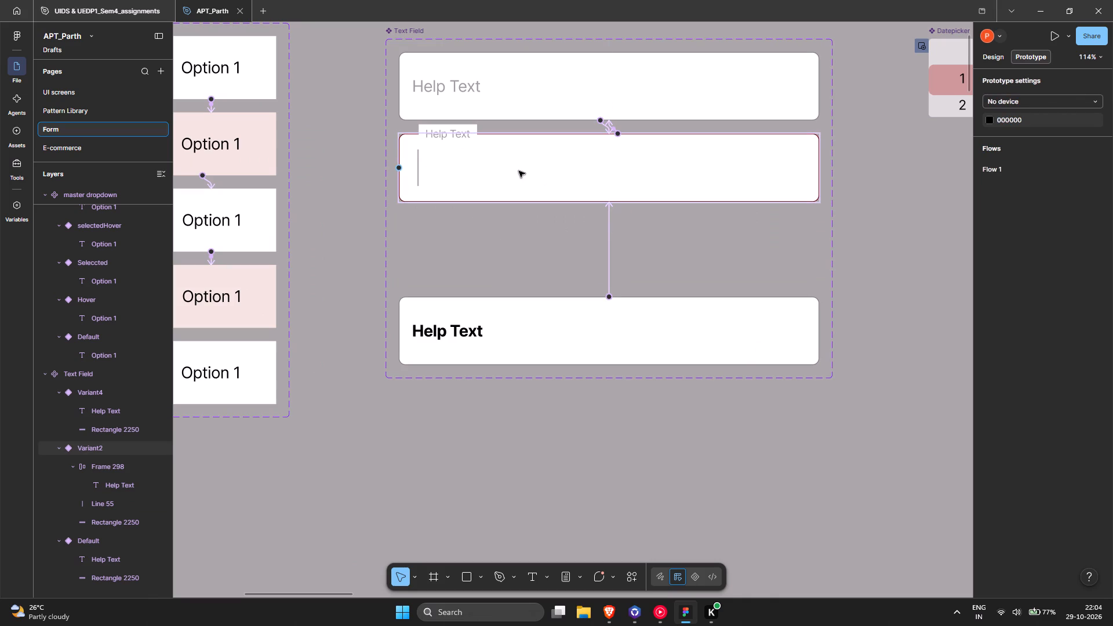
{"action": "left_click", "coordinate": [610, 228]}
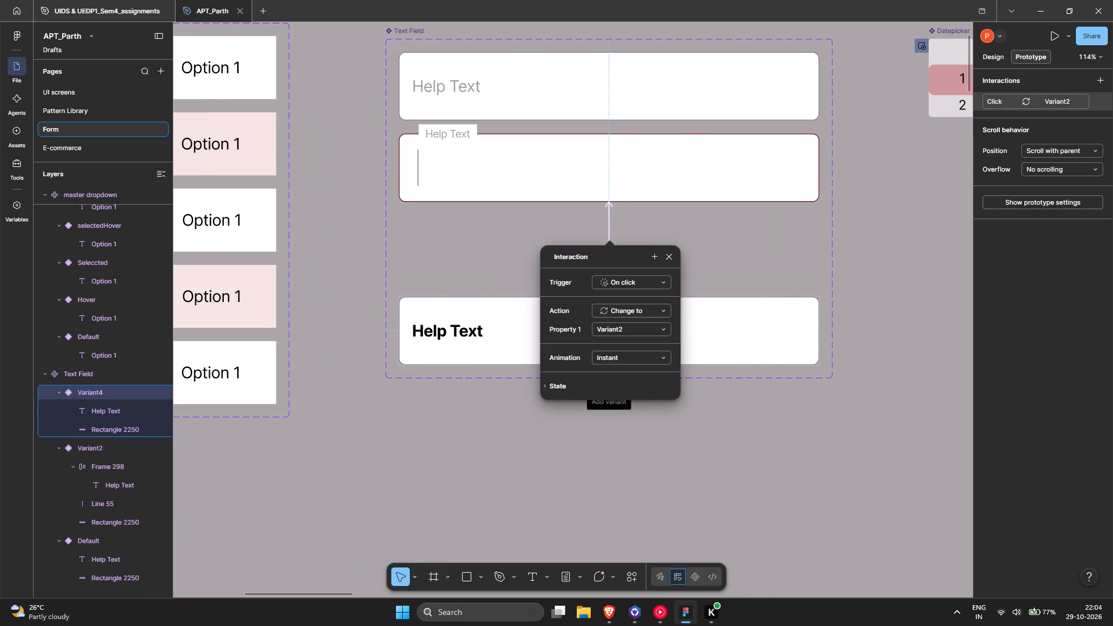
{"action": "left_click", "coordinate": [657, 230]}
{"action": "left_click", "coordinate": [634, 190]}
{"action": "left_click", "coordinate": [610, 224]}
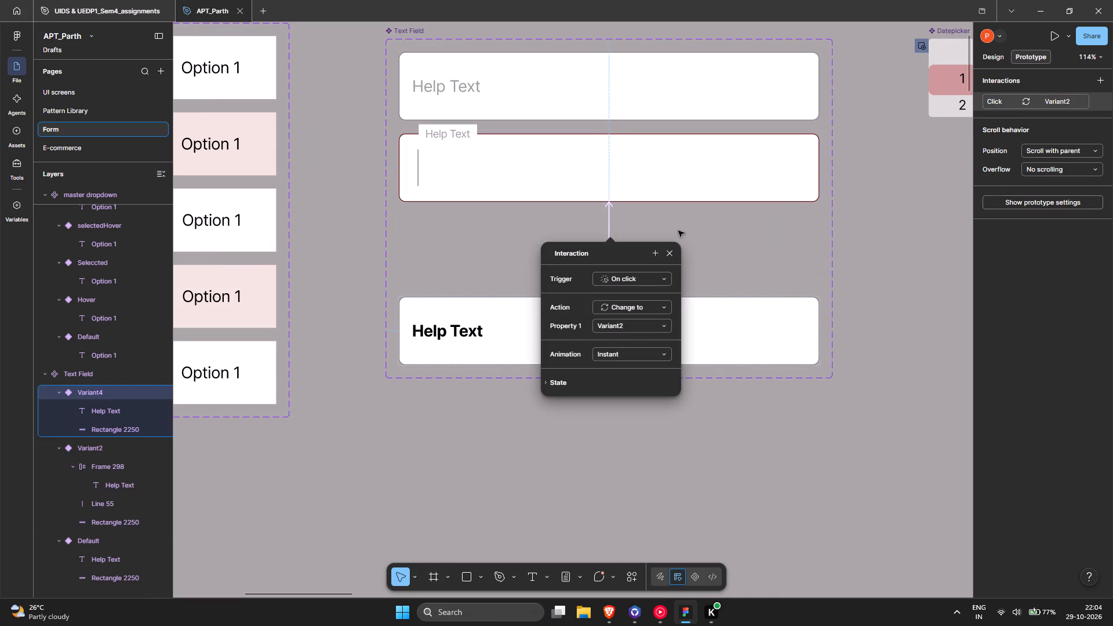
{"action": "left_click", "coordinate": [678, 231]}
Duplicate Variant2 into the gap between Variant2 and the bottom Text Field variant, at X 20, Y 266 with 20 spacing.
{"action": "left_click", "coordinate": [1001, 53]}
{"action": "left_click", "coordinate": [616, 145]}
{"action": "left_click", "coordinate": [609, 225]}
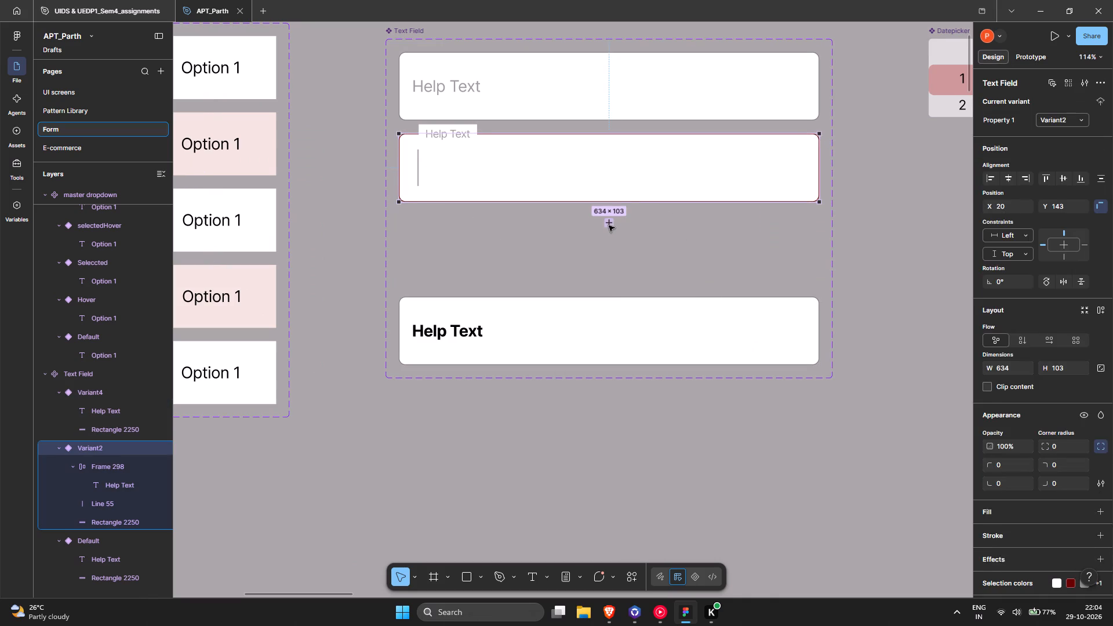
{"action": "left_click_drag", "start_coordinate": [585, 175], "coordinate": [580, 249]}
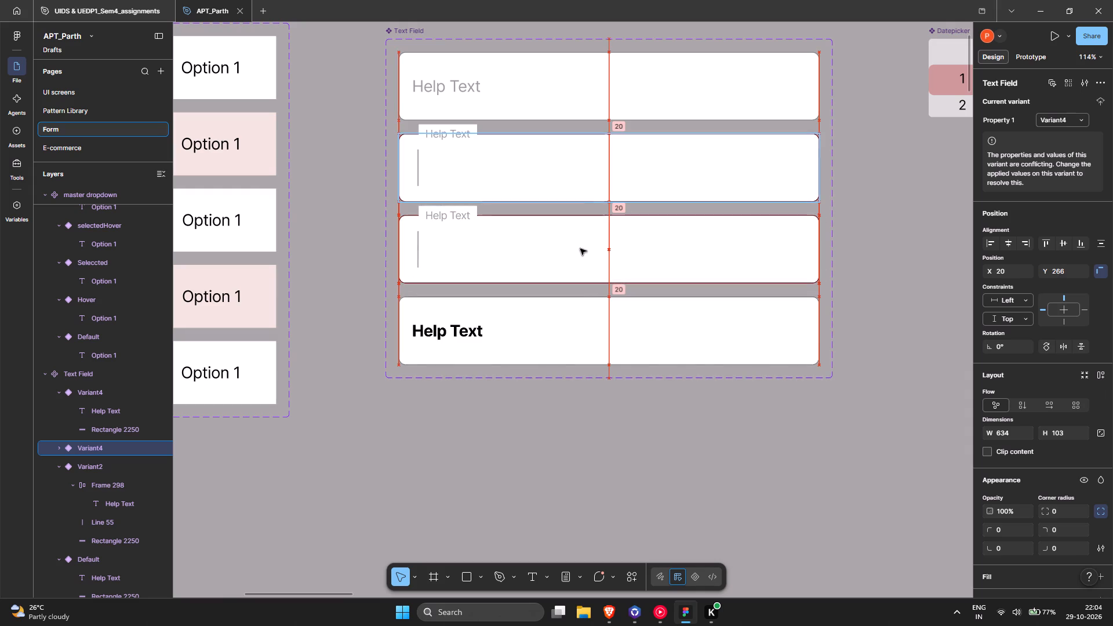
Set the stroke opacity of Line 55 in the duplicated Text Field variant below Variant2 to 0%.
{"action": "left_click_drag", "start_coordinate": [580, 249], "coordinate": [578, 250]}
{"action": "scroll", "coordinate": [425, 212], "scroll_direction": "up", "scroll_amount": 6, "text": "ctrl"}
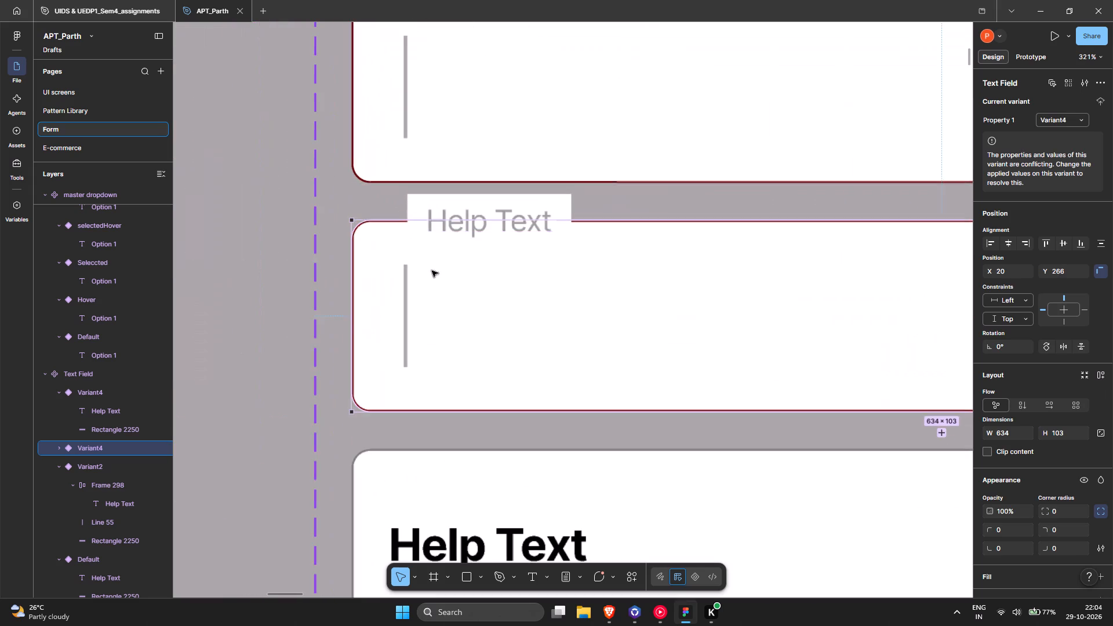
{"action": "triple_click", "coordinate": [406, 287]}
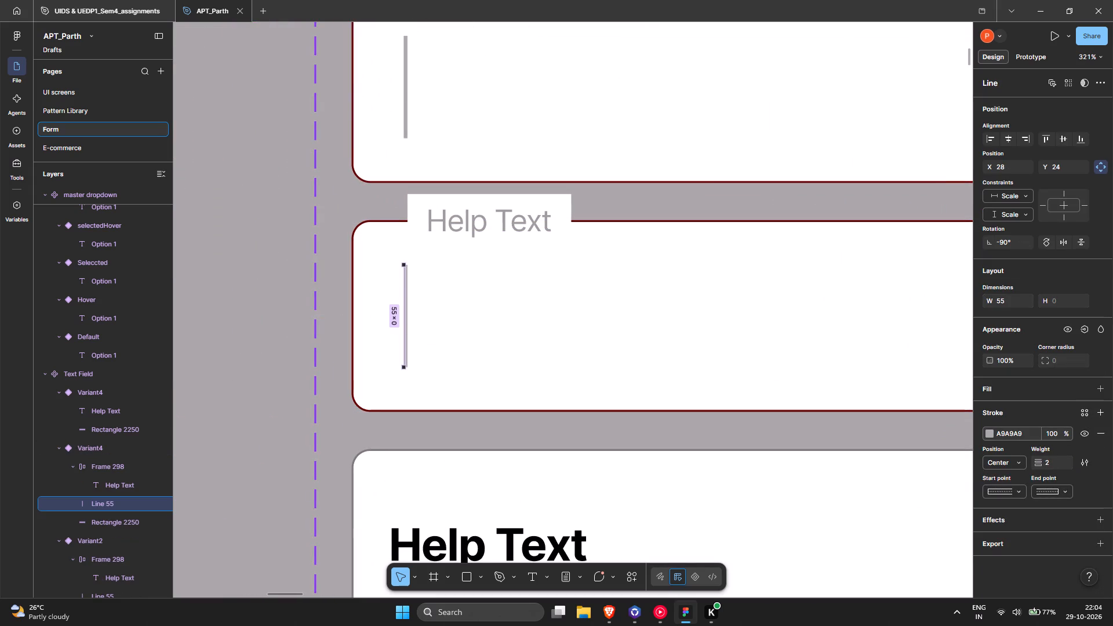
{"action": "left_click_drag", "start_coordinate": [1072, 430], "coordinate": [556, 310]}
{"action": "left_click_drag", "start_coordinate": [1070, 430], "coordinate": [345, 310]}
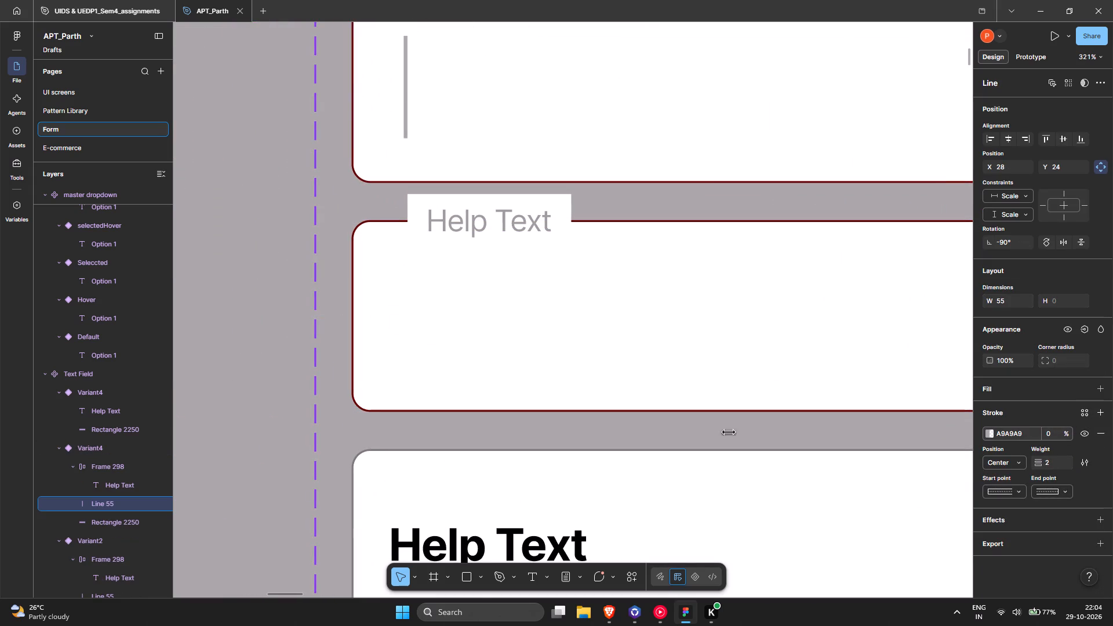
{"action": "left_click_drag", "start_coordinate": [345, 310], "coordinate": [272, 310]}
{"action": "scroll", "coordinate": [1049, 402], "scroll_direction": "up", "scroll_amount": 5}
{"action": "scroll", "coordinate": [902, 293], "scroll_direction": "up", "scroll_amount": 4}
{"action": "scroll", "coordinate": [699, 332], "scroll_direction": "down", "scroll_amount": 3}
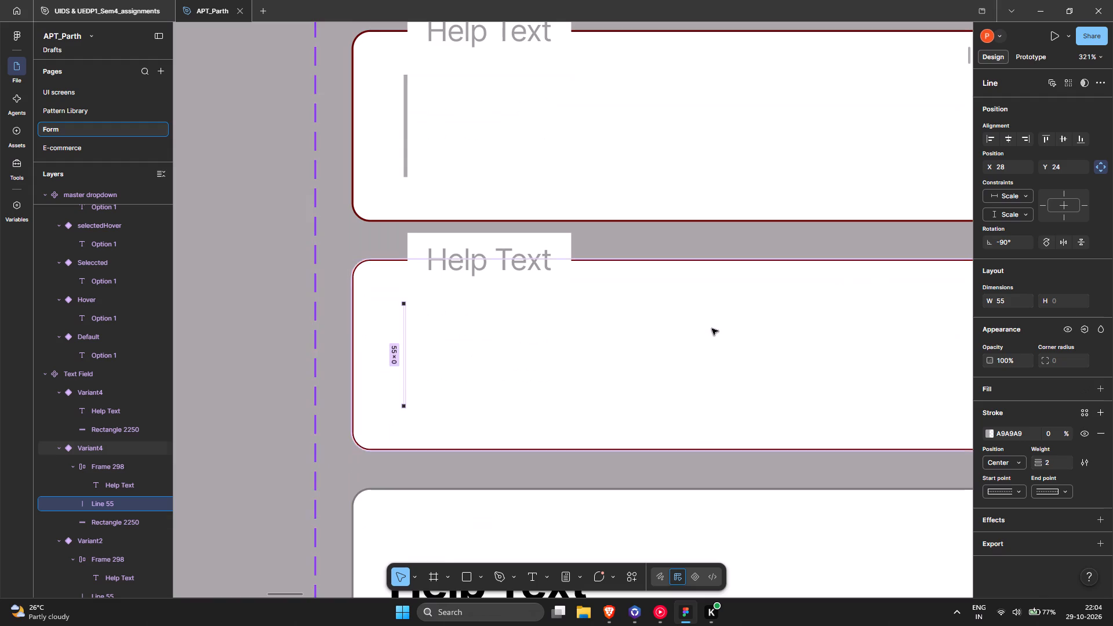
{"action": "scroll", "coordinate": [640, 323], "scroll_direction": "down", "scroll_amount": 2, "text": "ctrl"}
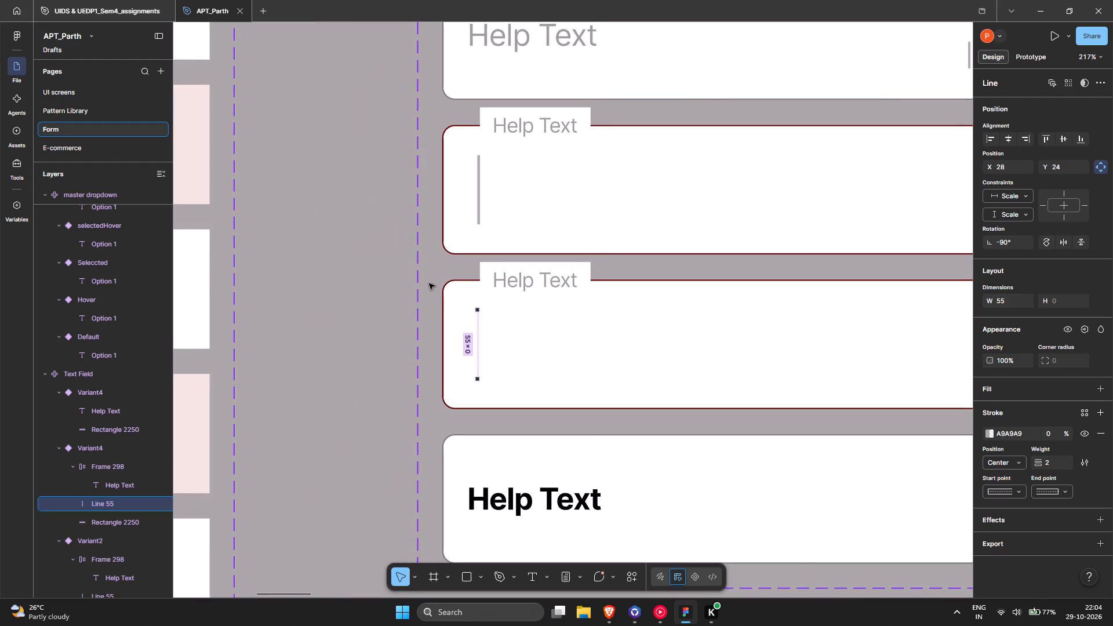
{"action": "left_click", "coordinate": [336, 278]}
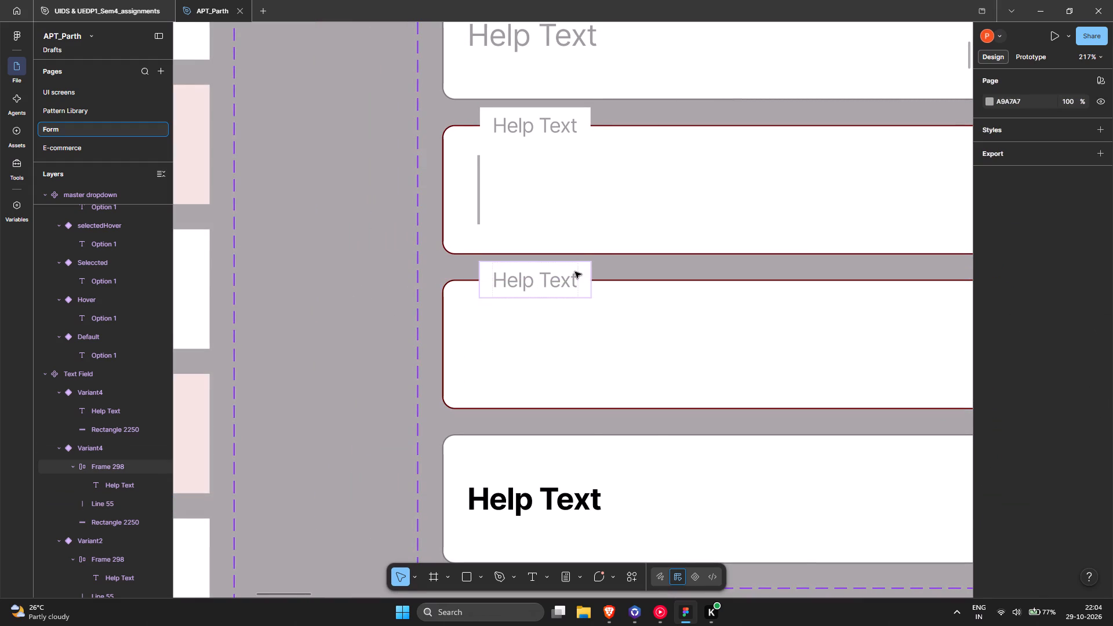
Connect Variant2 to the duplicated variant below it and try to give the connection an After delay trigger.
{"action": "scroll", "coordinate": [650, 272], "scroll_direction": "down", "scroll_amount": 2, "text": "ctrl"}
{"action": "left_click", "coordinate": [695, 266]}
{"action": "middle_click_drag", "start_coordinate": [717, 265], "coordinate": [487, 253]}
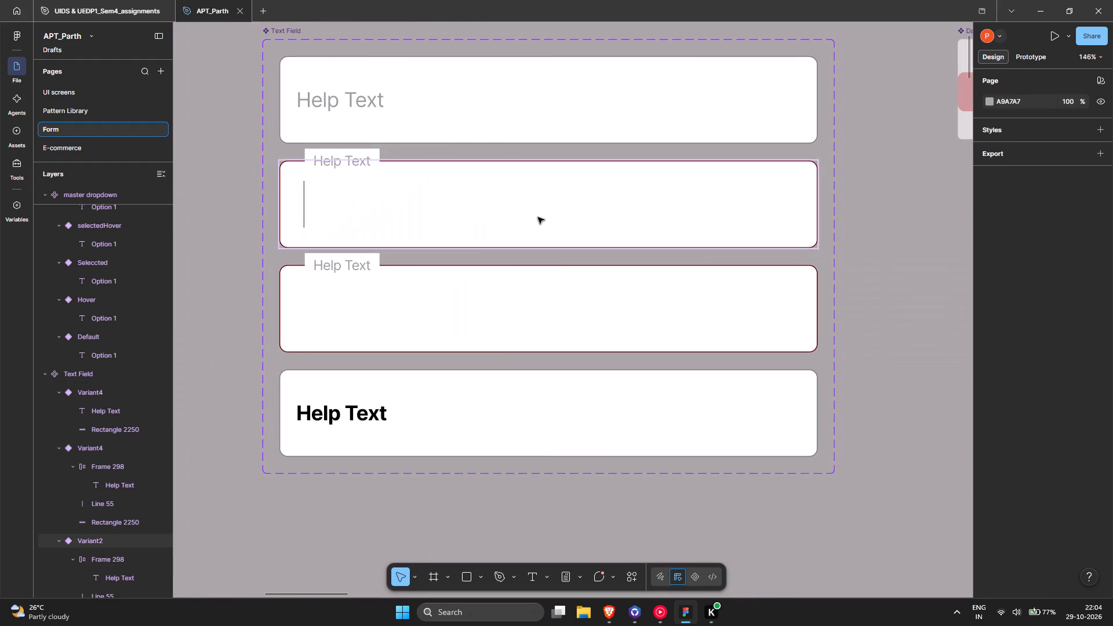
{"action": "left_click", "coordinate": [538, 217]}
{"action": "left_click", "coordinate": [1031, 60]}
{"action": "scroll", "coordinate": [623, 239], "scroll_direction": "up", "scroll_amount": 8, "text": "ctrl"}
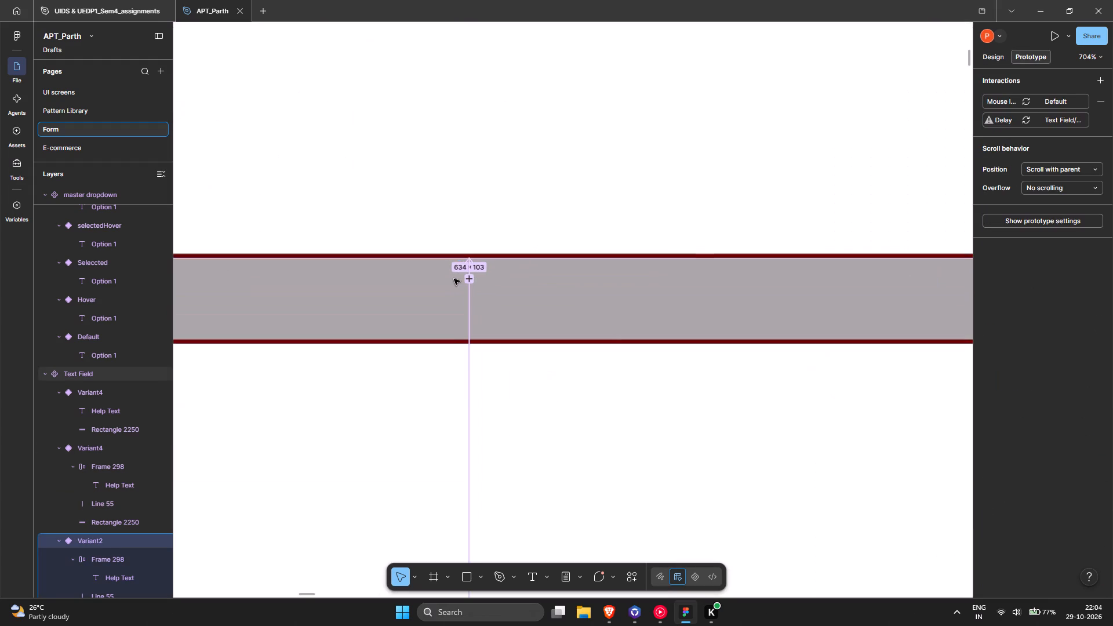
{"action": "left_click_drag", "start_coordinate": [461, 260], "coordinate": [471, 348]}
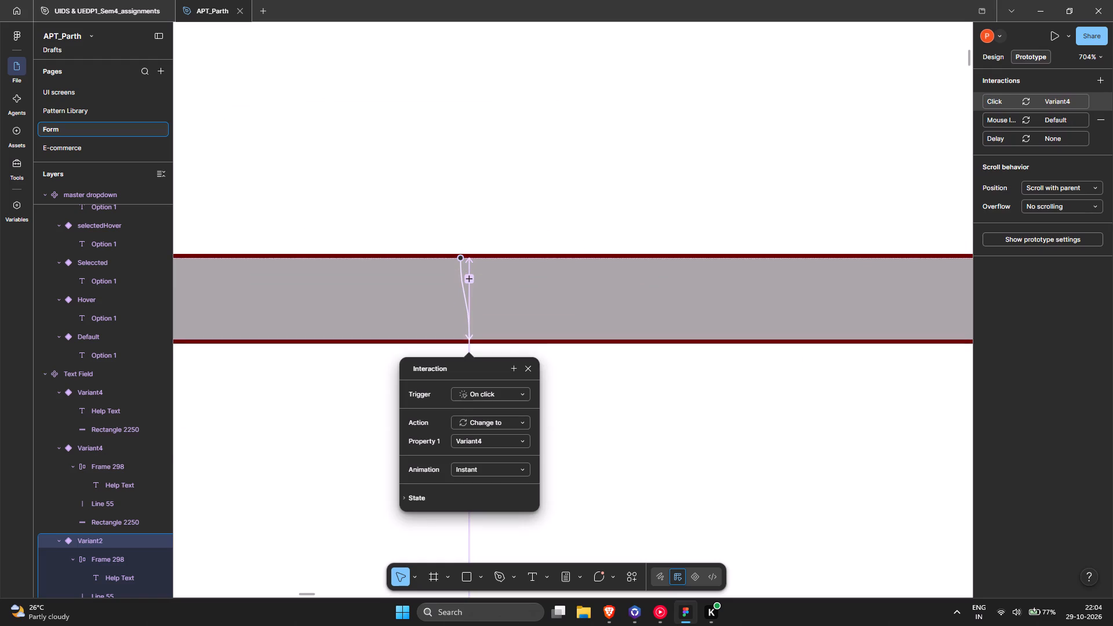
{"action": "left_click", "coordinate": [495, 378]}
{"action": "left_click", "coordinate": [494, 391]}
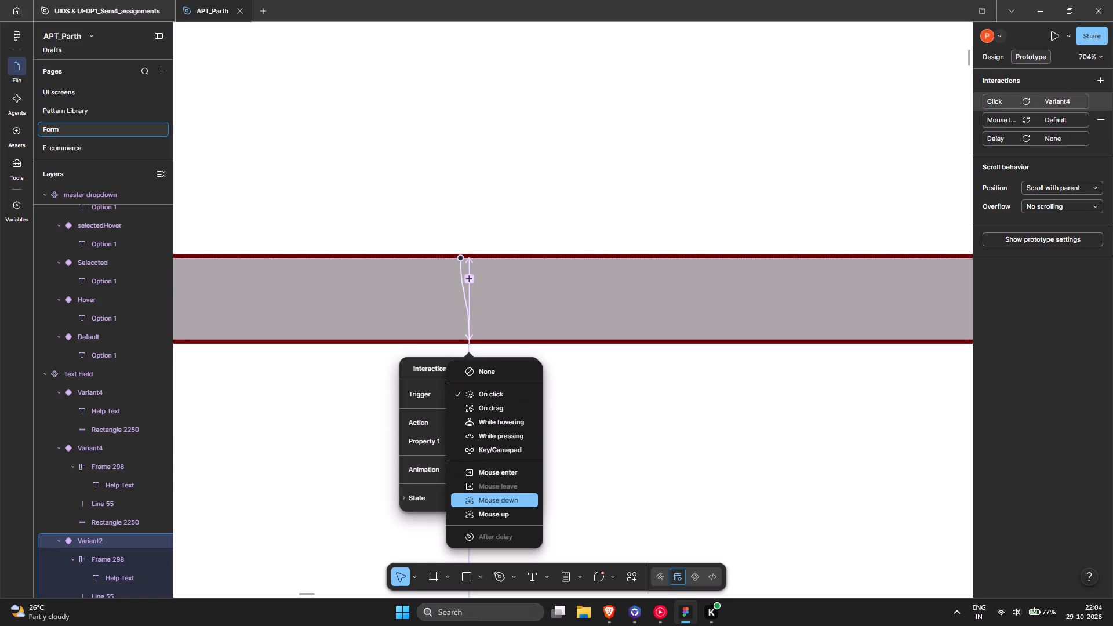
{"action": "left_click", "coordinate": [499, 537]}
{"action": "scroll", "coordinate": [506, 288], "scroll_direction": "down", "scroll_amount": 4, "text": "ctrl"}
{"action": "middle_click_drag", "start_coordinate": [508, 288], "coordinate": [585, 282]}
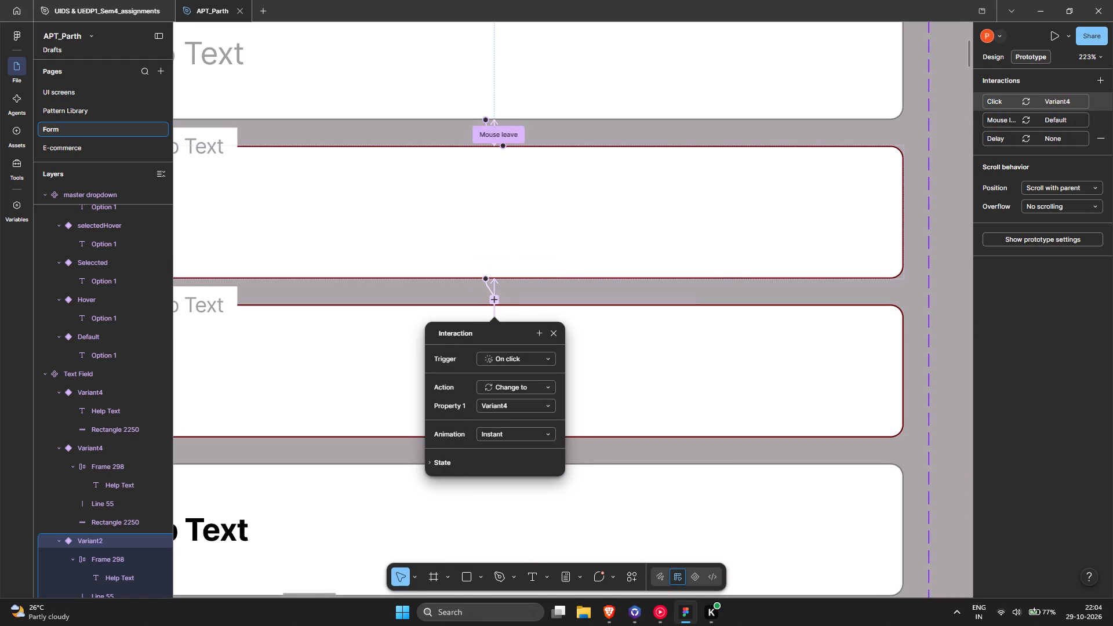
Check the target variant options of Variant2's existing after-delay interaction.
{"action": "left_click", "coordinate": [1058, 136]}
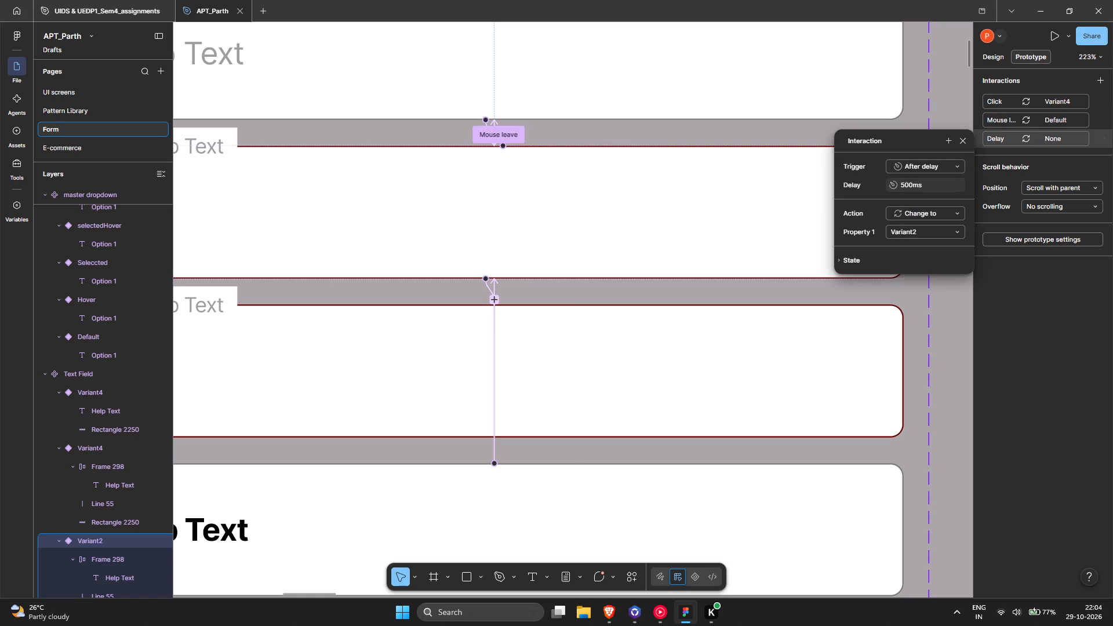
{"action": "left_click", "coordinate": [925, 234]}
{"action": "scroll", "coordinate": [438, 277], "scroll_direction": "down", "scroll_amount": 3, "text": "ctrl"}
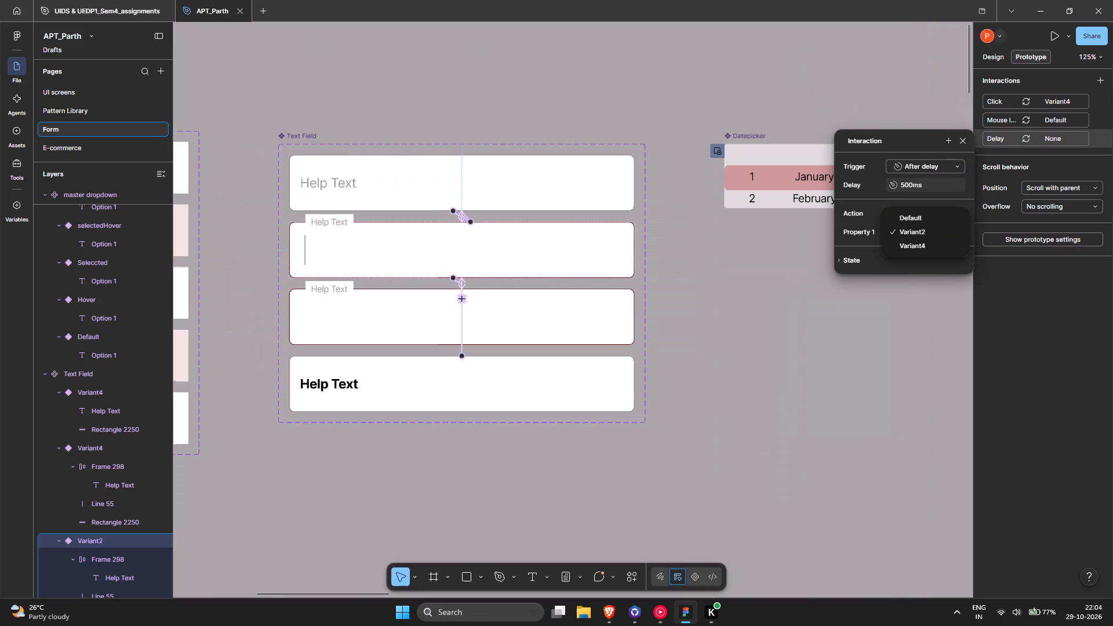
{"action": "middle_click_drag", "start_coordinate": [438, 277], "coordinate": [531, 254]}
Change the Property 1 value of the duplicated Text Field variant below Variant2 to Variant3.
{"action": "left_click", "coordinate": [550, 316]}
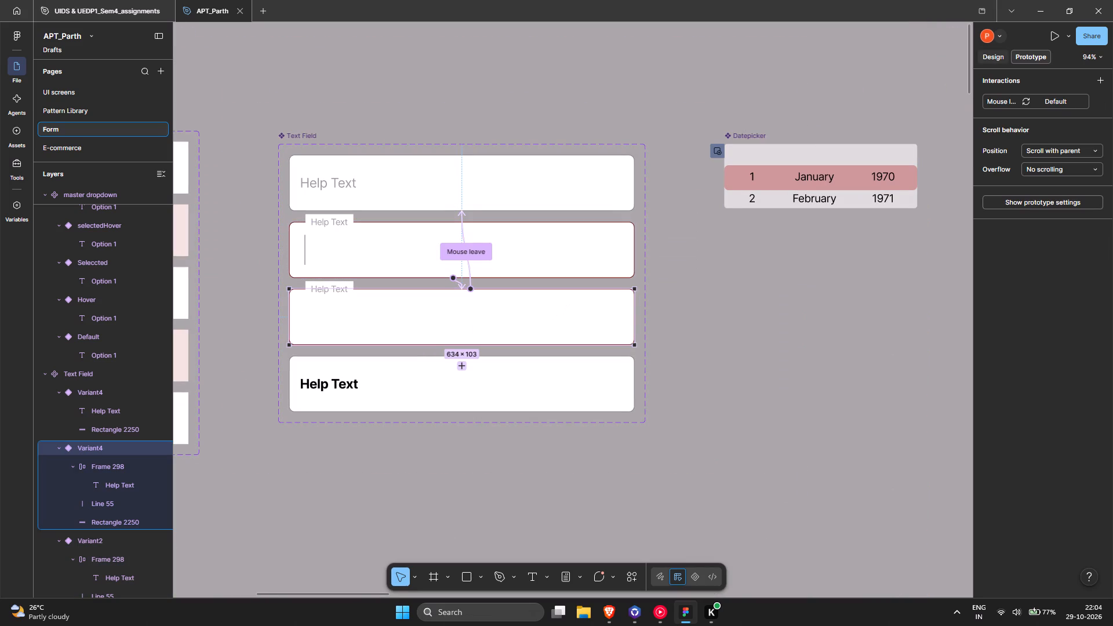
{"action": "left_click", "coordinate": [974, 53]}
{"action": "left_click", "coordinate": [988, 56]}
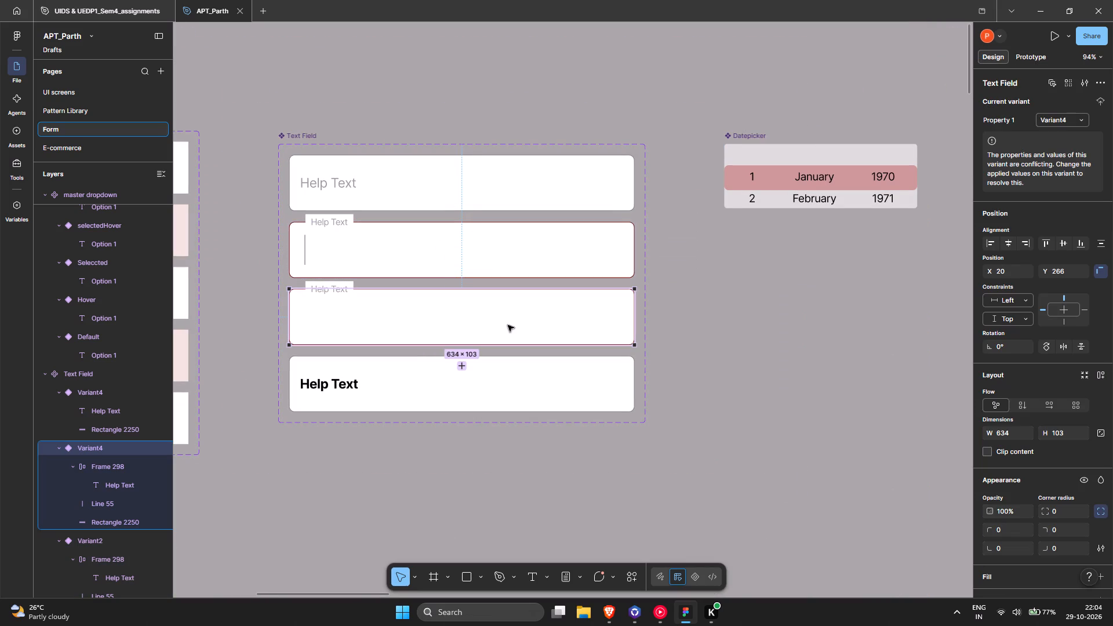
{"action": "left_click", "coordinate": [538, 390]}
{"action": "left_click", "coordinate": [528, 307]}
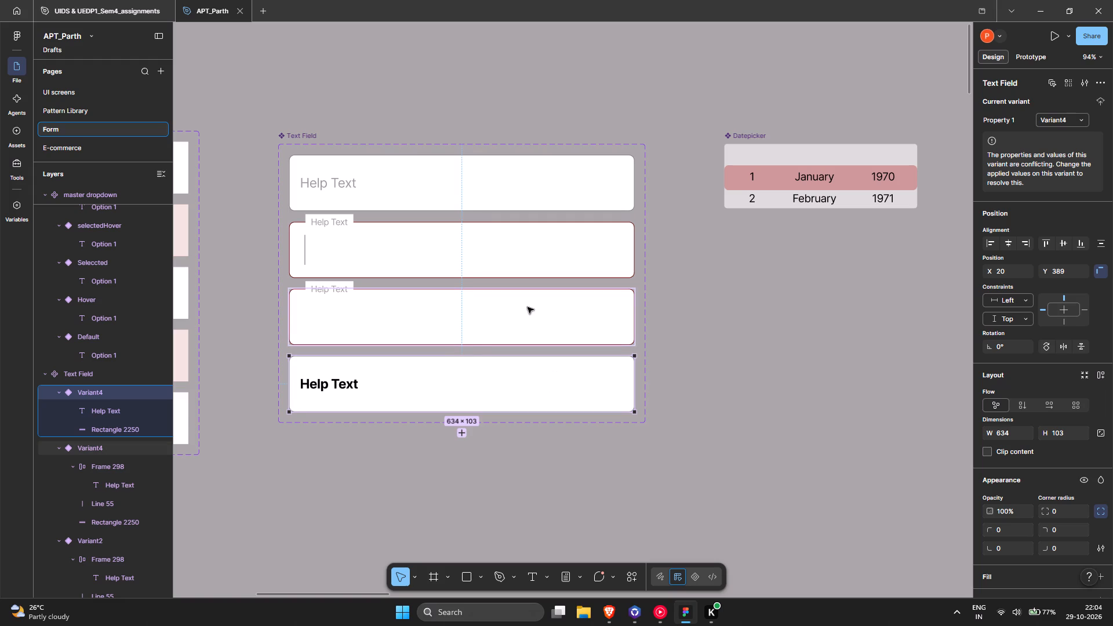
{"action": "left_click", "coordinate": [1074, 122]}
{"action": "key", "text": "Right"}
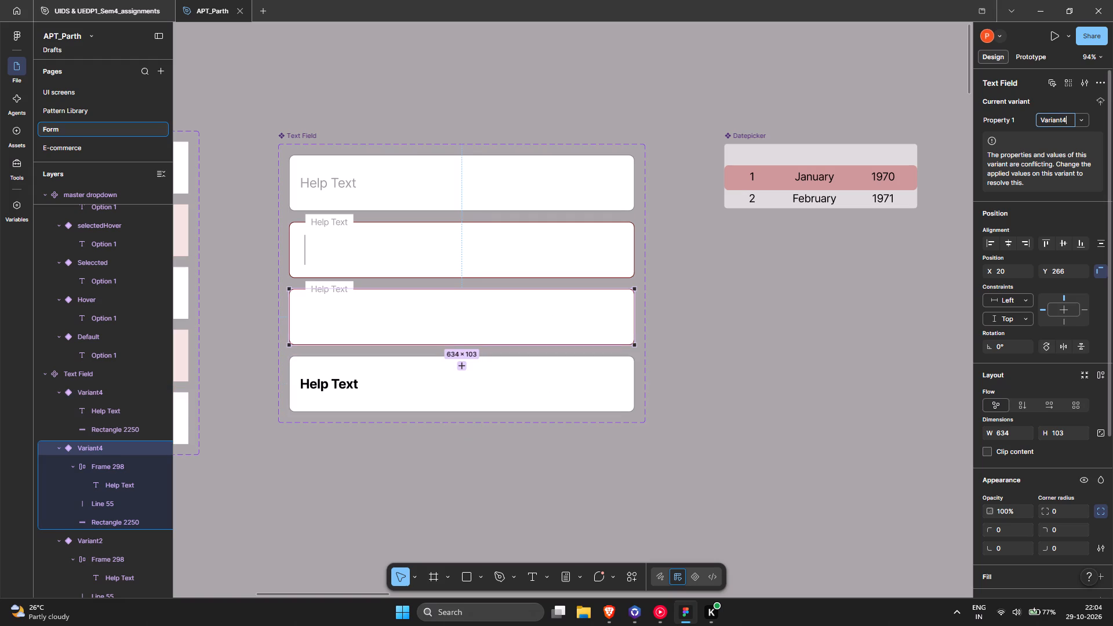
{"action": "key", "text": "BackSpace"}
{"action": "key", "text": "3"}
{"action": "left_click", "coordinate": [670, 246]}
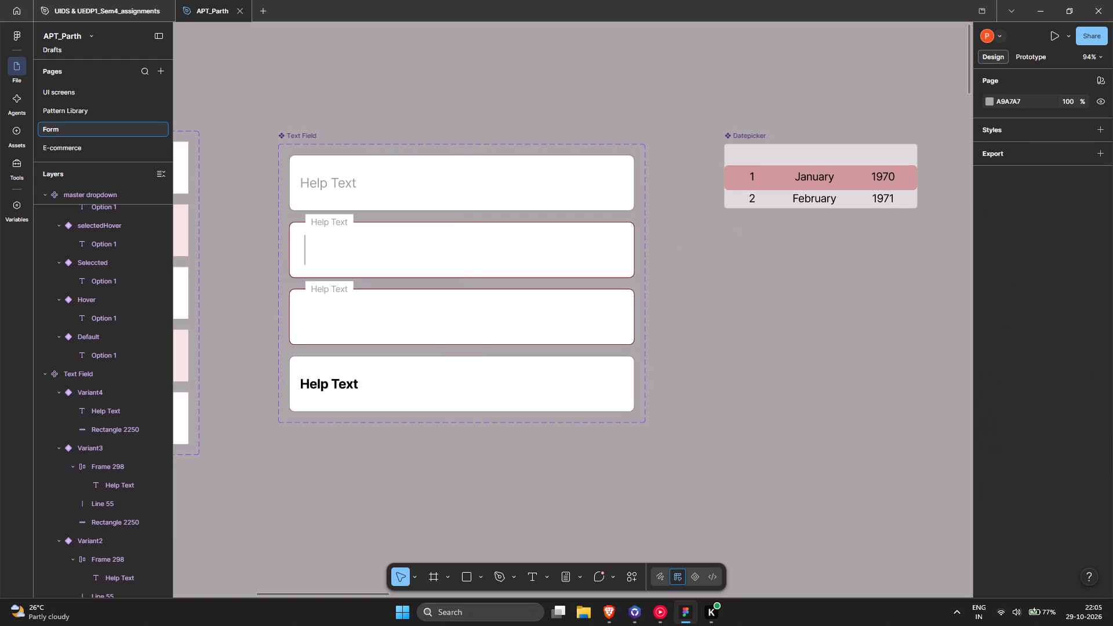
Check the Property 1 values of the variants in the Text Field set.
{"action": "left_click", "coordinate": [552, 309]}
{"action": "left_click", "coordinate": [1083, 117]}
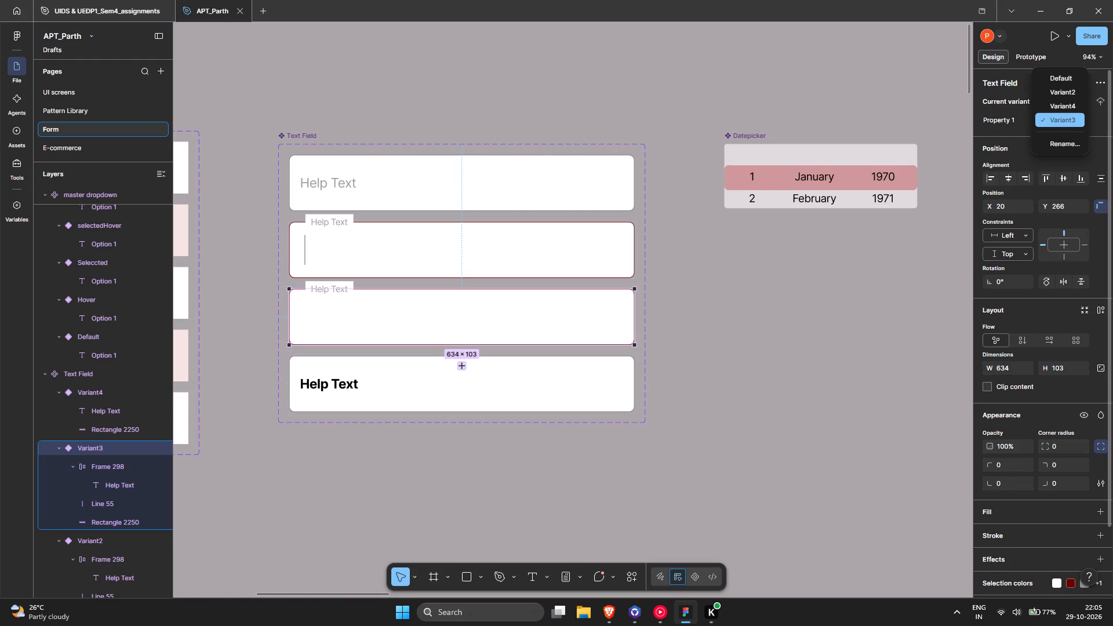
{"action": "left_click", "coordinate": [1083, 117]}
{"action": "left_click", "coordinate": [556, 199]}
{"action": "left_click", "coordinate": [569, 246]}
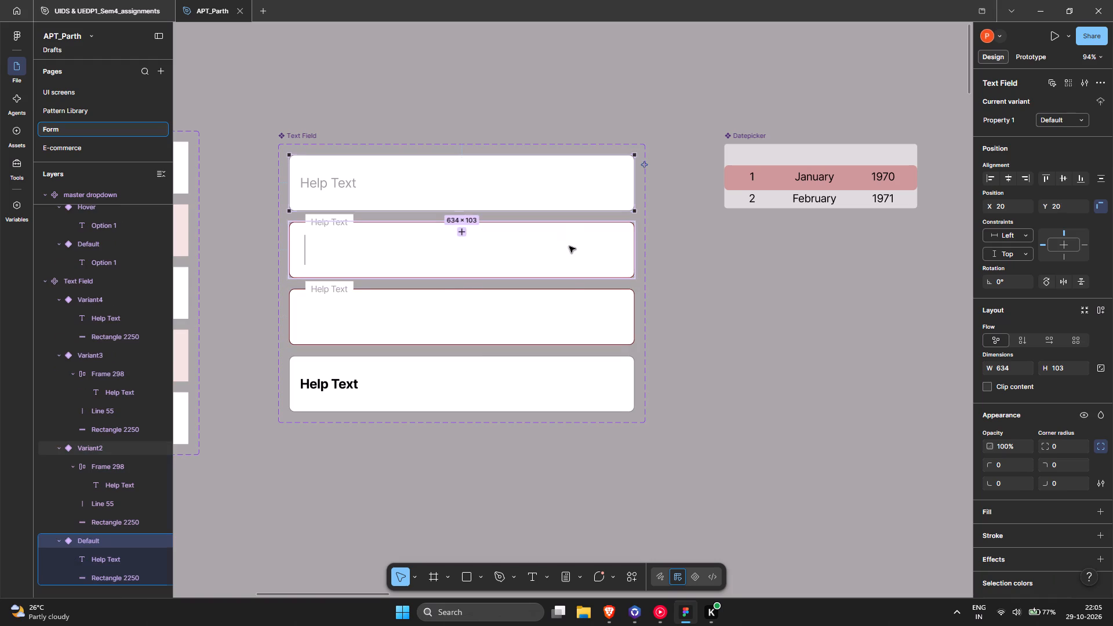
{"action": "left_click", "coordinate": [574, 305]}
{"action": "left_click", "coordinate": [574, 388]}
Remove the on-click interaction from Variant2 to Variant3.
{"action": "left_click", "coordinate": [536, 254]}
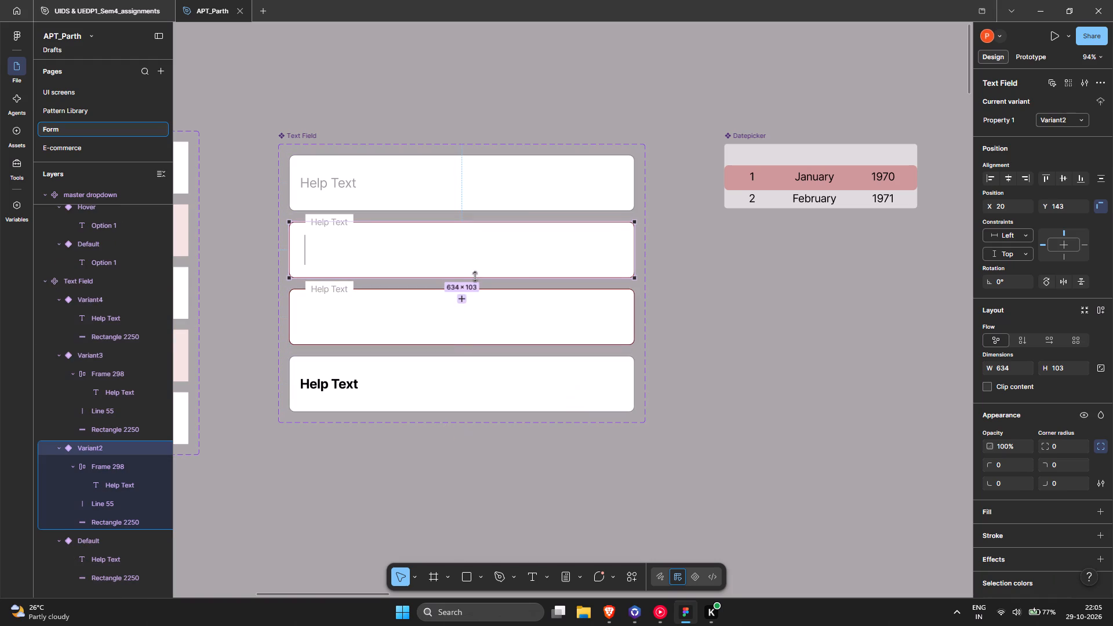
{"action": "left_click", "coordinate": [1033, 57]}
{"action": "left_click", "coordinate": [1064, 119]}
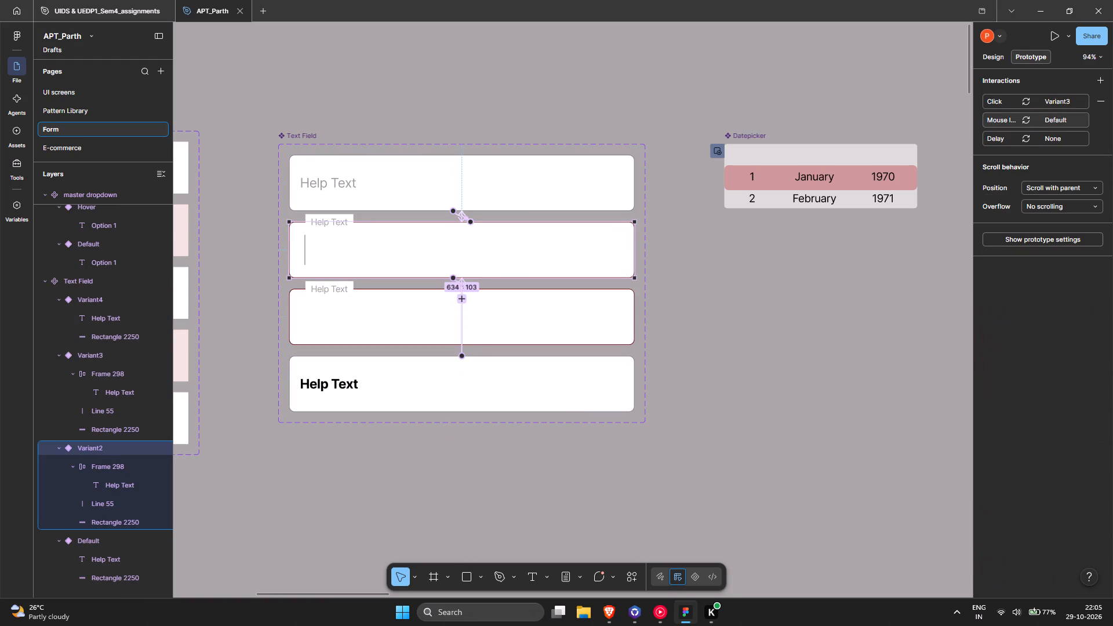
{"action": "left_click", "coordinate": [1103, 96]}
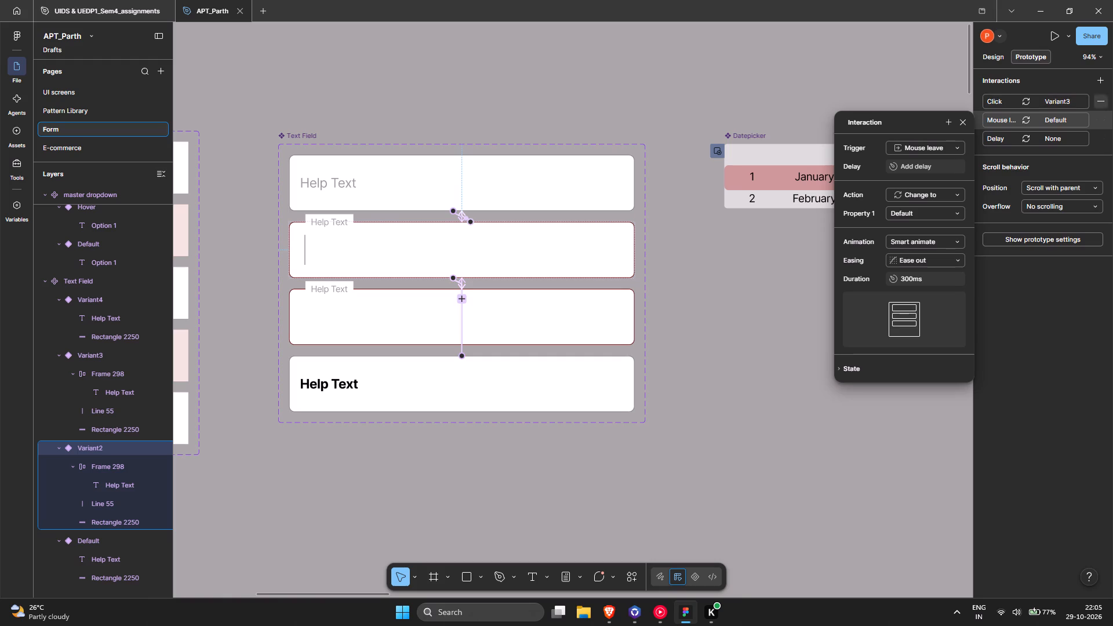
Set the target of Variant2's after-delay interaction to Variant3.
{"action": "left_click", "coordinate": [1053, 117]}
{"action": "left_click", "coordinate": [936, 210]}
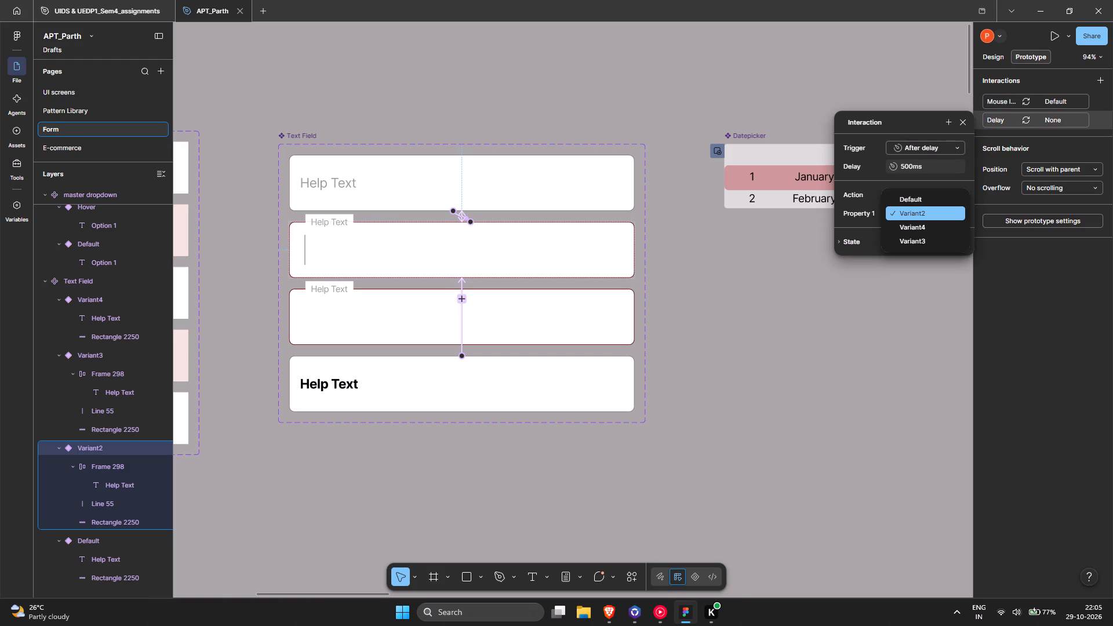
{"action": "left_click", "coordinate": [929, 236]}
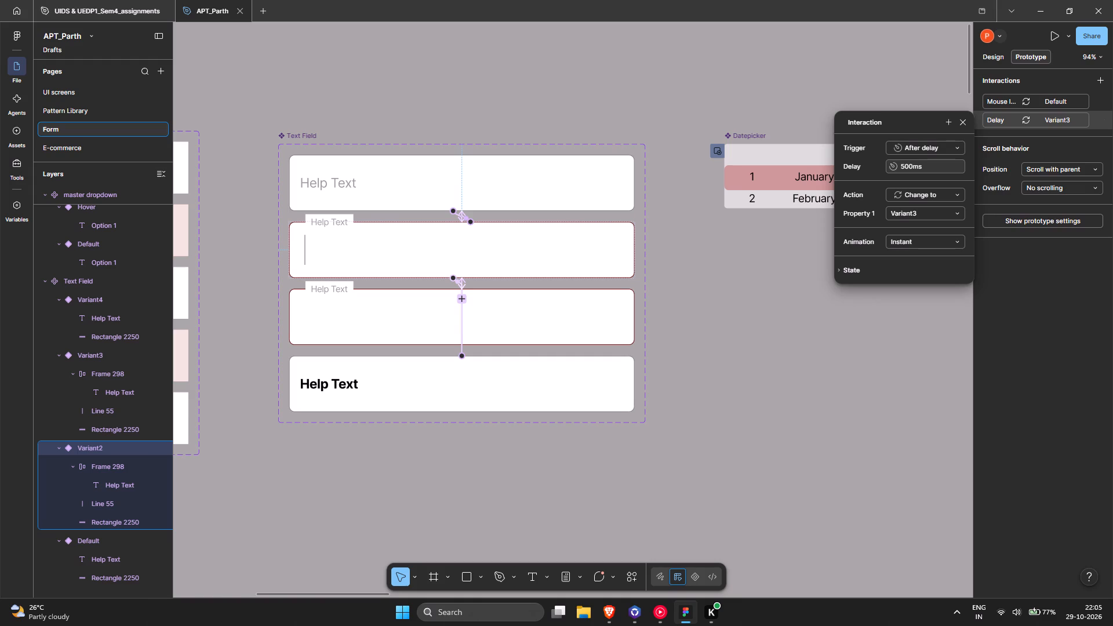
Check Variant2's mouse-leave settings and the interactions assigned to each Text Field variant.
{"action": "left_click", "coordinate": [1072, 103]}
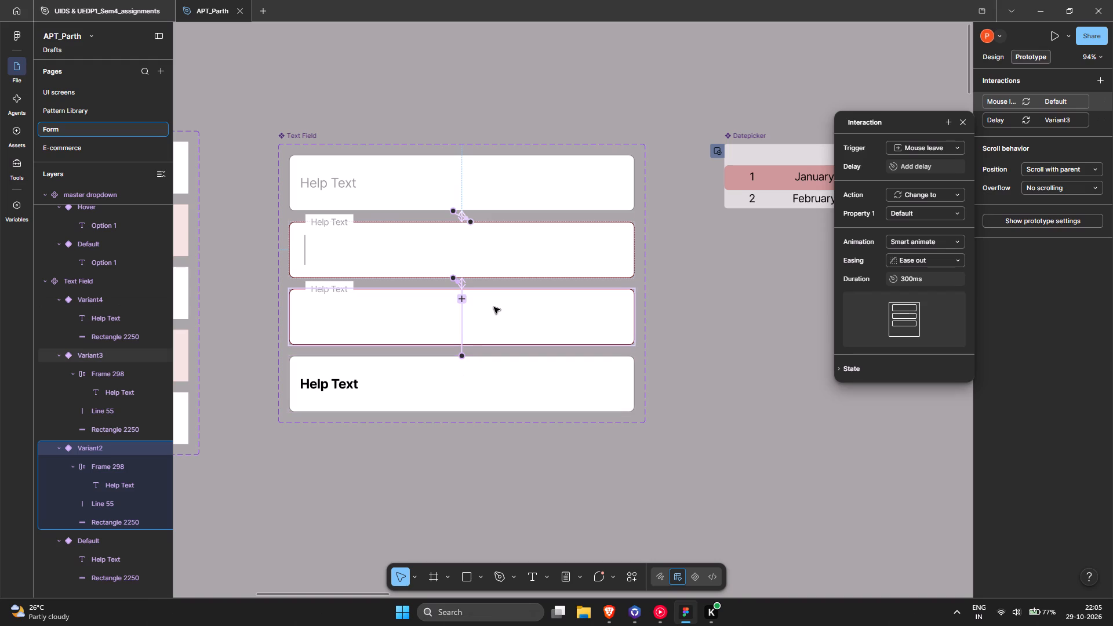
{"action": "left_click", "coordinate": [525, 254]}
{"action": "left_click", "coordinate": [526, 315]}
{"action": "left_click", "coordinate": [533, 377]}
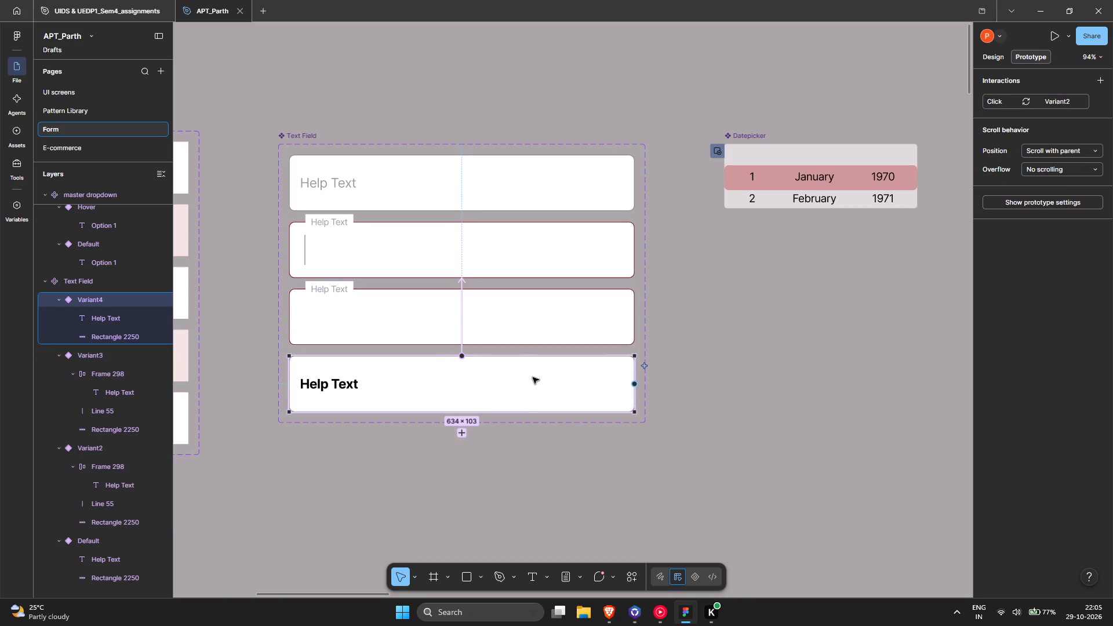
{"action": "left_click", "coordinate": [510, 198]}
{"action": "left_click", "coordinate": [501, 249]}
{"action": "left_click", "coordinate": [498, 311]}
{"action": "left_click", "coordinate": [507, 372]}
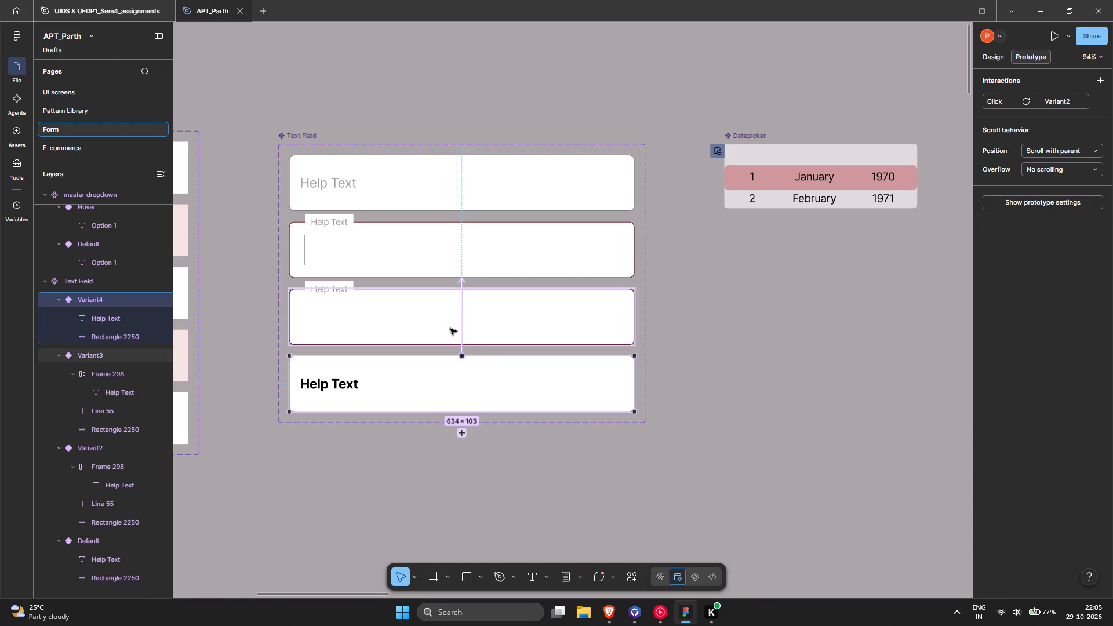
Add an on-click Change to interaction from Variant3 to Variant4 in the Text Field set.
{"action": "scroll", "coordinate": [449, 330], "scroll_direction": "up", "scroll_amount": 10, "text": "ctrl"}
{"action": "left_click", "coordinate": [596, 297]}
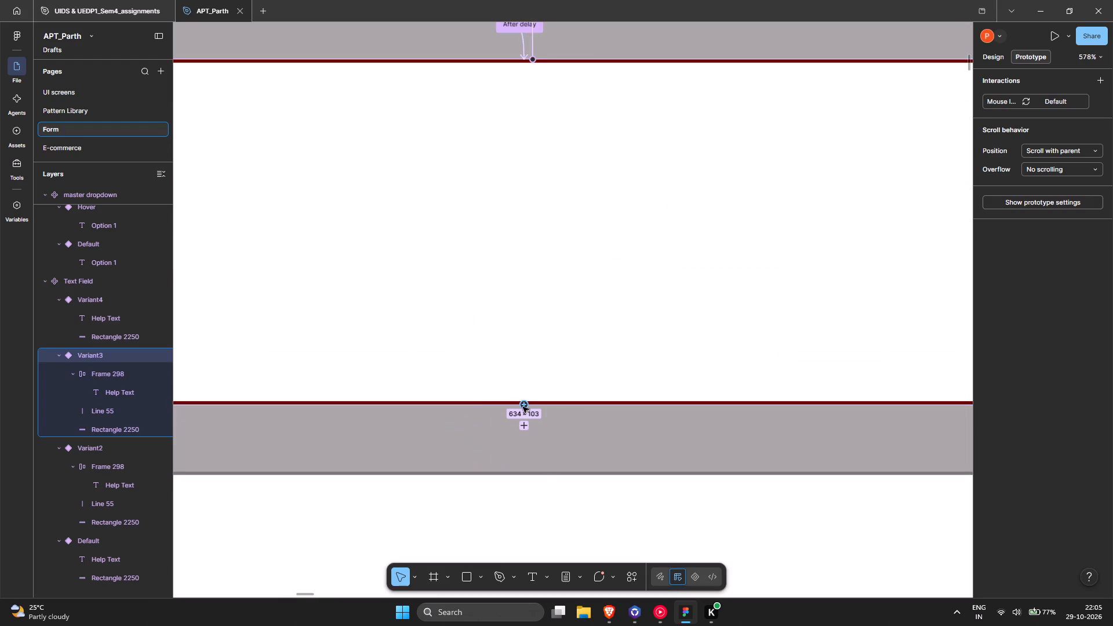
{"action": "left_click_drag", "start_coordinate": [523, 407], "coordinate": [523, 482]}
{"action": "scroll", "coordinate": [571, 352], "scroll_direction": "down", "scroll_amount": 5, "text": "ctrl"}
{"action": "scroll", "coordinate": [585, 454], "scroll_direction": "down", "scroll_amount": 3}
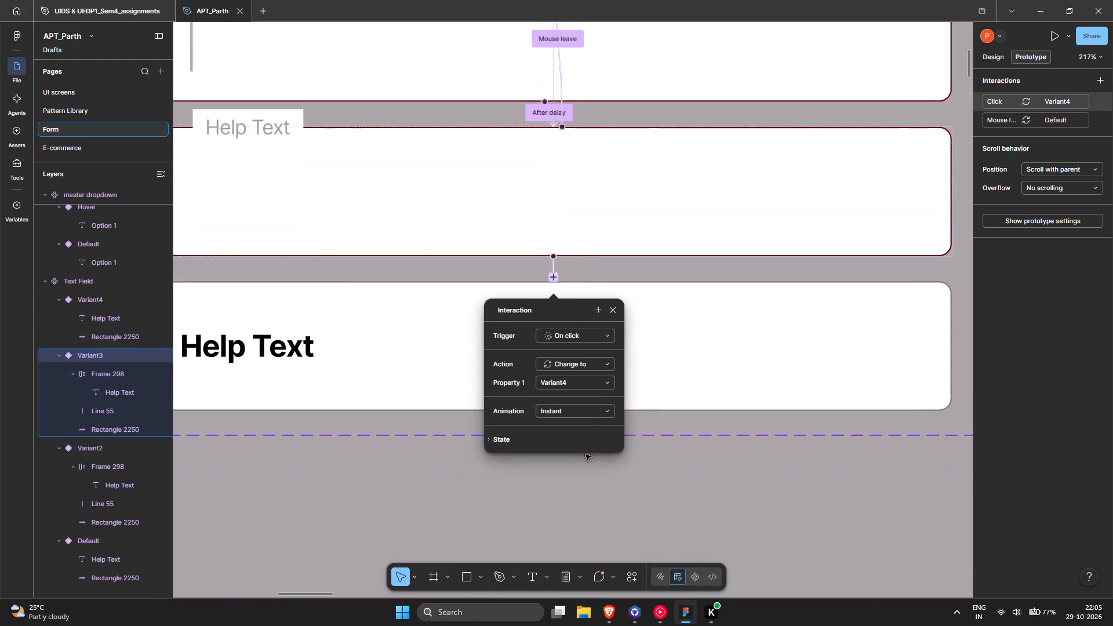
{"action": "scroll", "coordinate": [575, 451], "scroll_direction": "down", "scroll_amount": 2, "text": "ctrl"}
{"action": "left_click", "coordinate": [803, 474]}
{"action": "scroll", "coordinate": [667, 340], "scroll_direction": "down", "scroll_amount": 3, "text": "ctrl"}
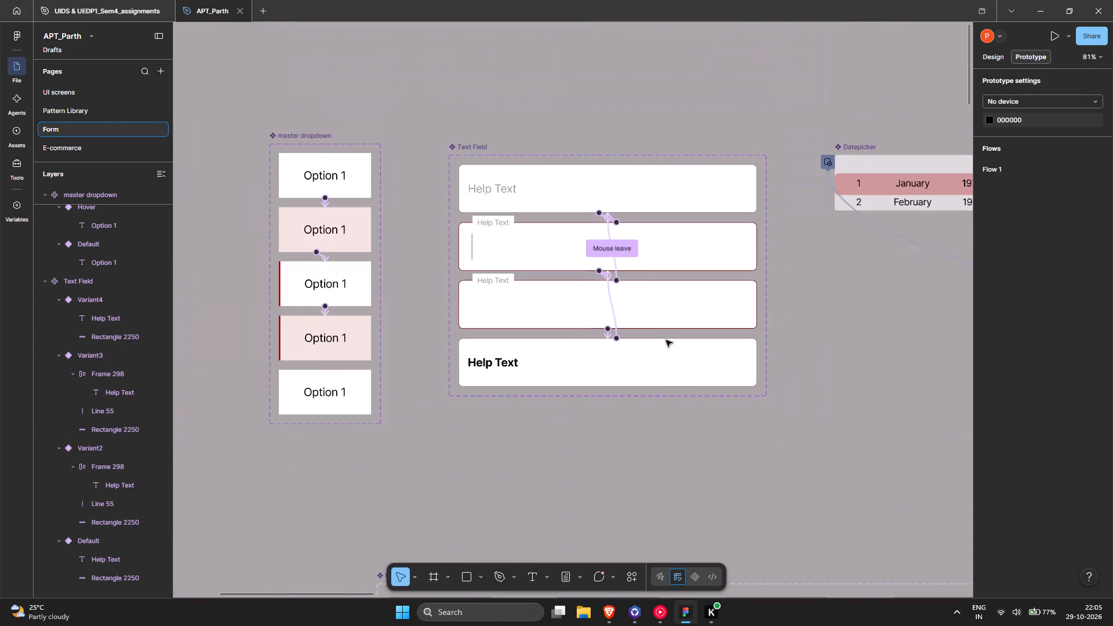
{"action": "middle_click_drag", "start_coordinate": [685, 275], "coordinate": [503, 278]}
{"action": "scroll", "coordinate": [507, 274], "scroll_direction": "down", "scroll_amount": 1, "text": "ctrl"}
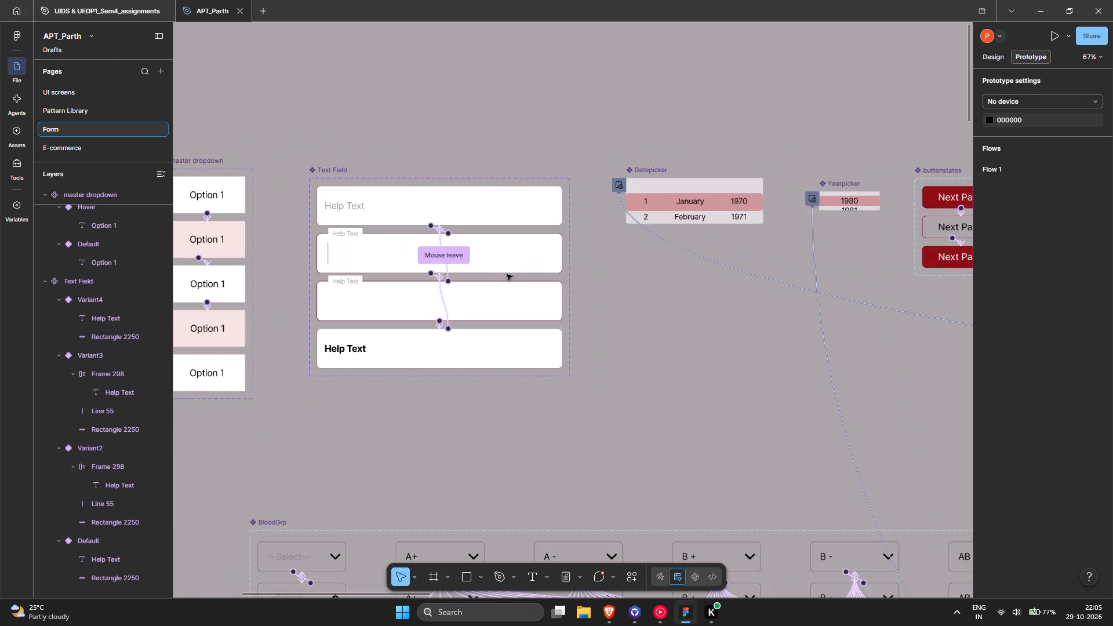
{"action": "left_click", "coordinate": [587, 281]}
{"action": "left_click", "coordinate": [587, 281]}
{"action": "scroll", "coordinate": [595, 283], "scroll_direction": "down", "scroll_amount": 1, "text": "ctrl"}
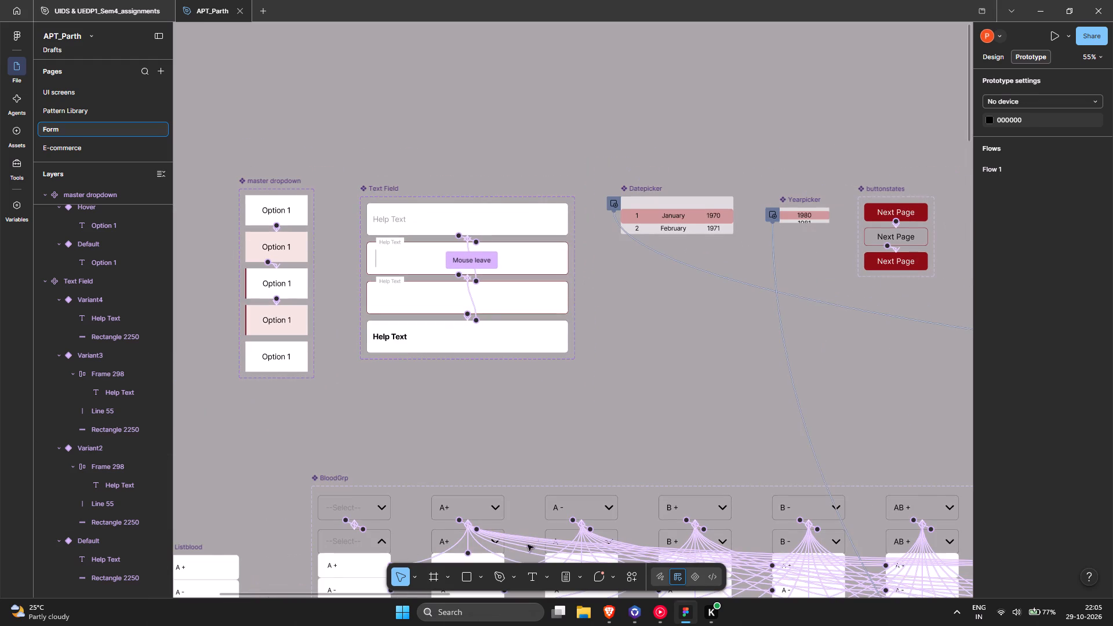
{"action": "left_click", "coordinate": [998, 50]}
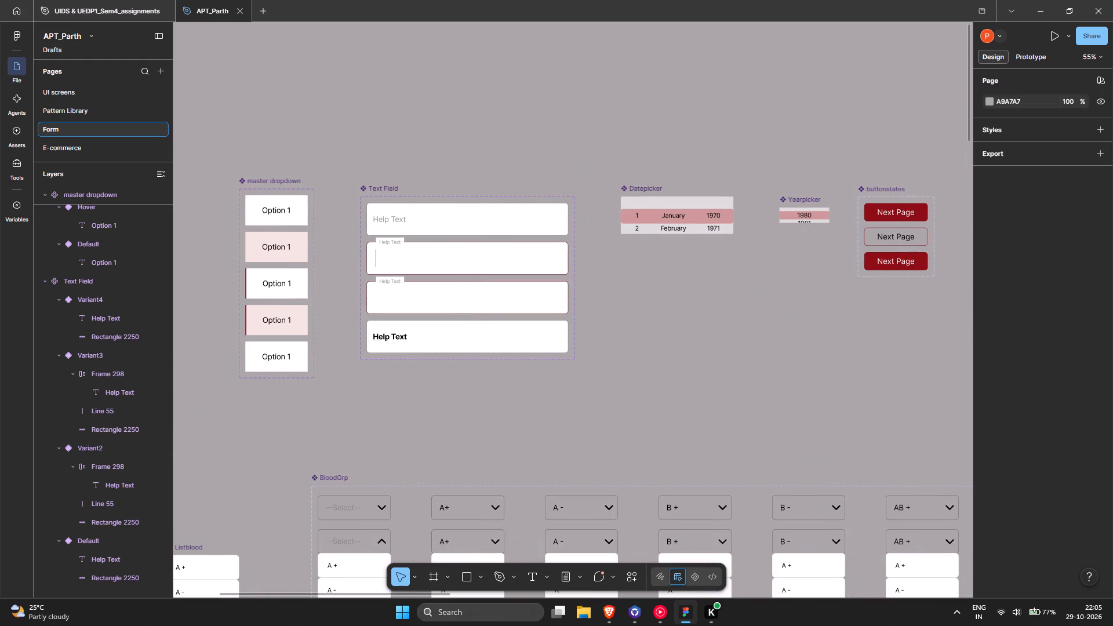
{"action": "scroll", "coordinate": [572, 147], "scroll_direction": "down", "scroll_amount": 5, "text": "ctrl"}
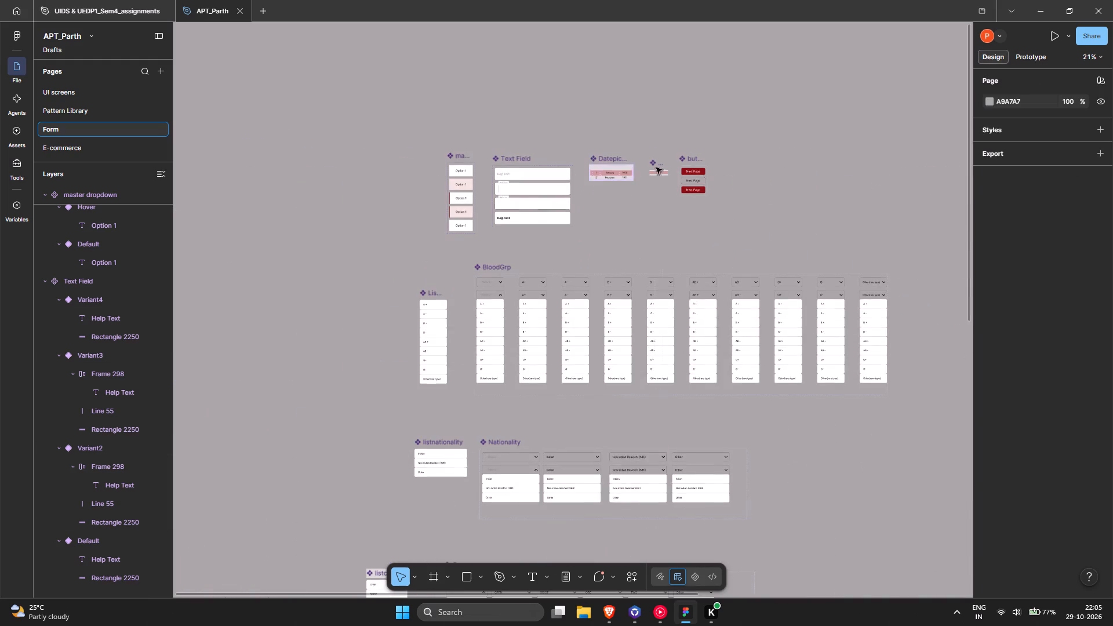